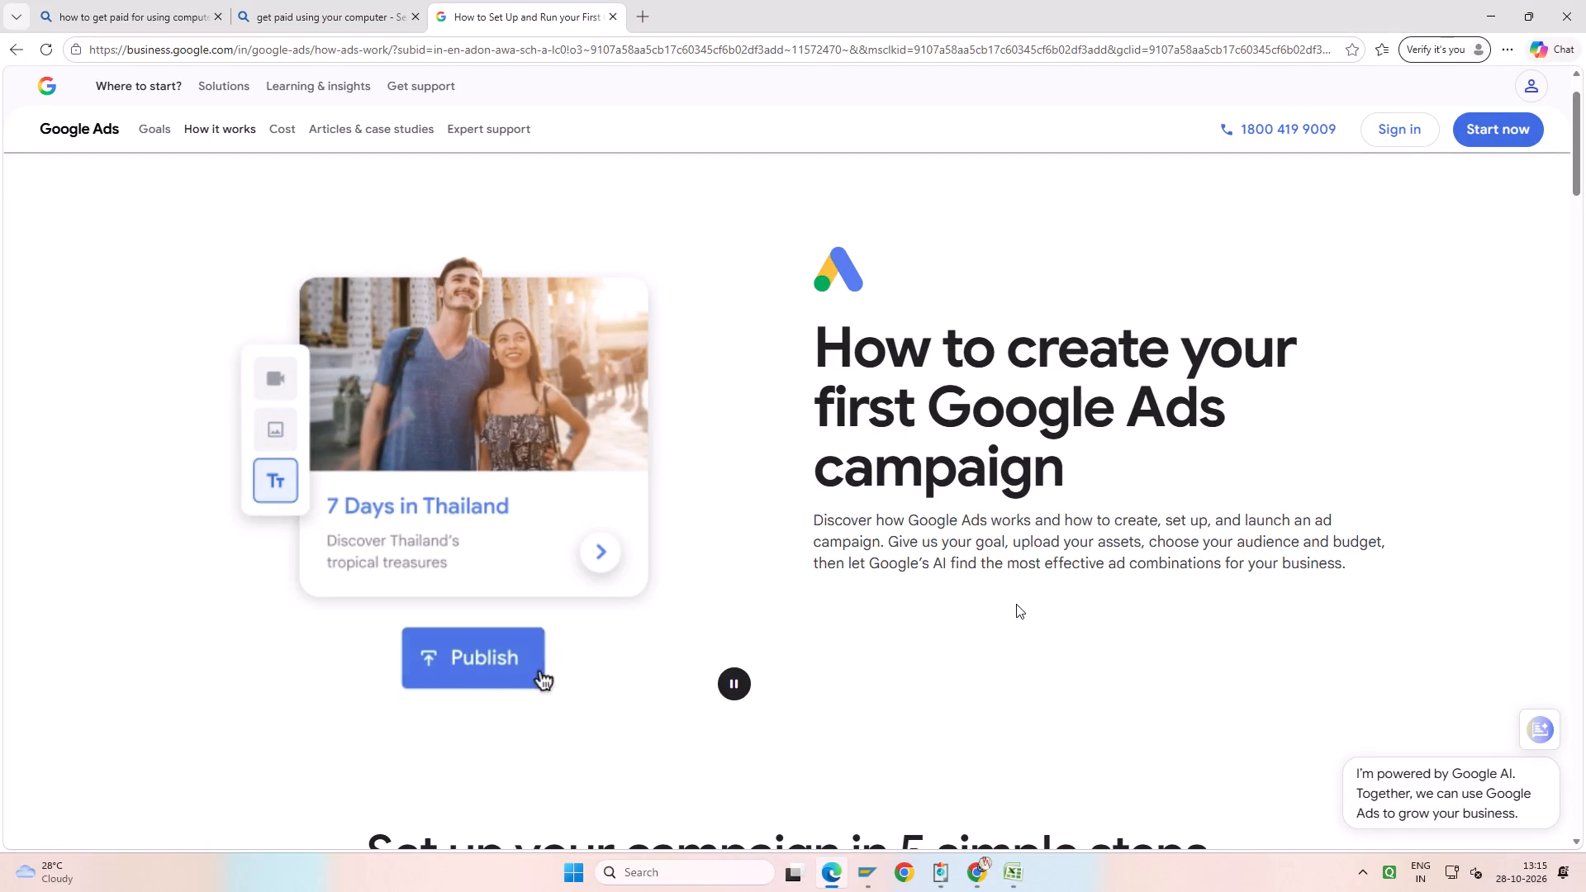
# Read through the five campaign setup steps in the Google Ads guide, and close the guide.
pyautogui.scroll(-8, 1016, 604)
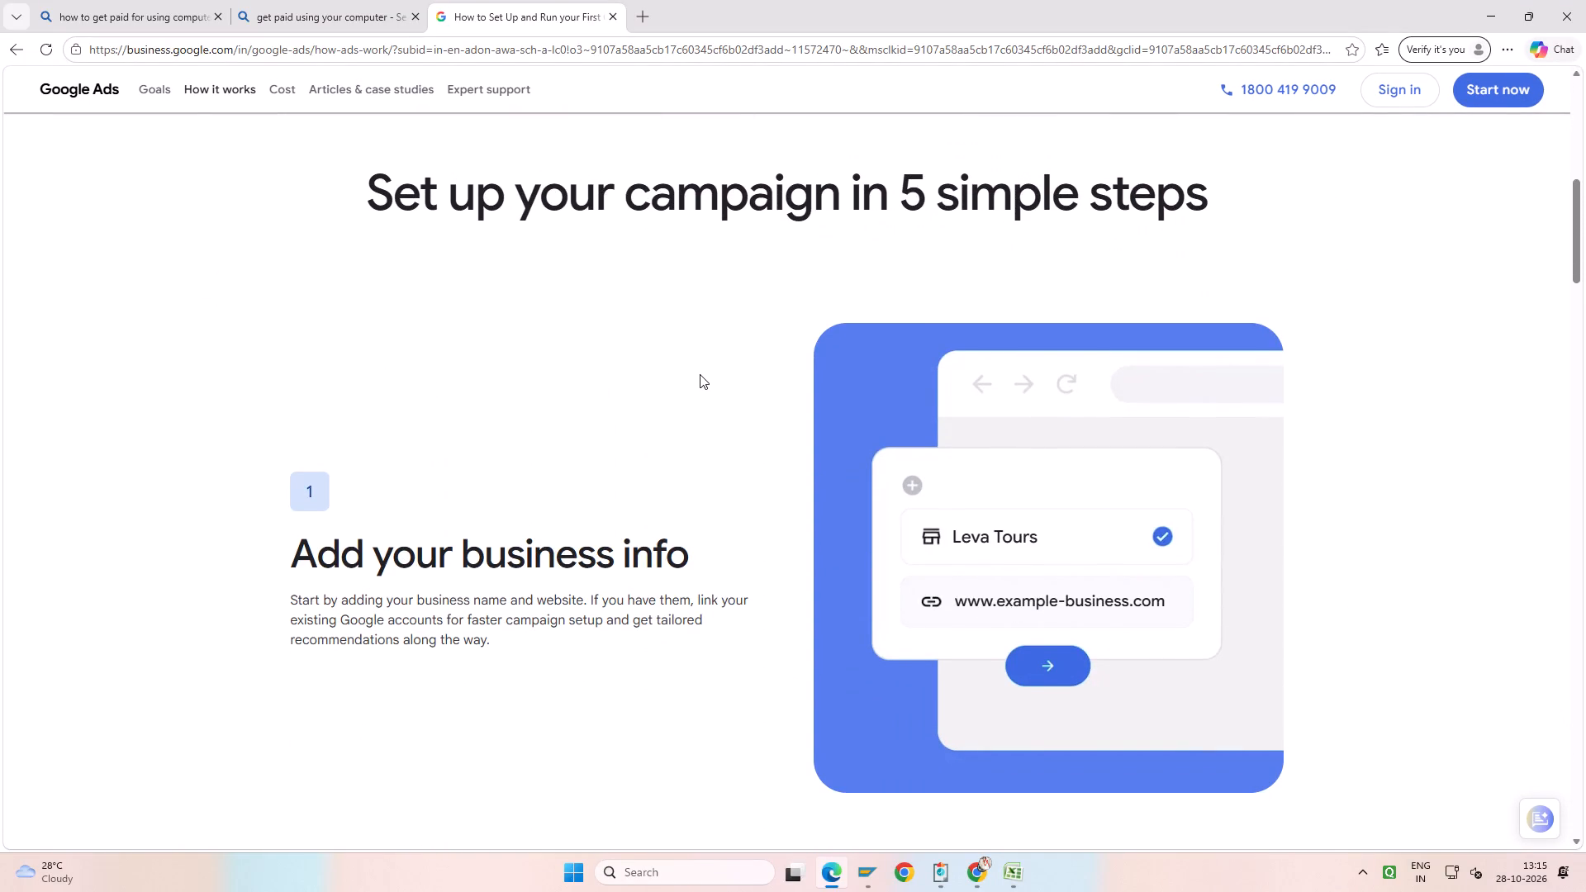
pyautogui.scroll(-1, 697, 374)
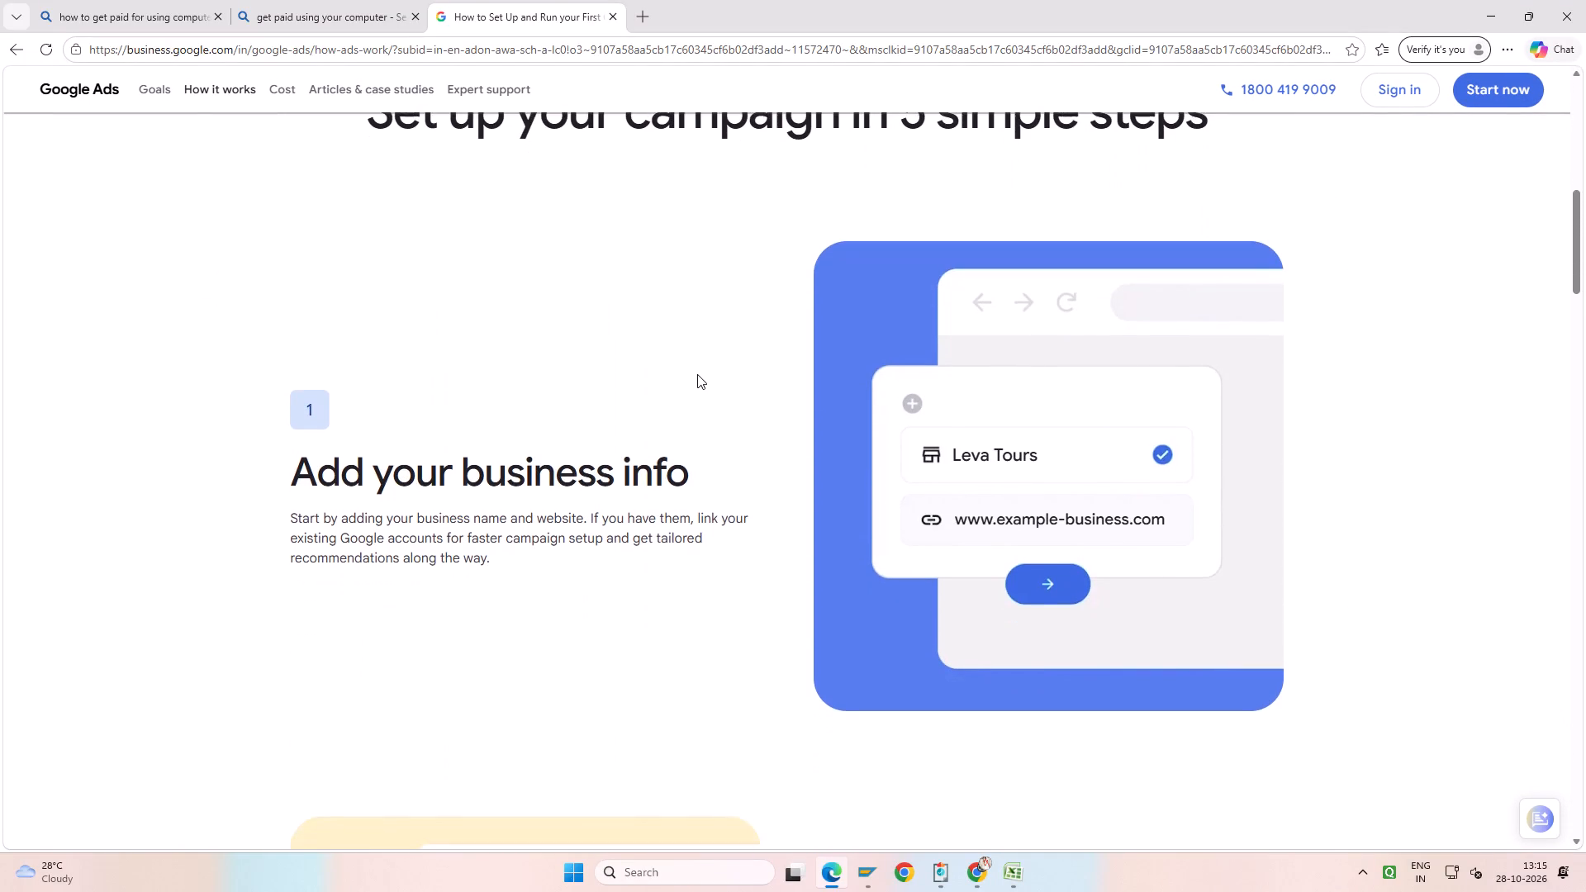
pyautogui.scroll(-8, 697, 374)
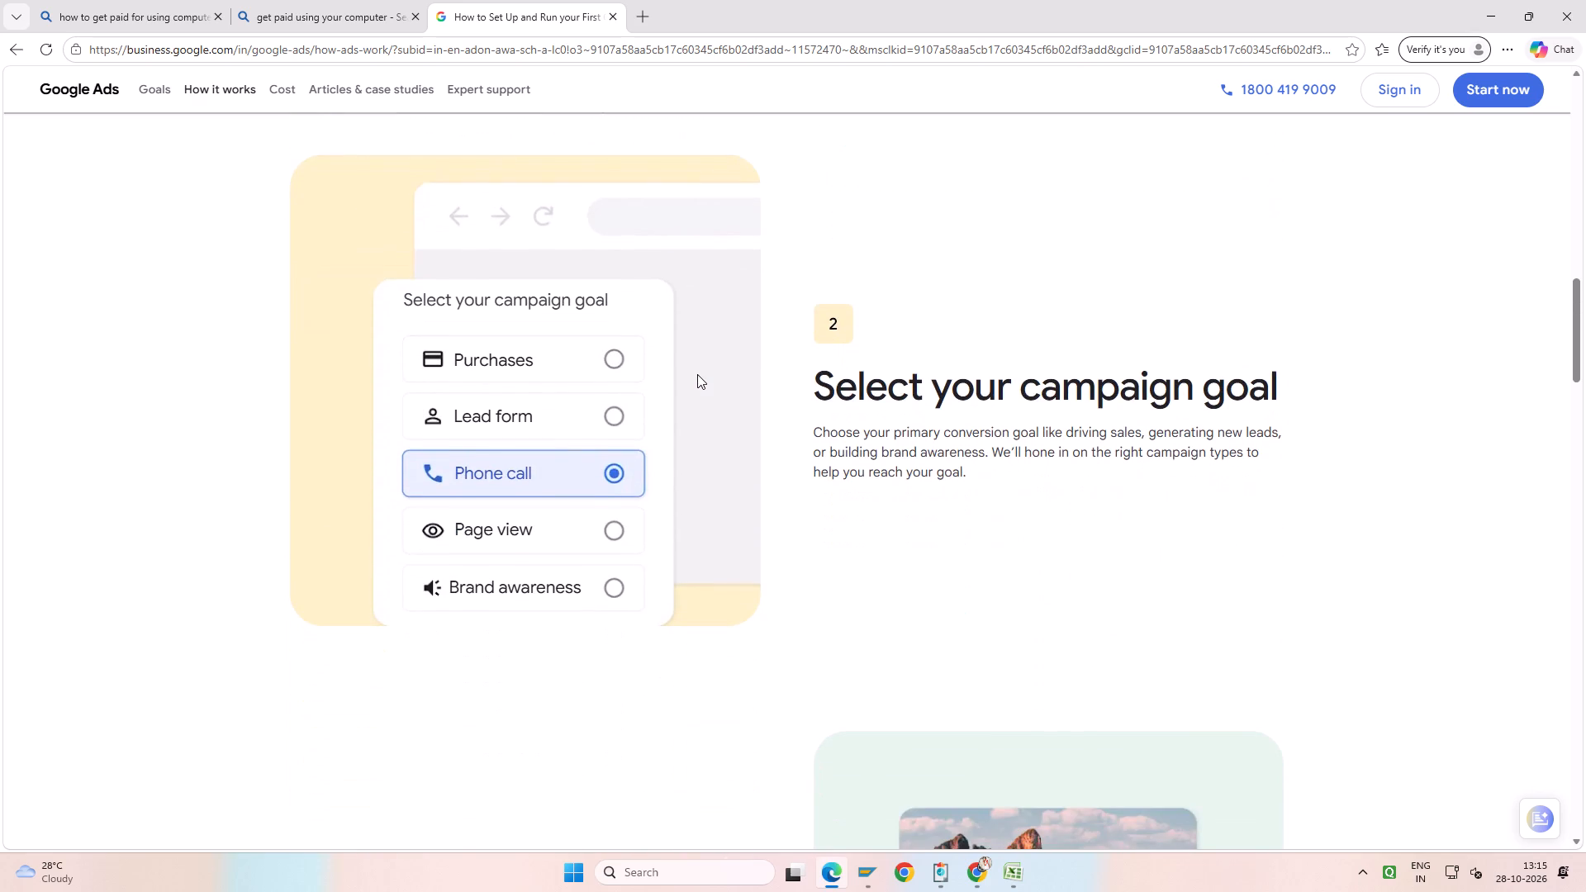
pyautogui.scroll(-6, 697, 374)
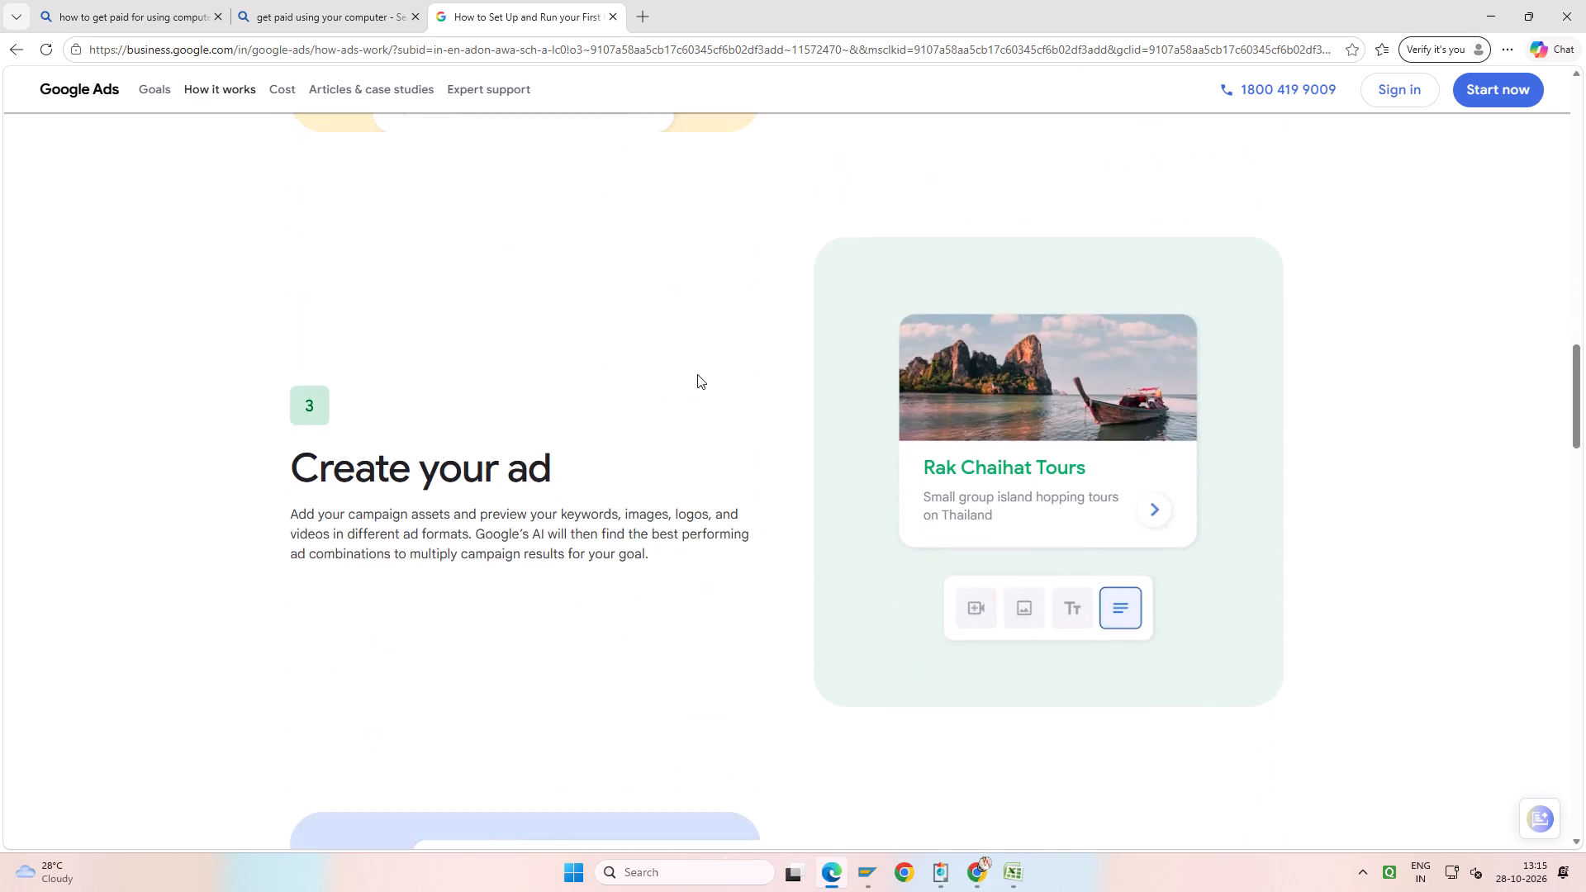
pyautogui.scroll(-3, 697, 374)
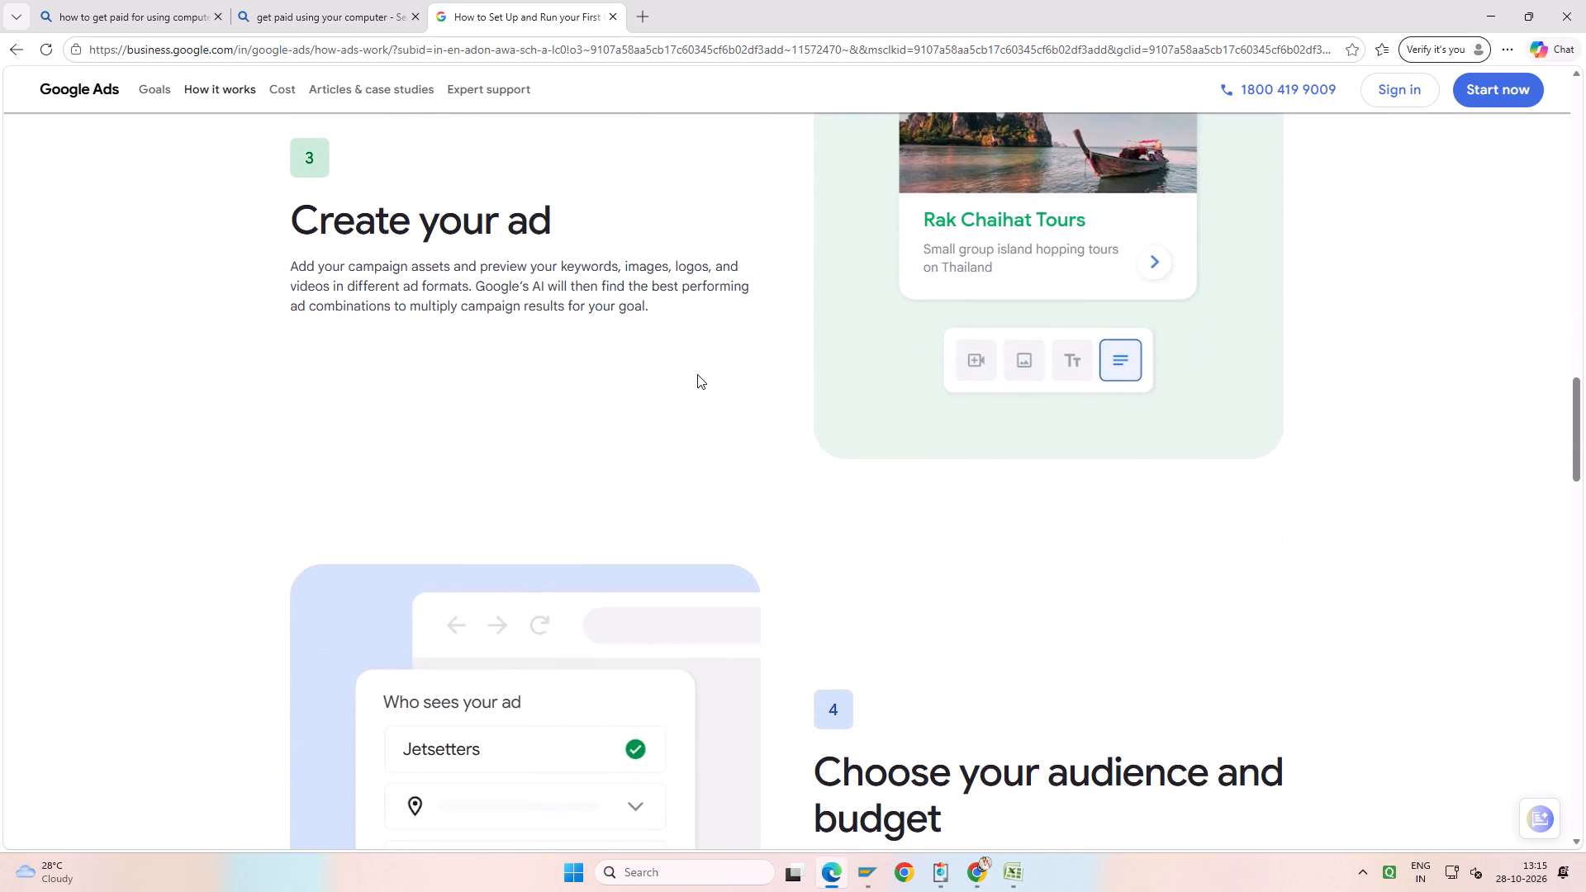
pyautogui.scroll(-4, 697, 374)
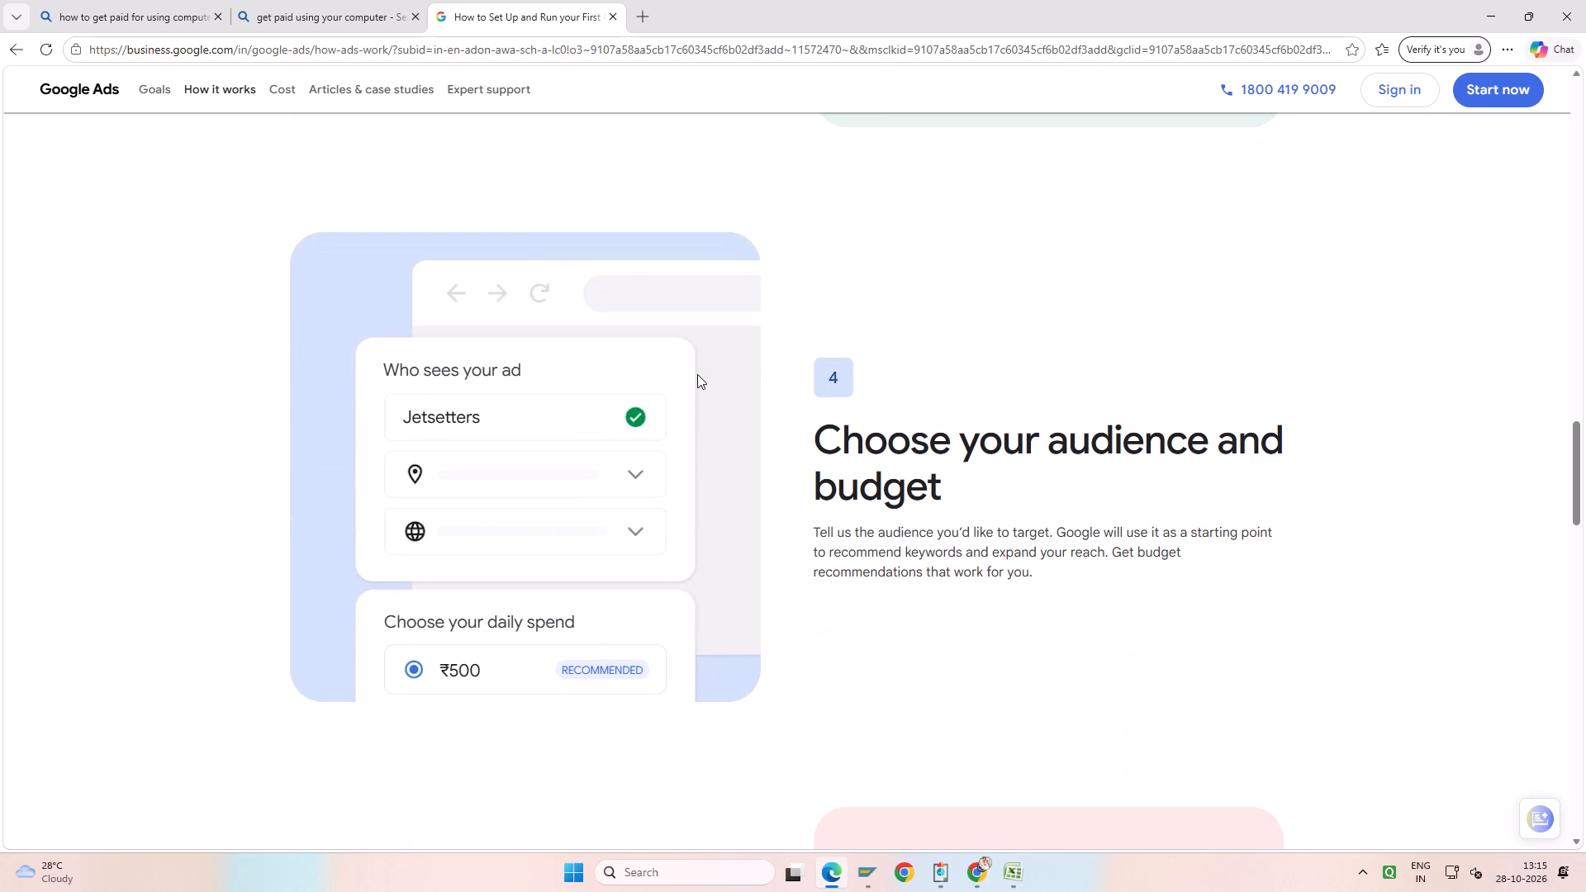
pyautogui.scroll(-9, 697, 374)
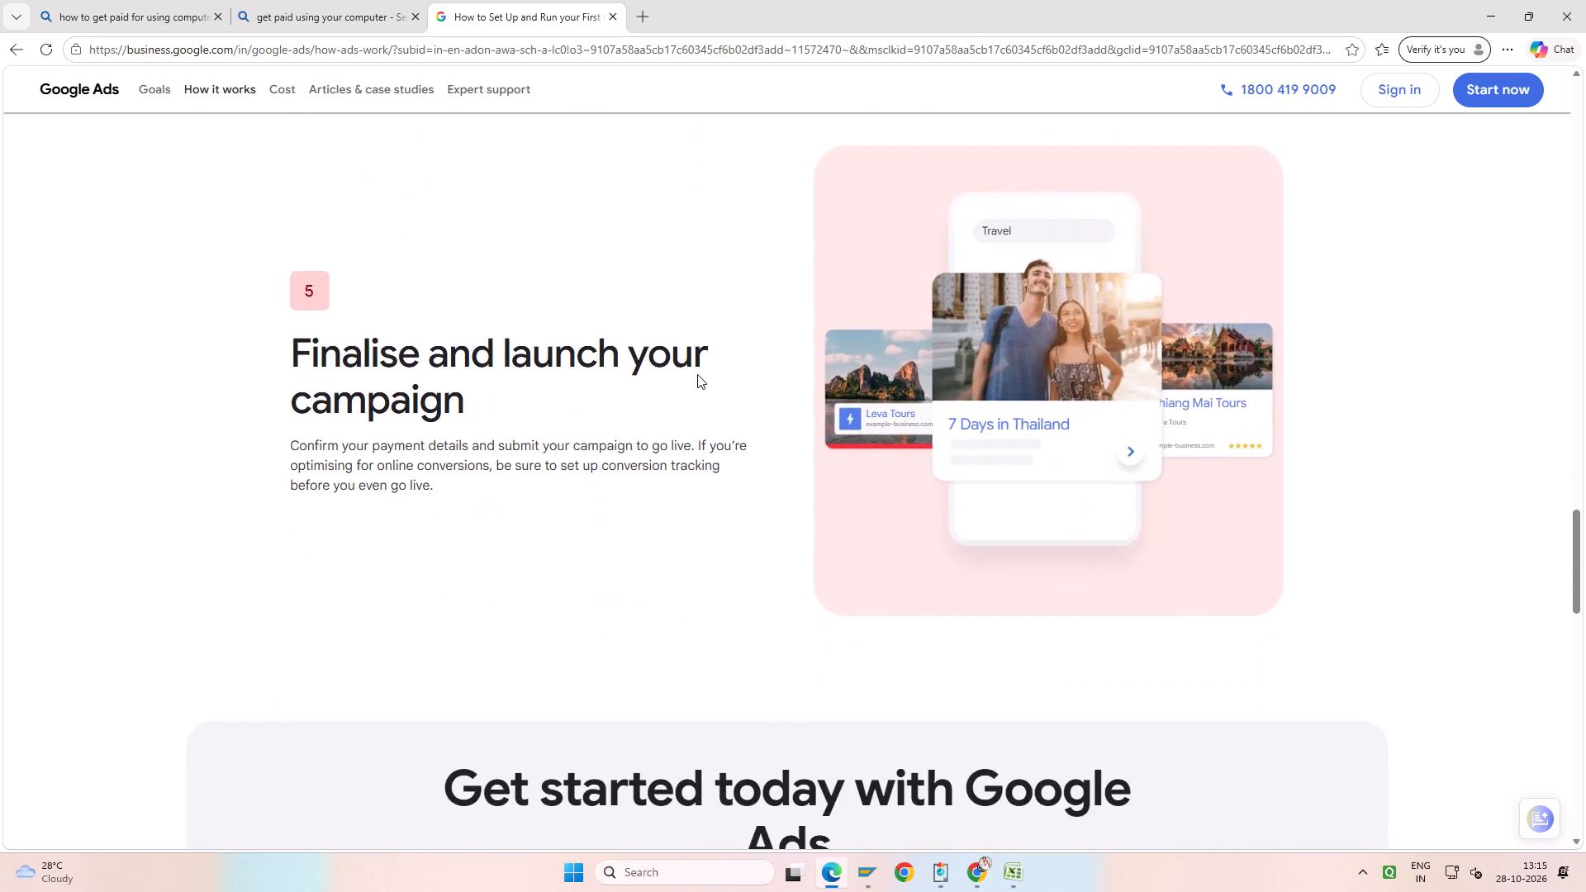
pyautogui.scroll(-2, 697, 374)
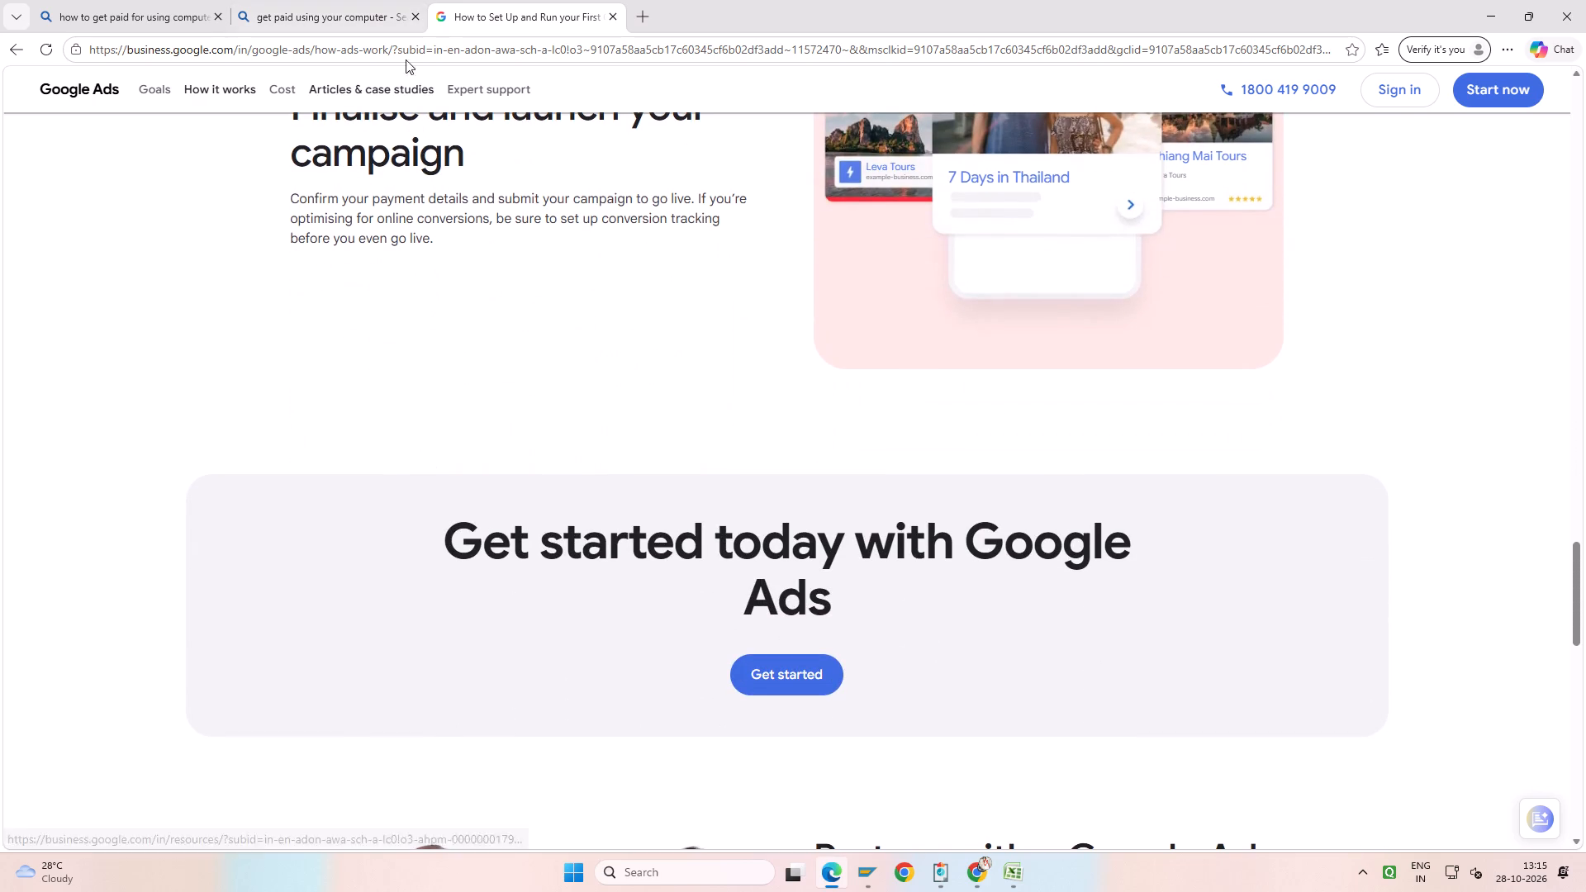
pyautogui.click(611, 14)
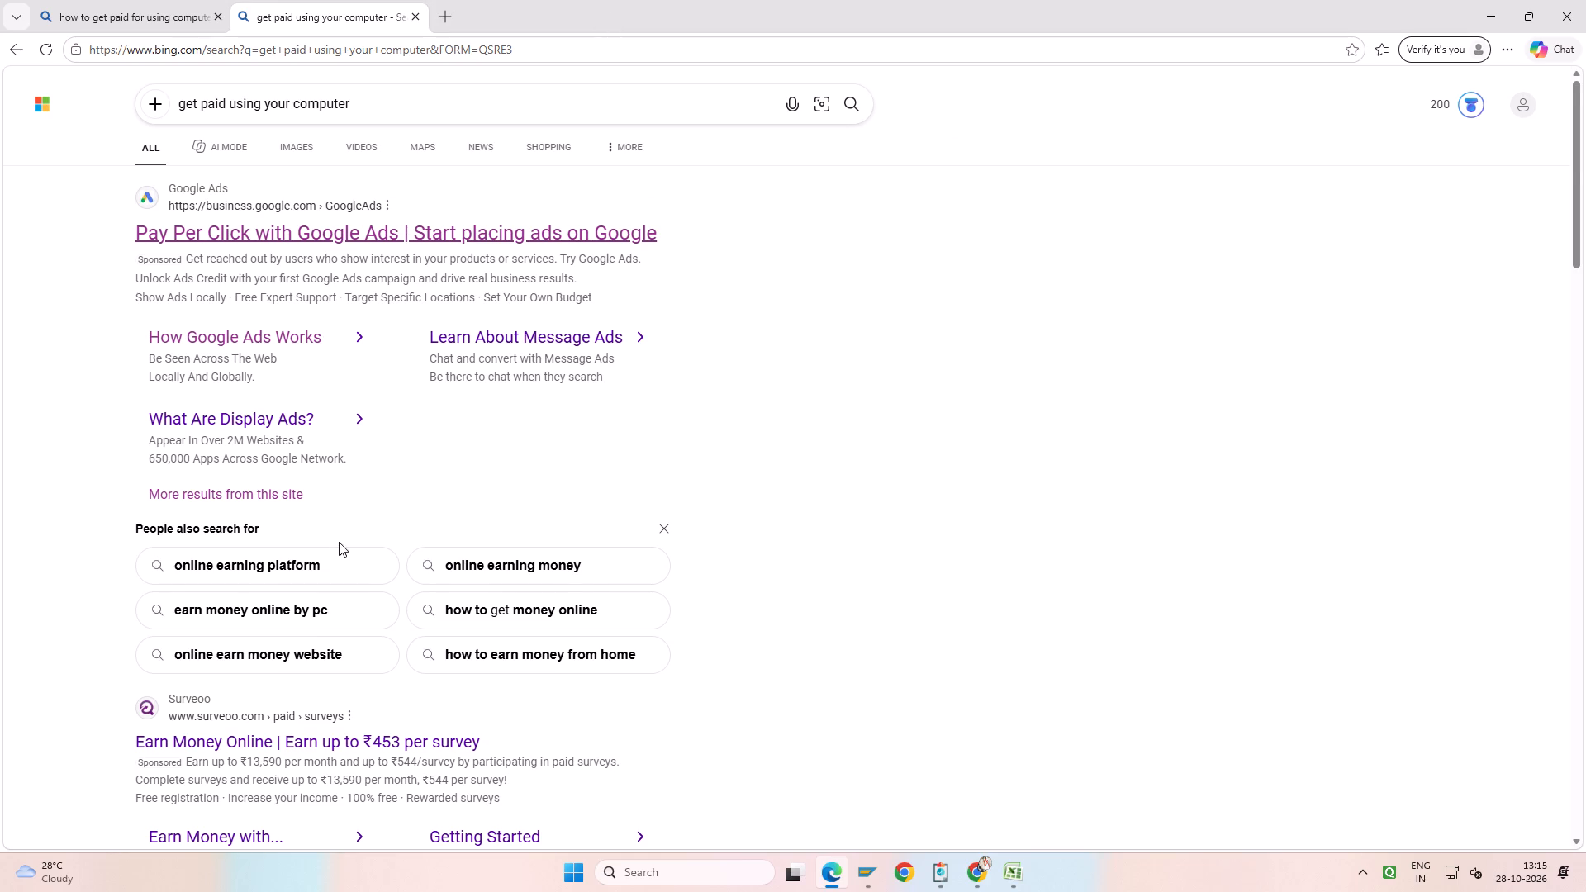
# Expand the full AI Overview in the results for "get paid using your computer".
pyautogui.scroll(-5, 339, 542)
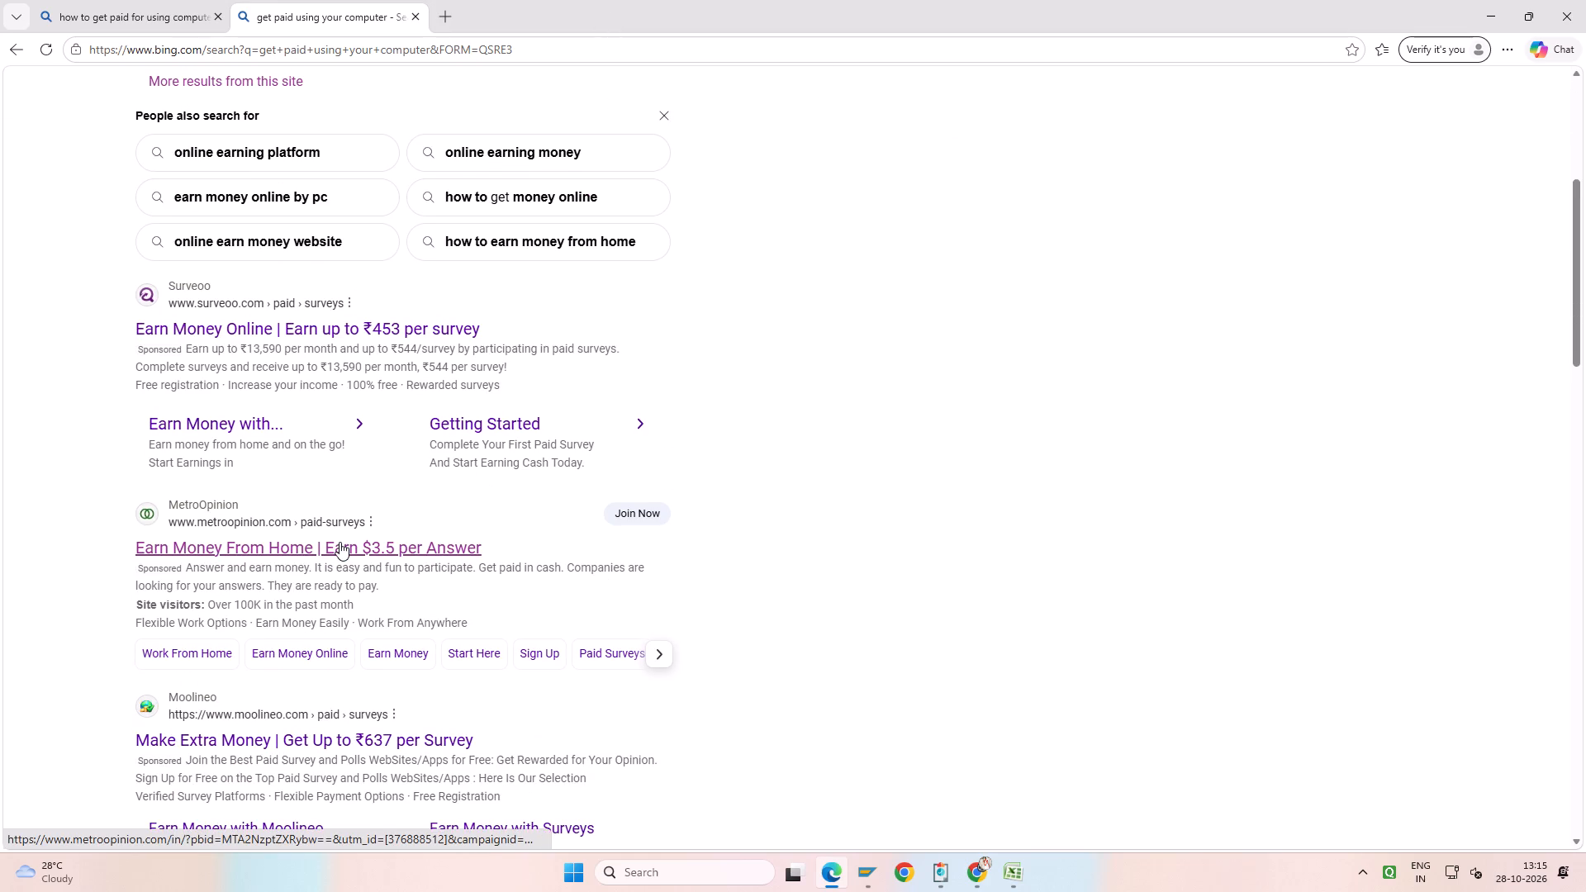
pyautogui.scroll(-5, 340, 542)
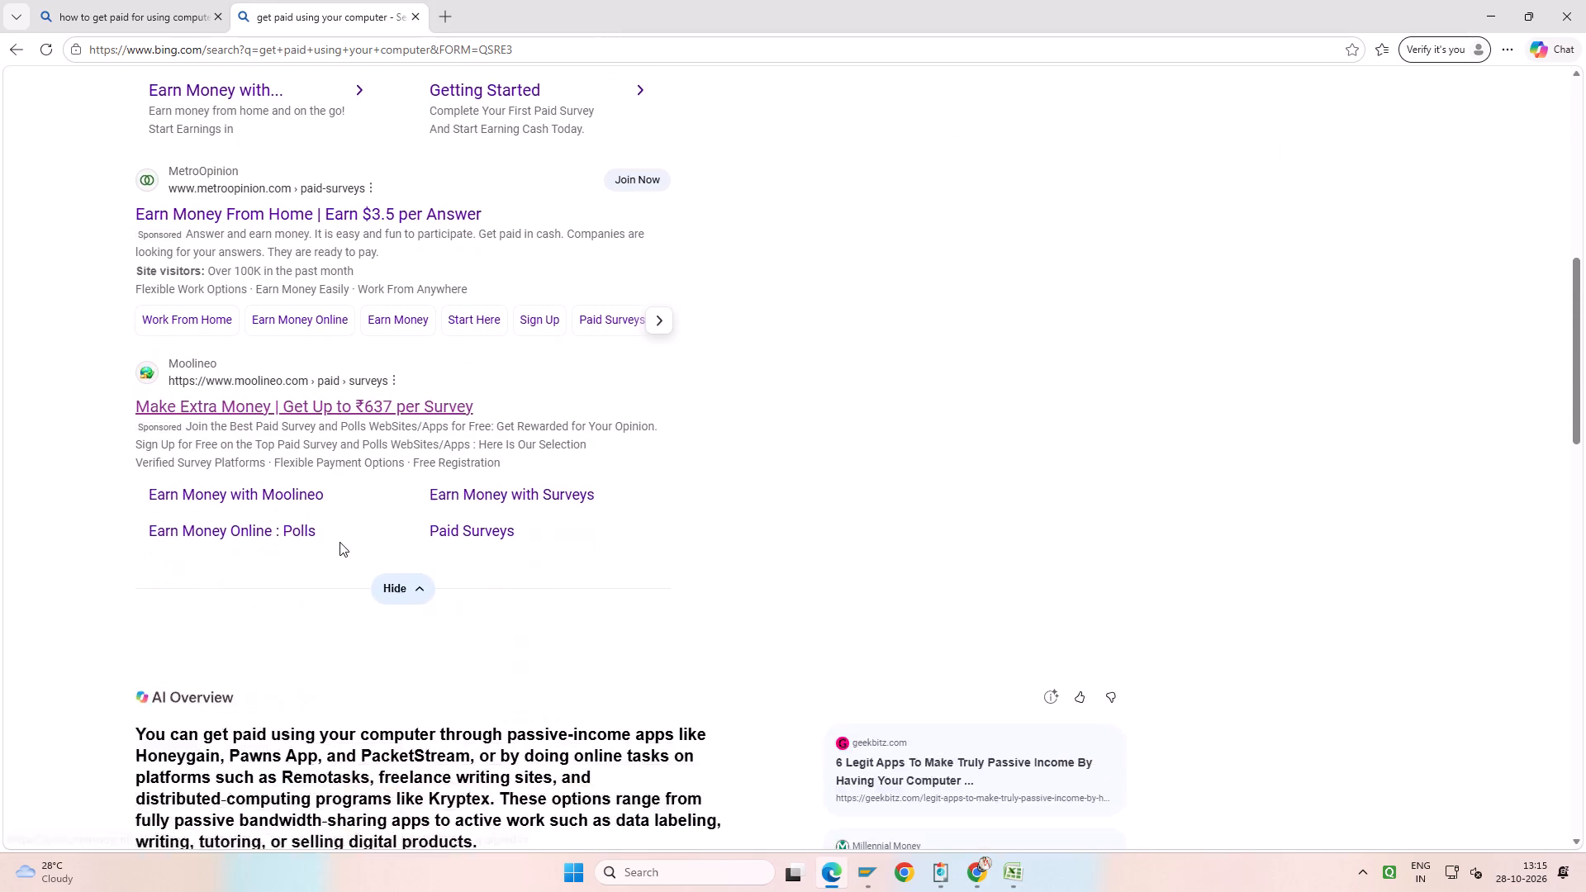
pyautogui.scroll(-6, 340, 542)
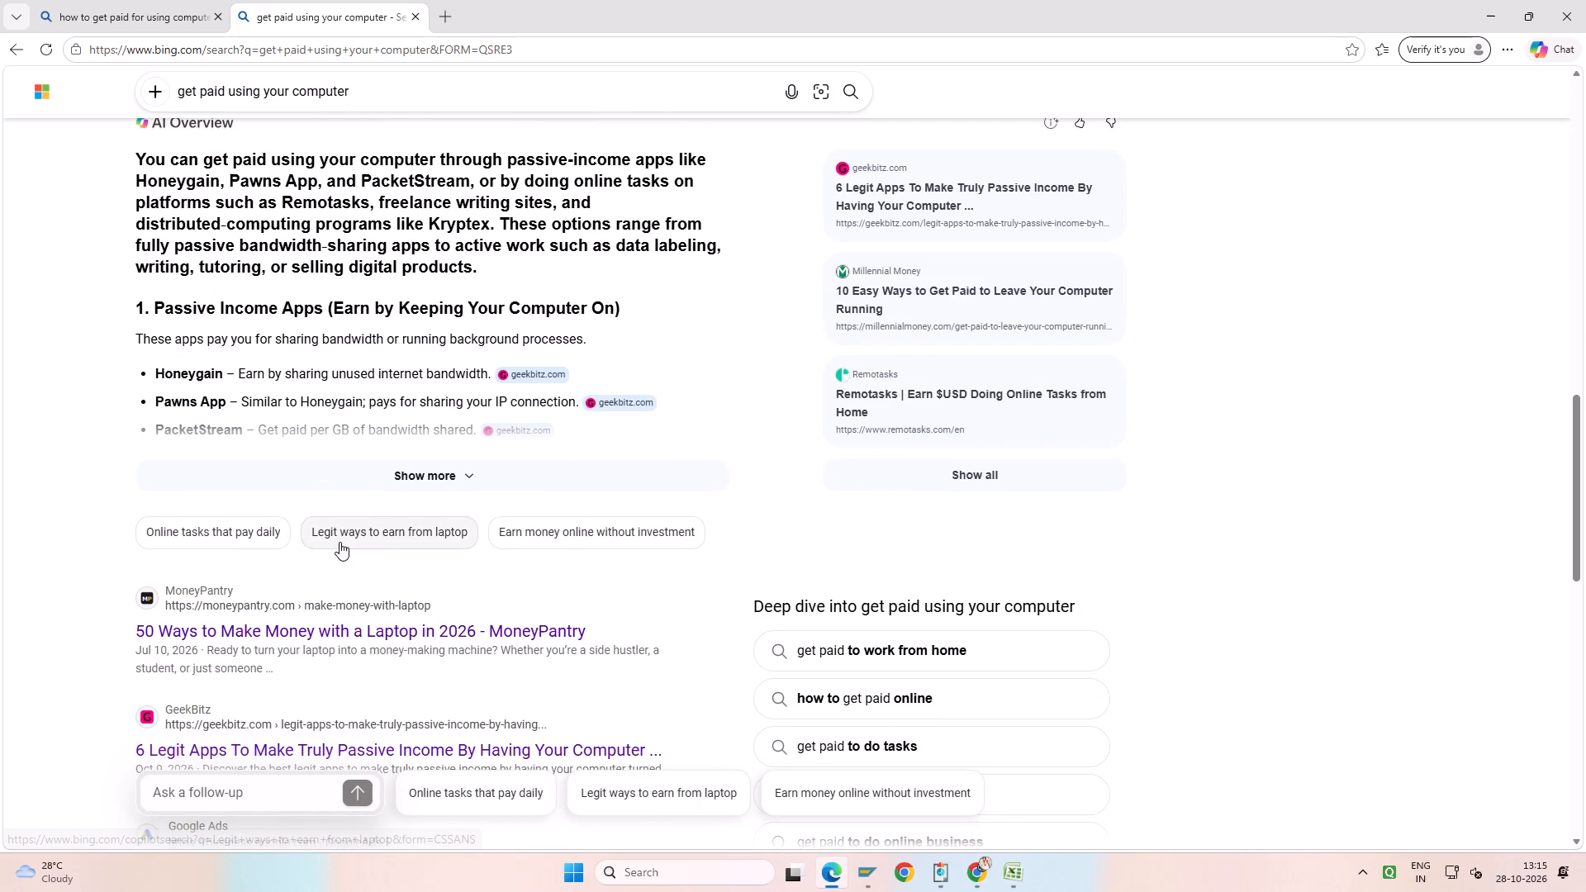
pyautogui.click(430, 483)
# Examine the AI Overview's sections on passive income apps, micro-task platforms, digital products and other computer-based earning options.
pyautogui.scroll(-2, 425, 484)
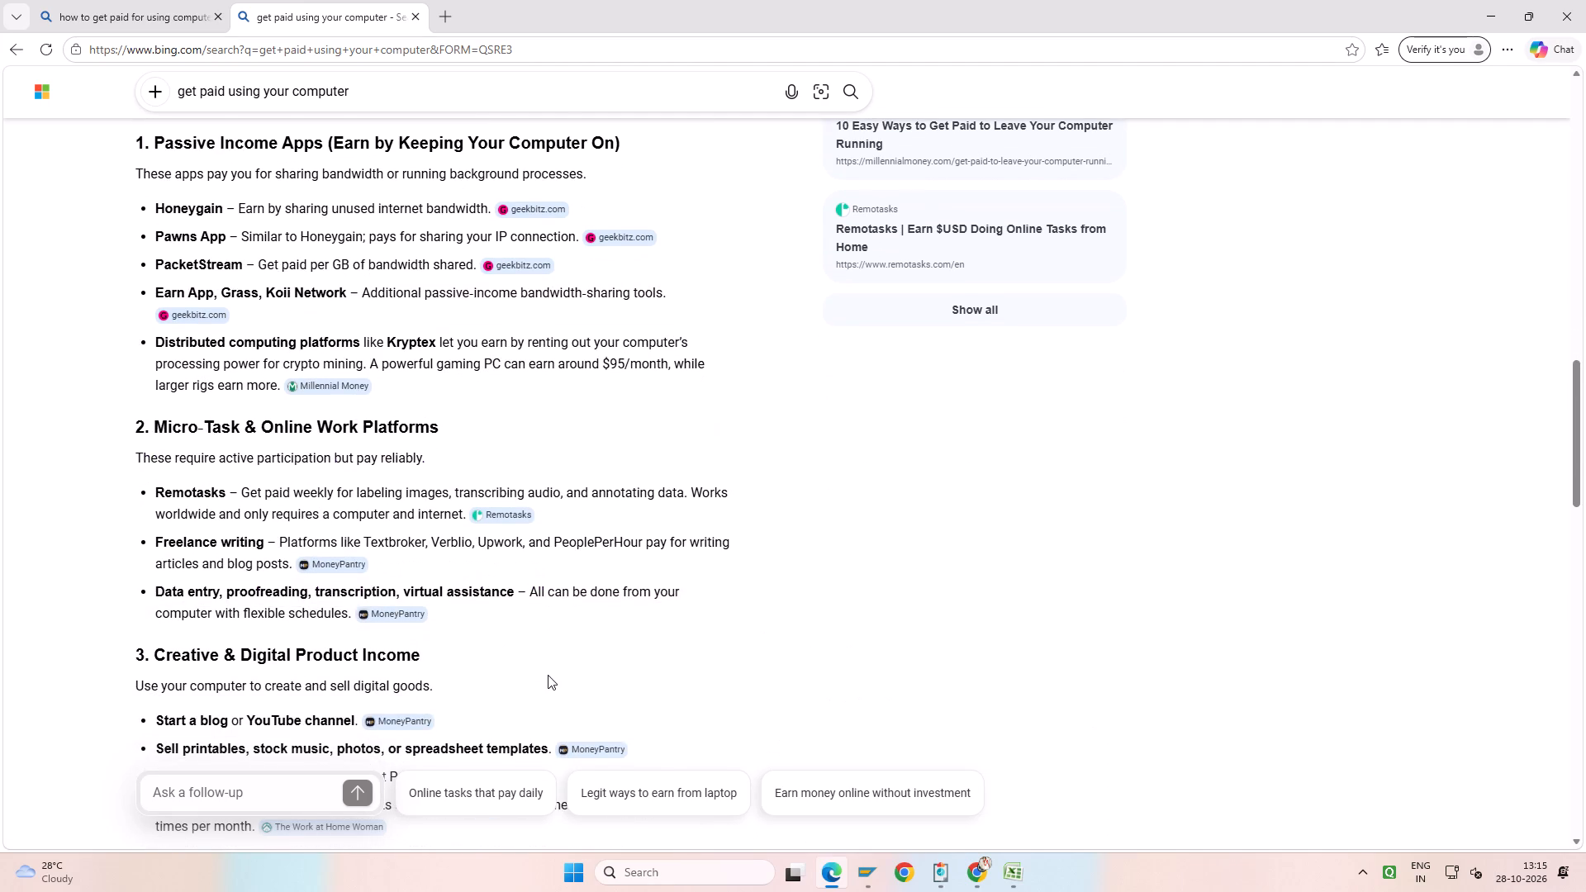
pyautogui.scroll(-4, 548, 675)
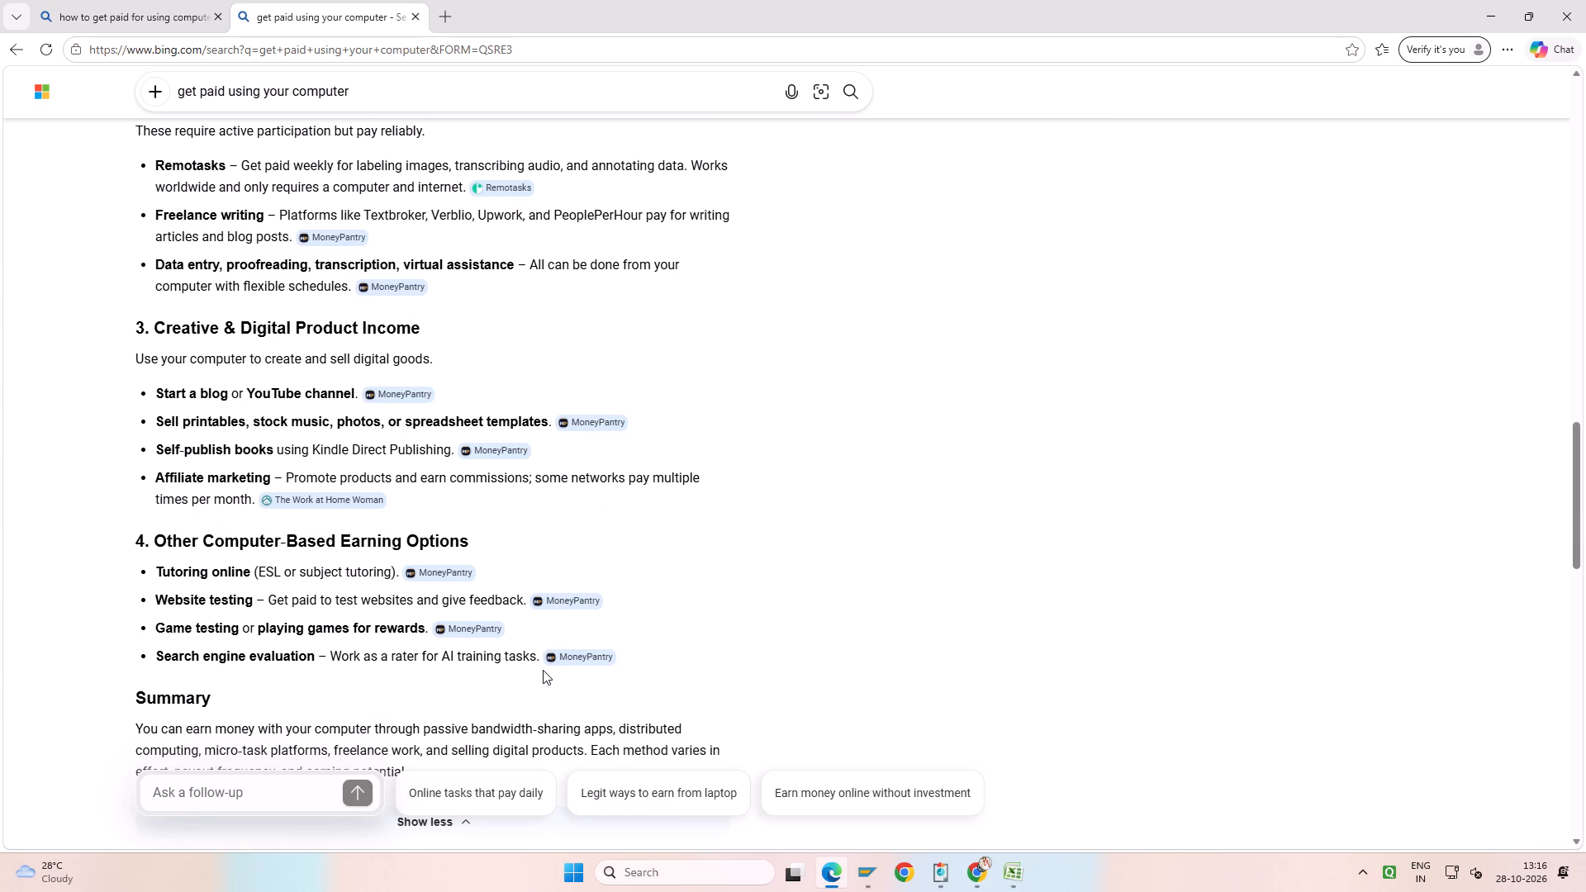
pyautogui.click(650, 560)
pyautogui.scroll(-1, 650, 560)
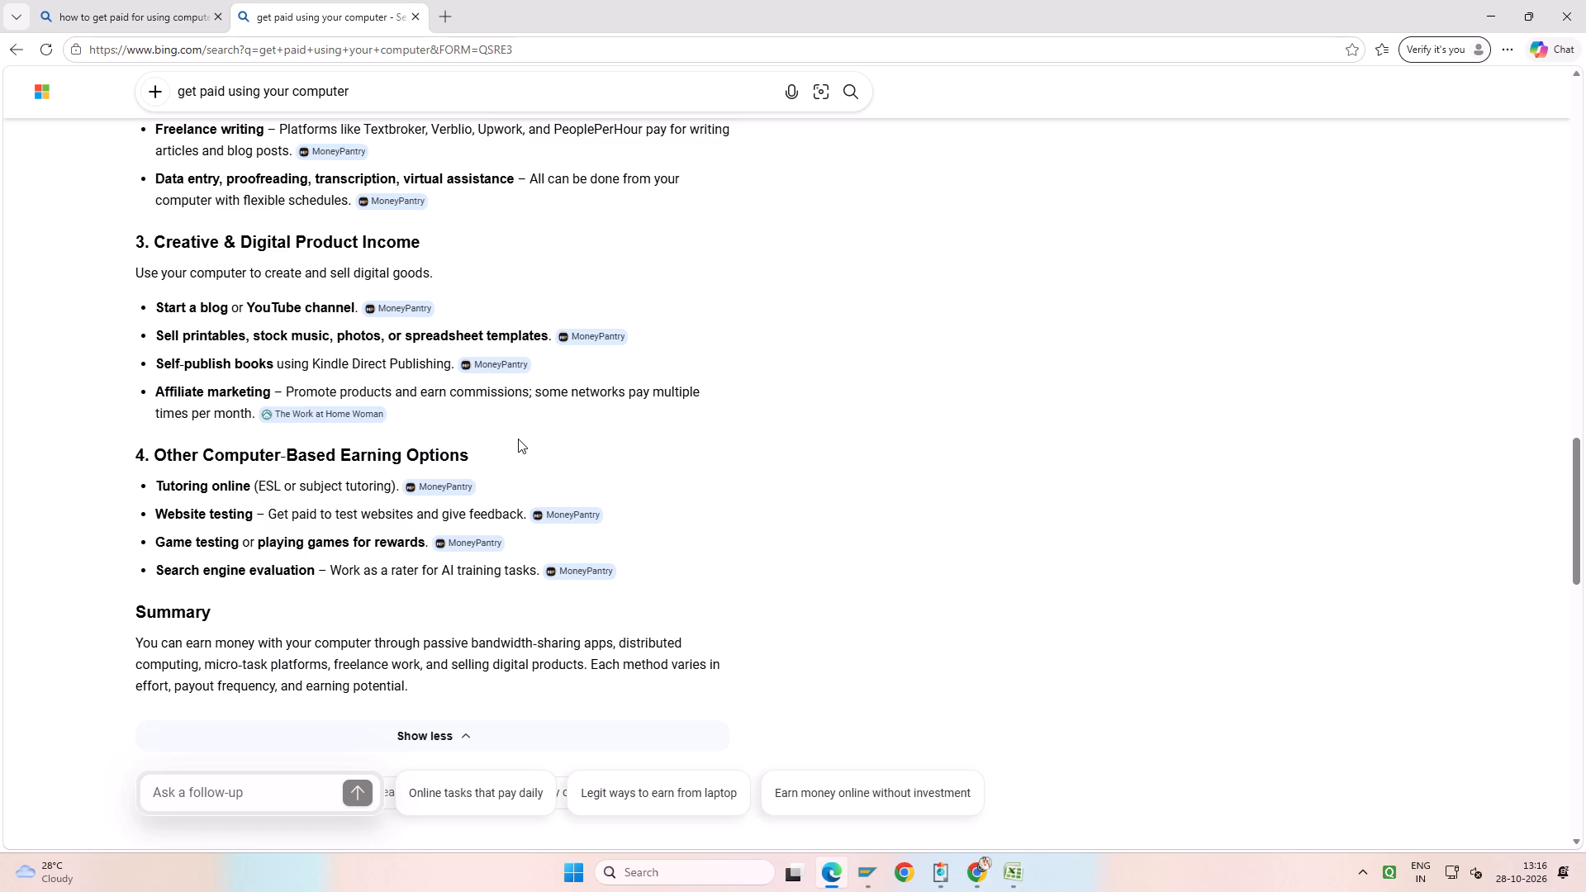
pyautogui.scroll(1, 518, 439)
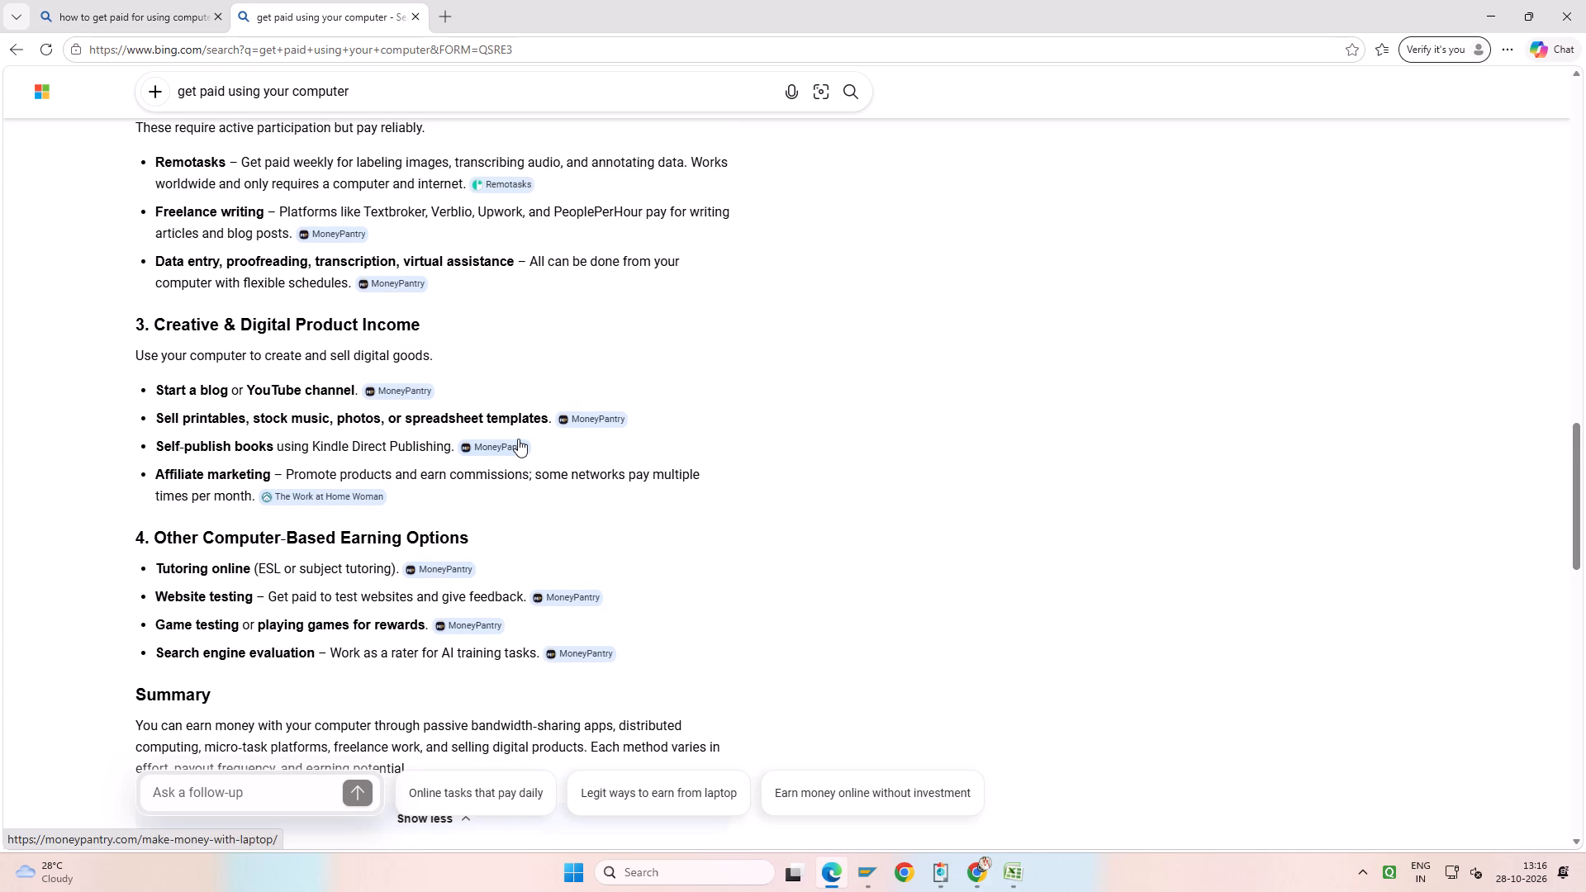
pyautogui.scroll(1, 518, 439)
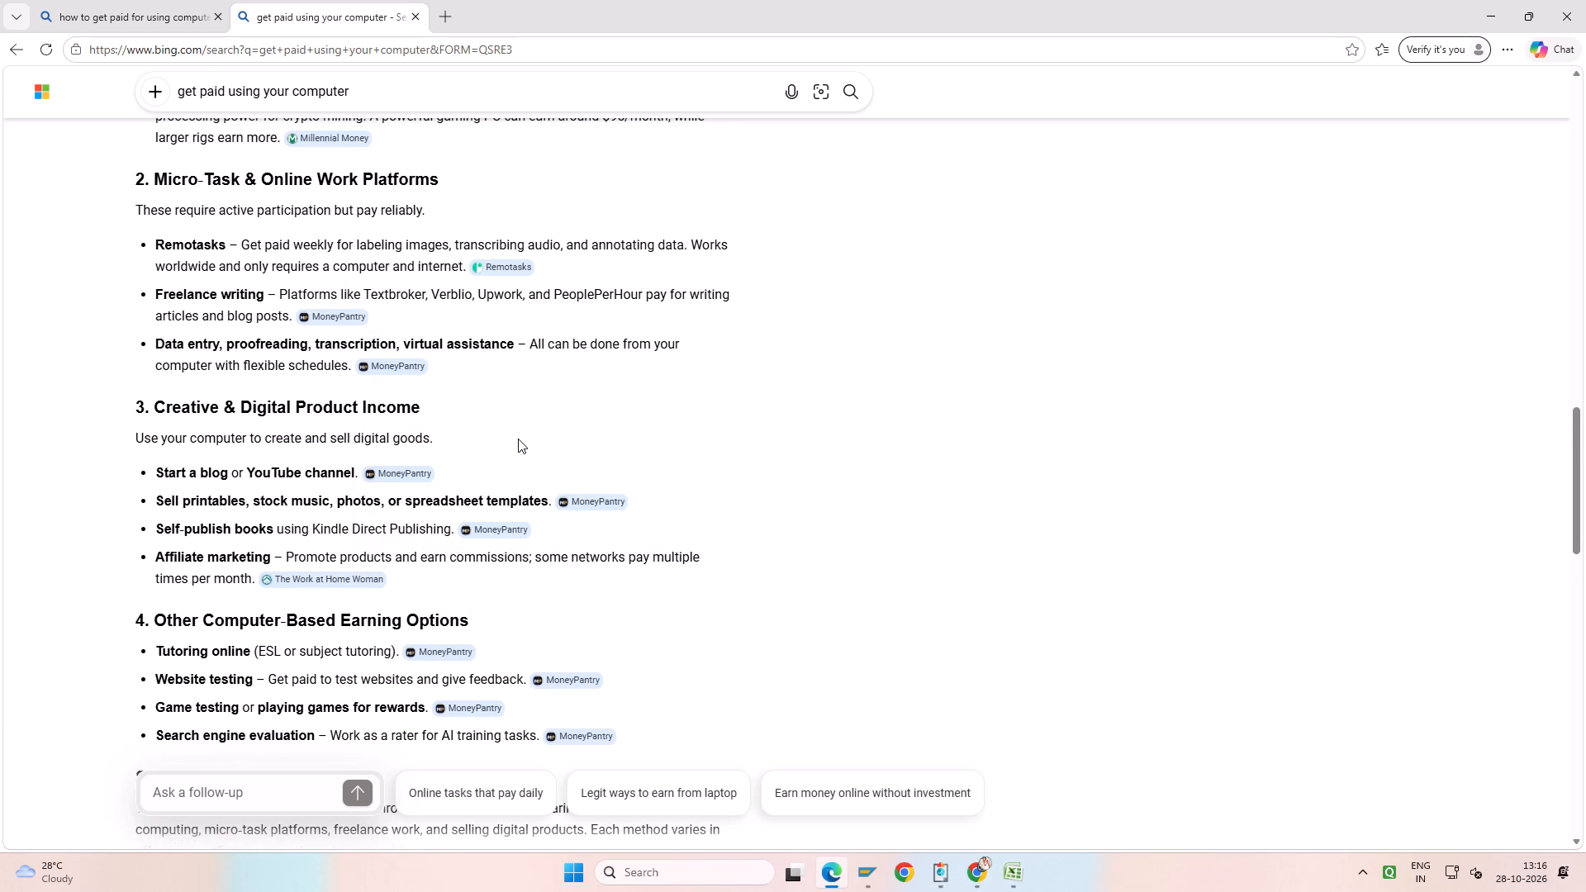
# Open the MoneyPantry article cited for data entry and proofreading, review it through the freelance writing section, and return to the search results.
pyautogui.click(385, 367)
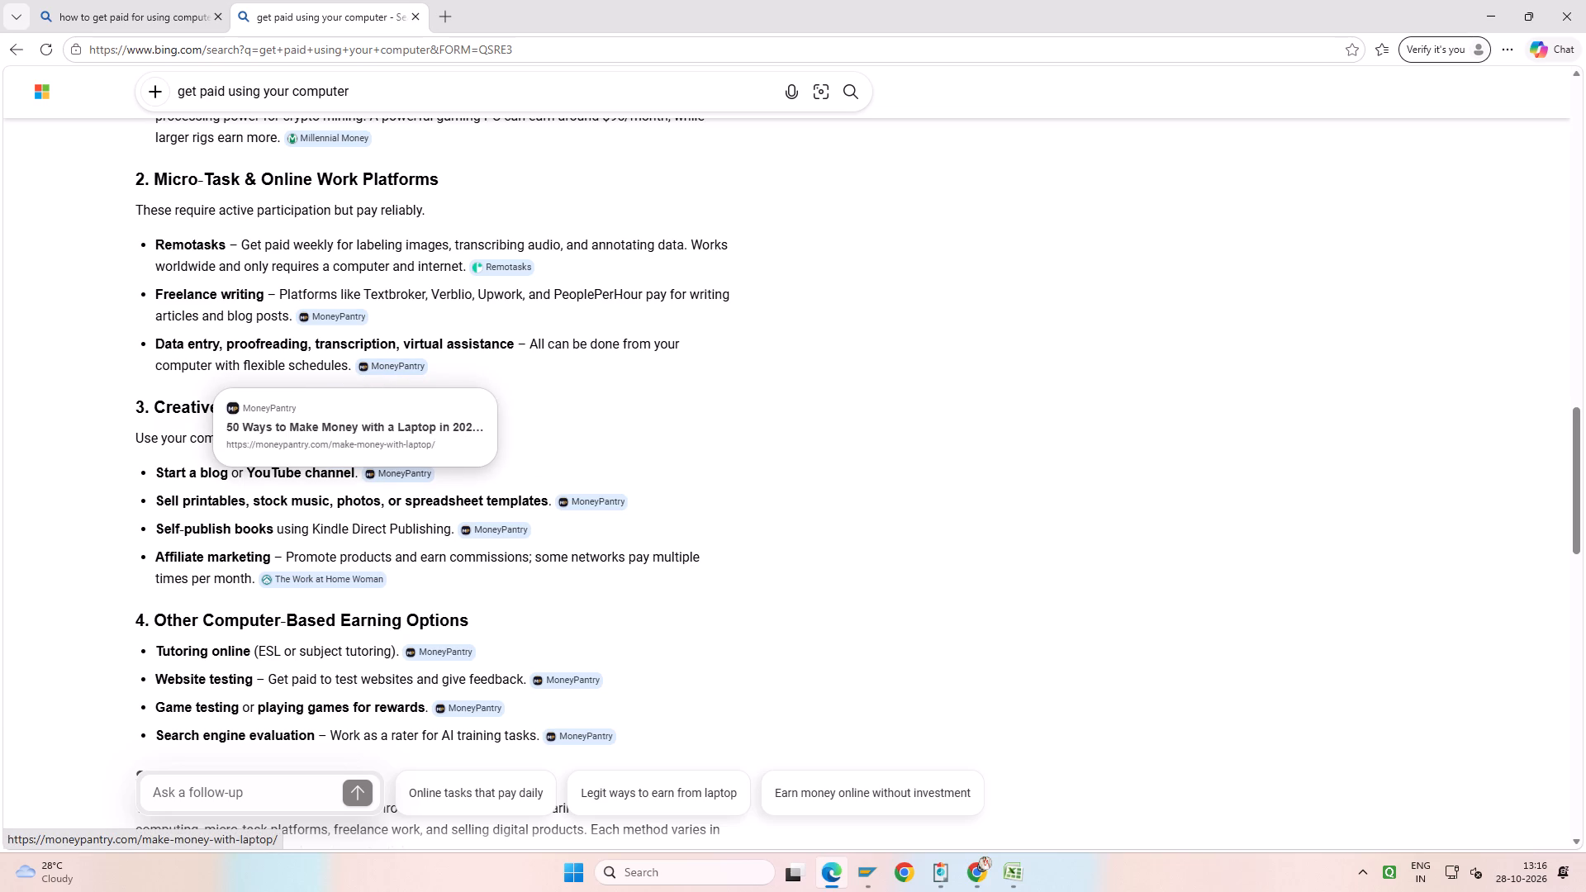
pyautogui.click(286, 431)
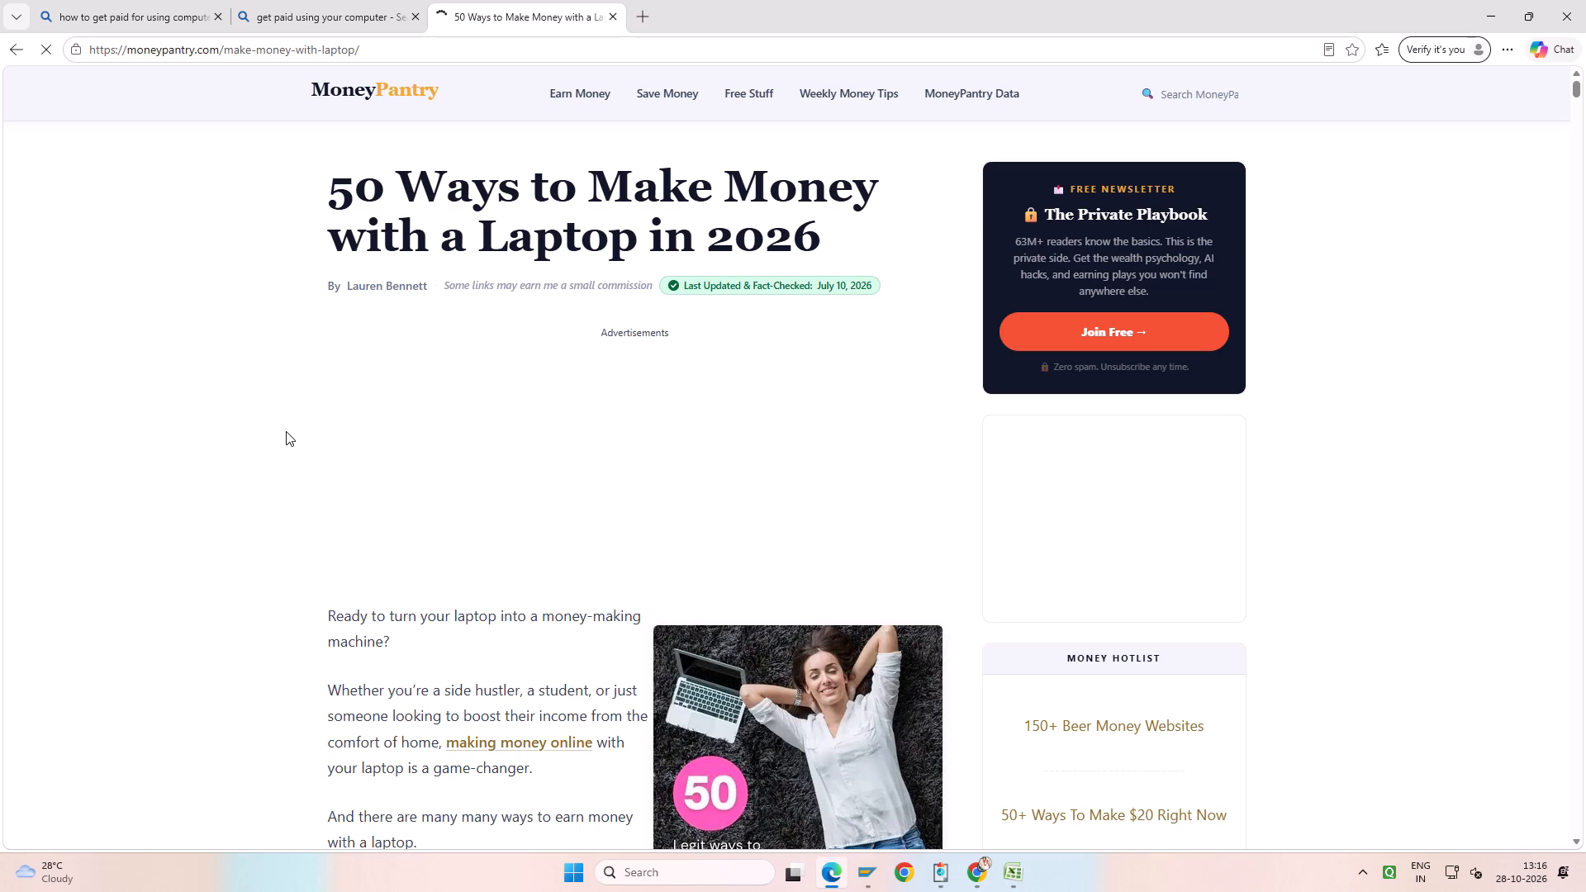
pyautogui.scroll(-8, 761, 483)
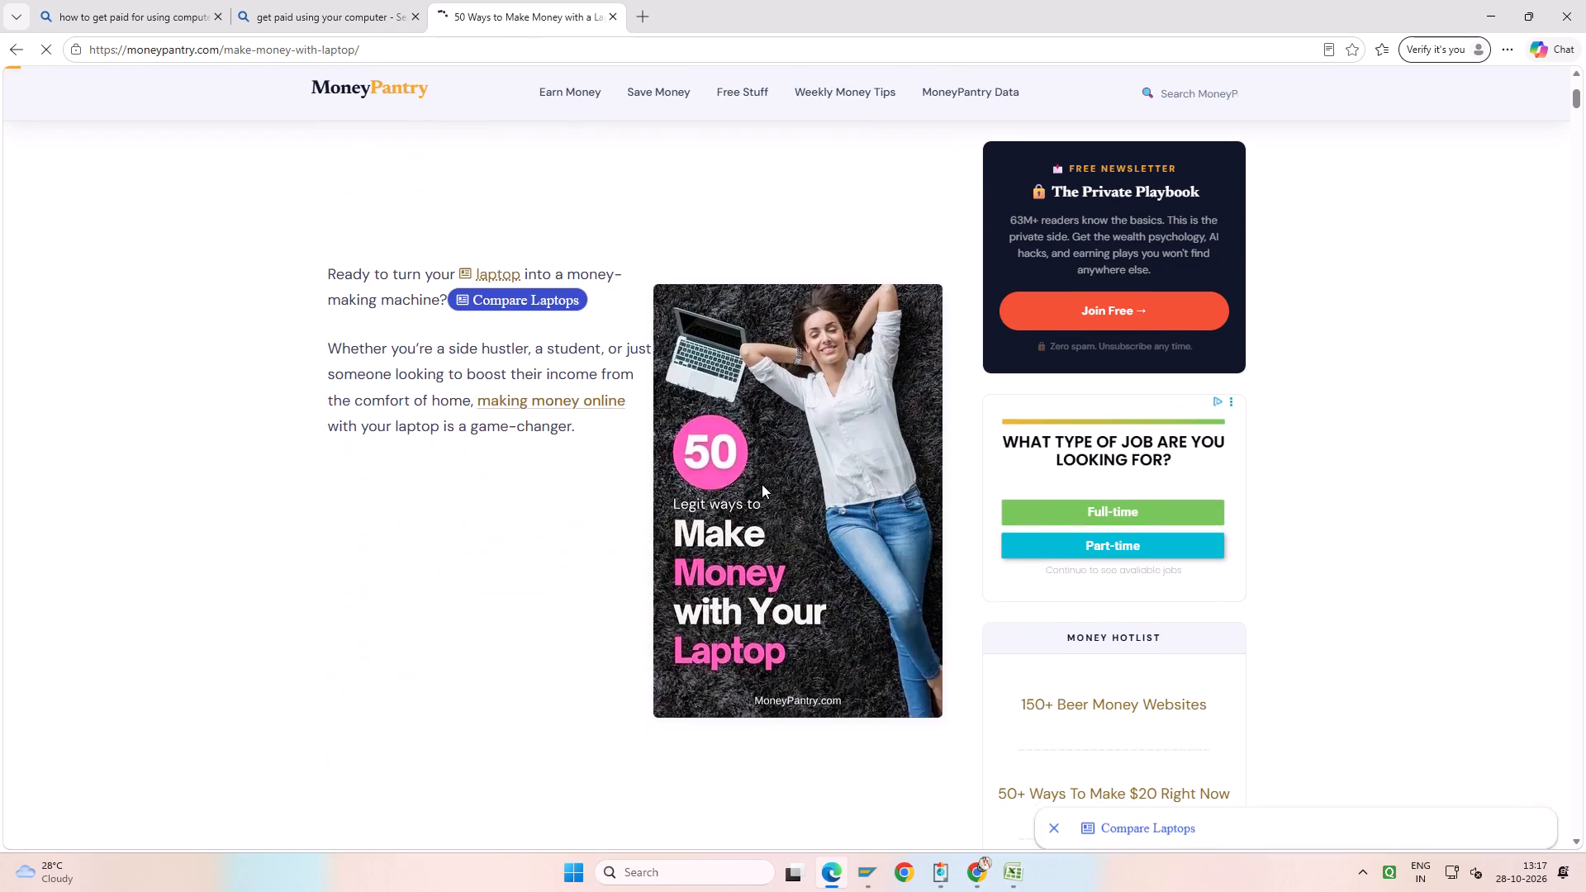
pyautogui.scroll(-5, 762, 484)
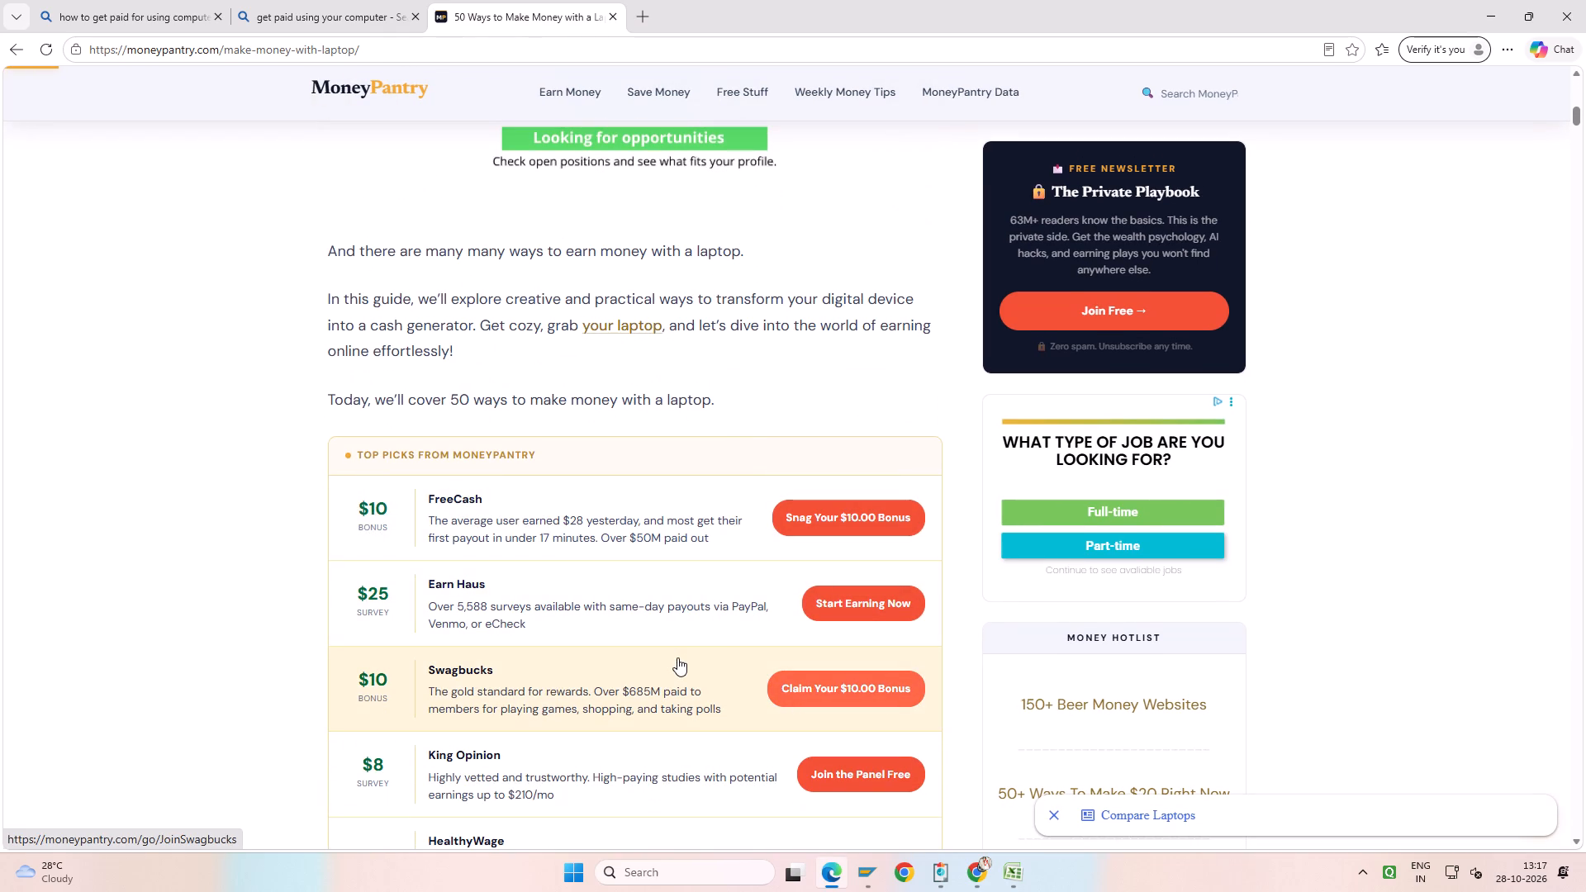
pyautogui.scroll(-3, 677, 657)
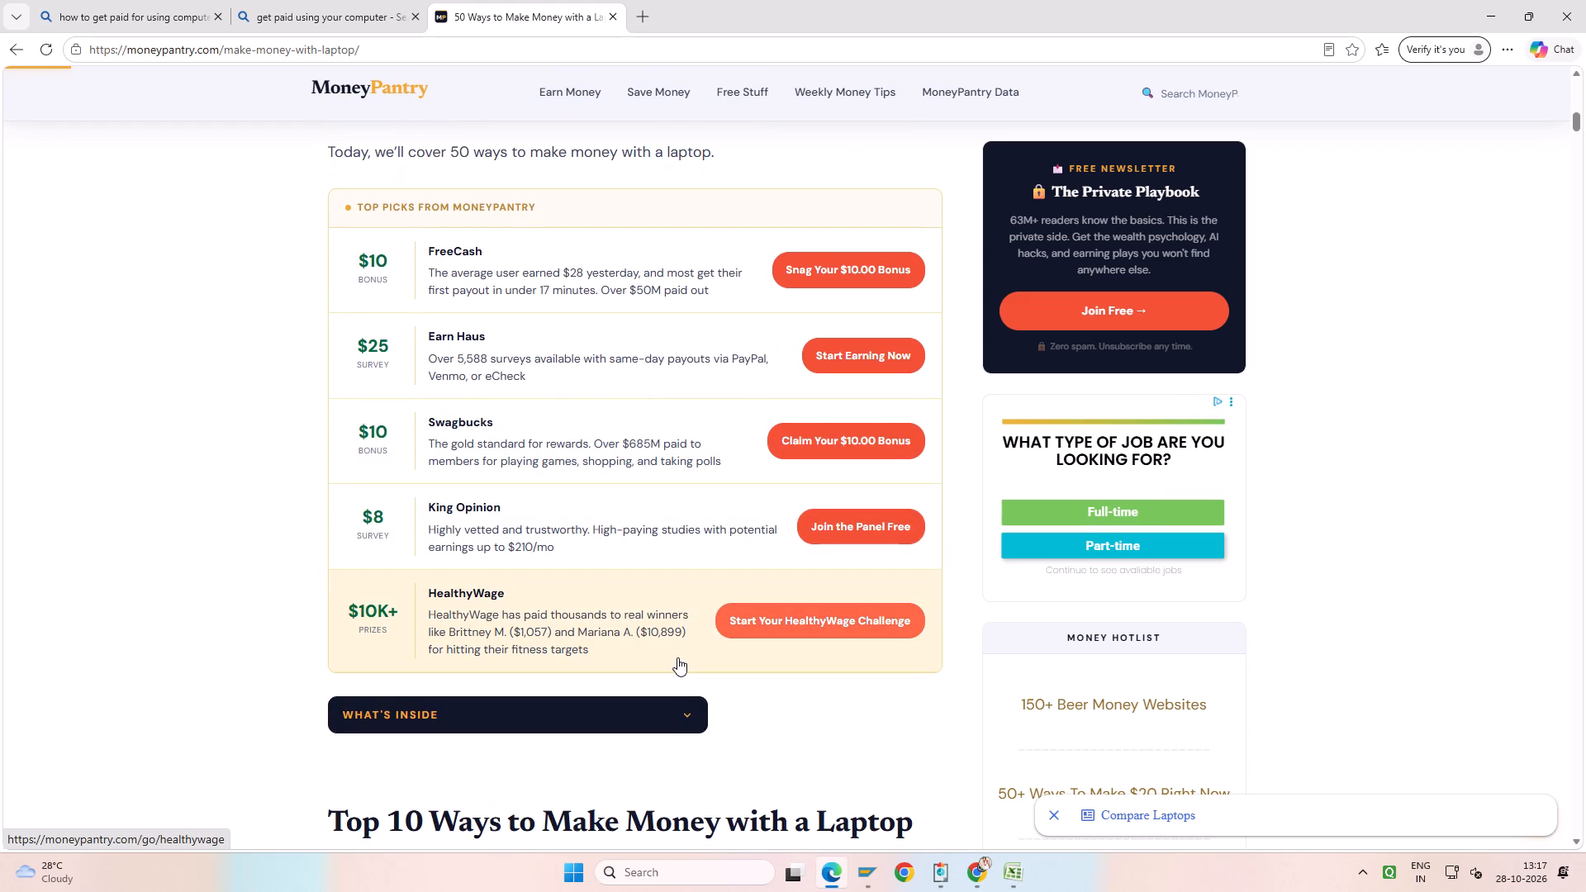
pyautogui.scroll(-6, 677, 657)
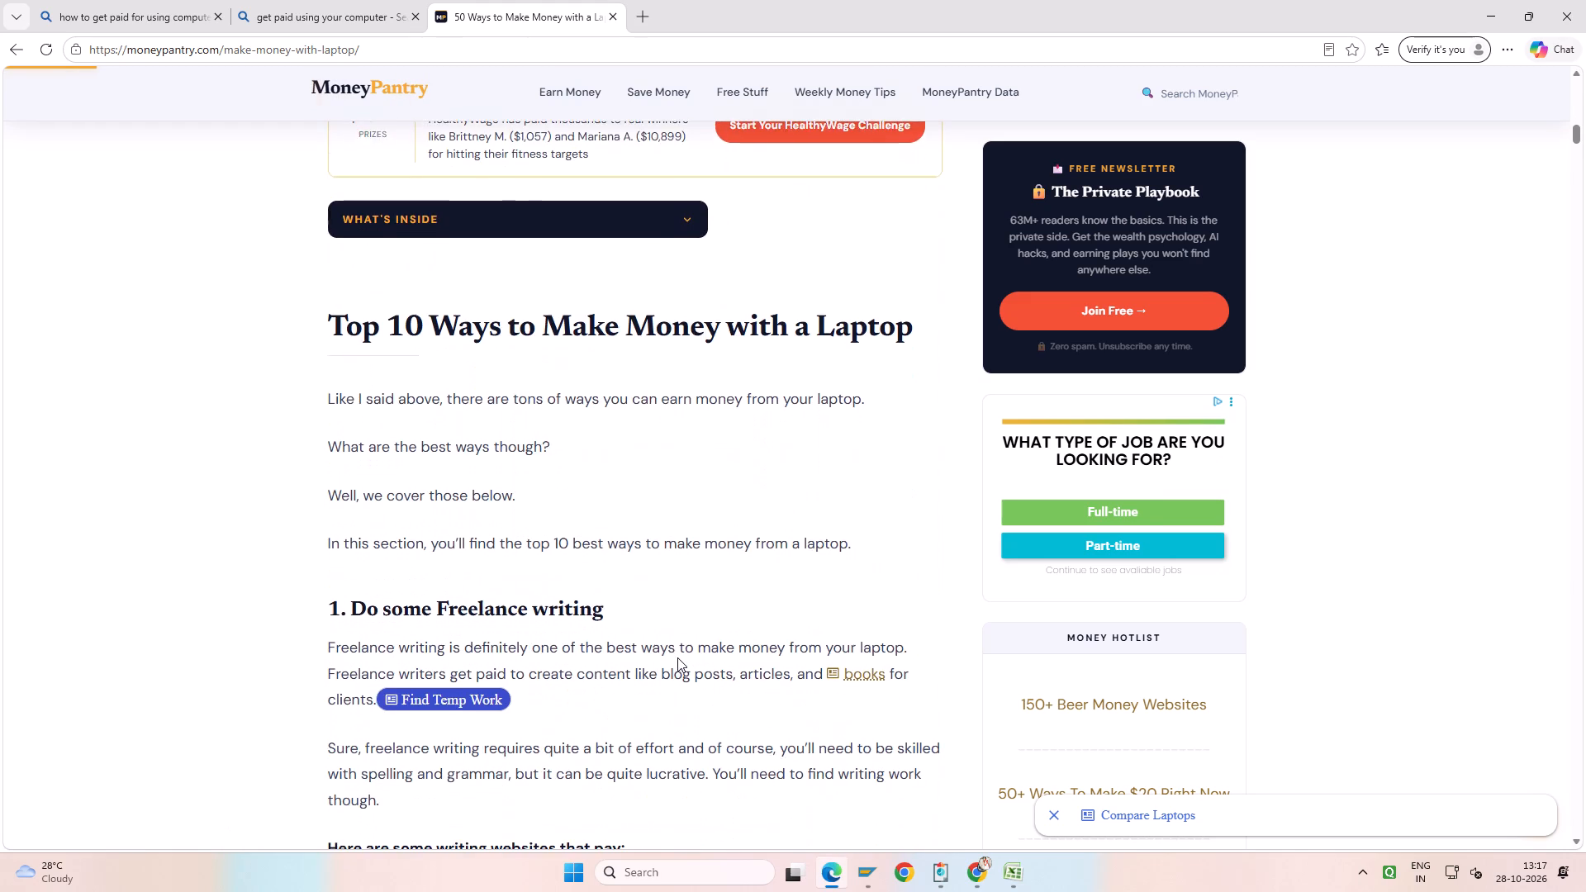
pyautogui.scroll(-5, 677, 657)
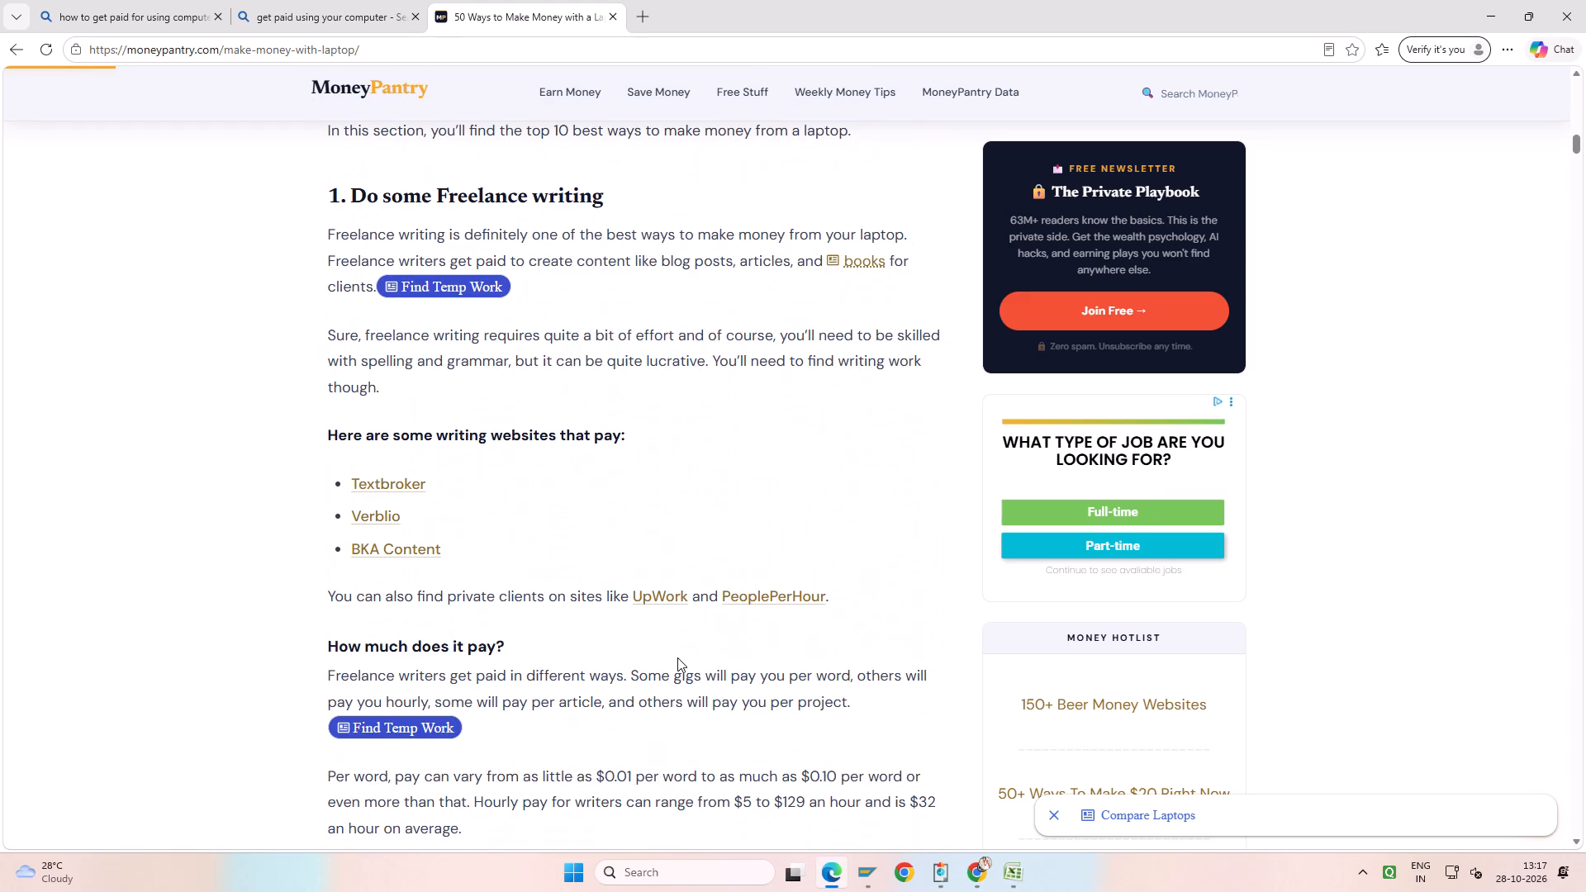
pyautogui.click(12, 53)
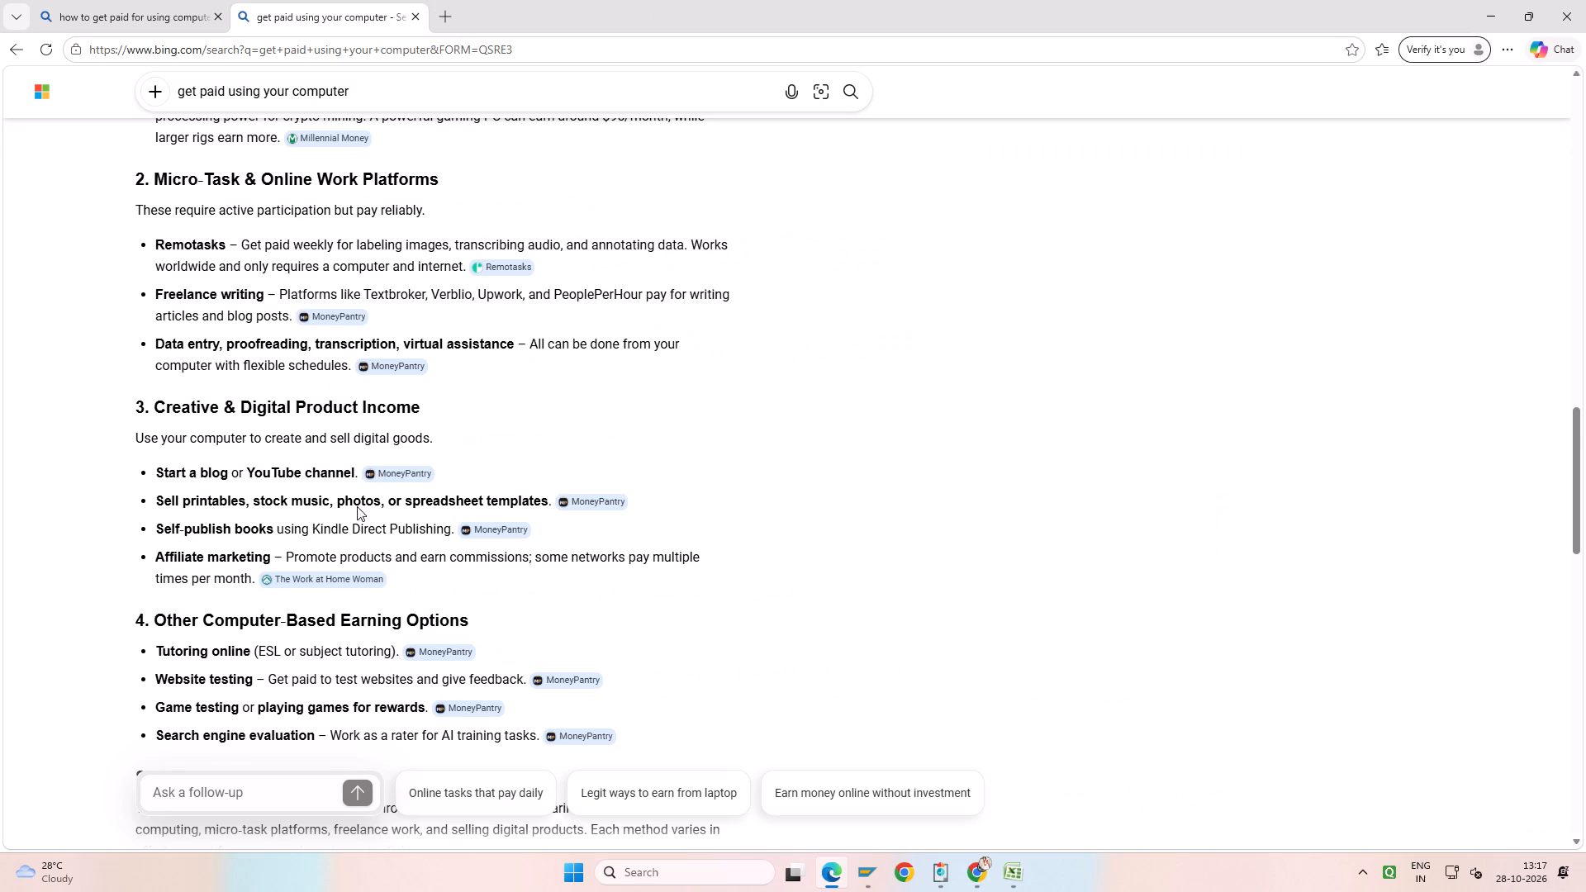
# Review the rest of the first results page, from the end of the AI Overview down to the related searches.
pyautogui.scroll(-2, 487, 563)
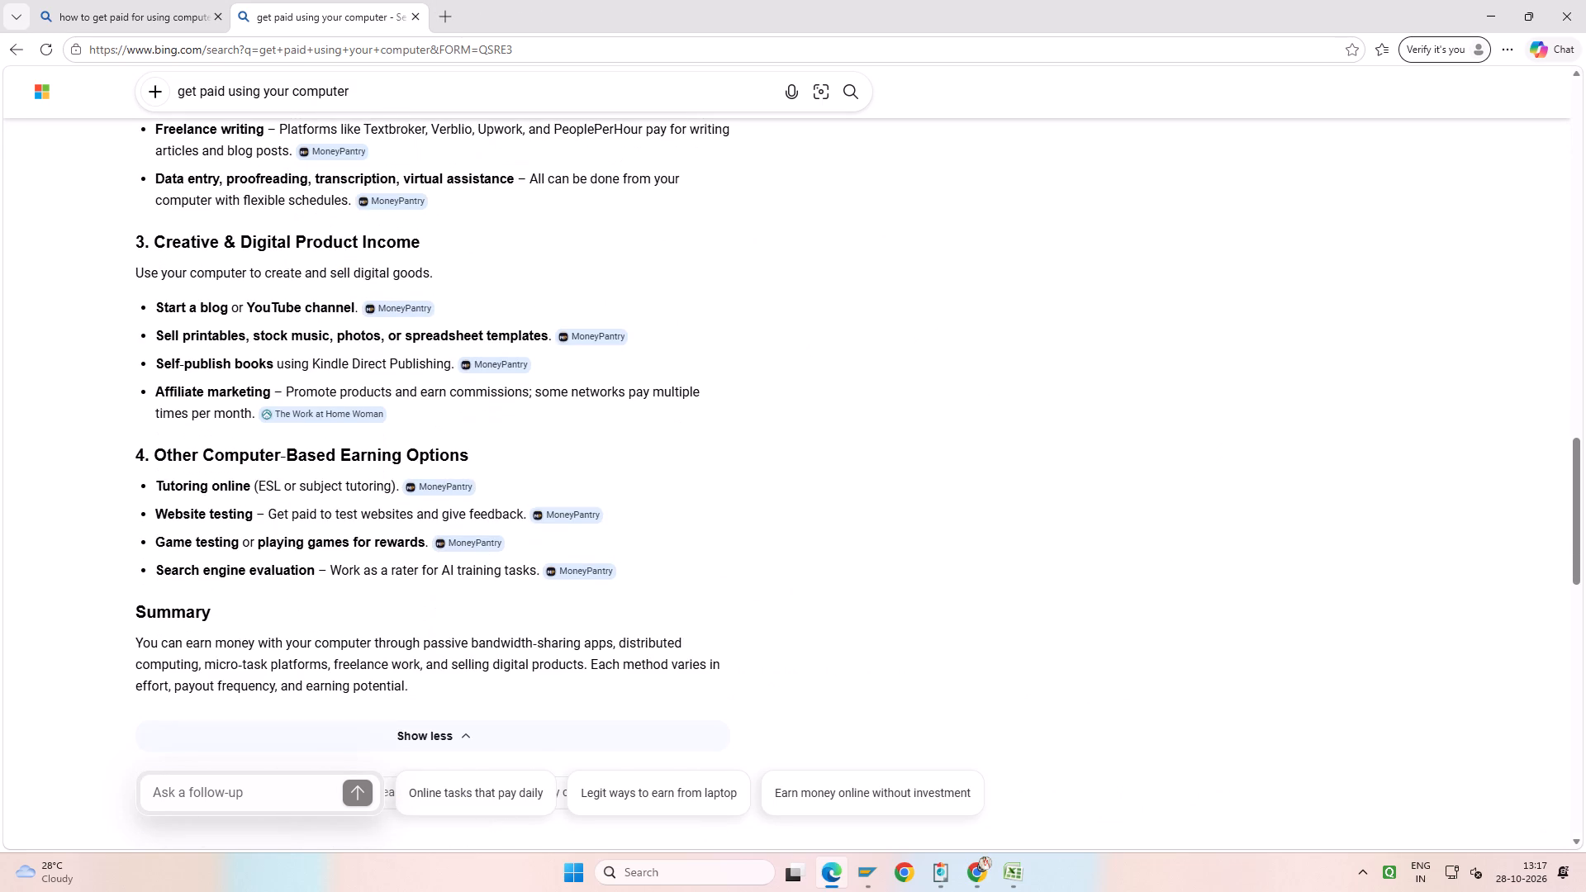
pyautogui.scroll(-4, 487, 563)
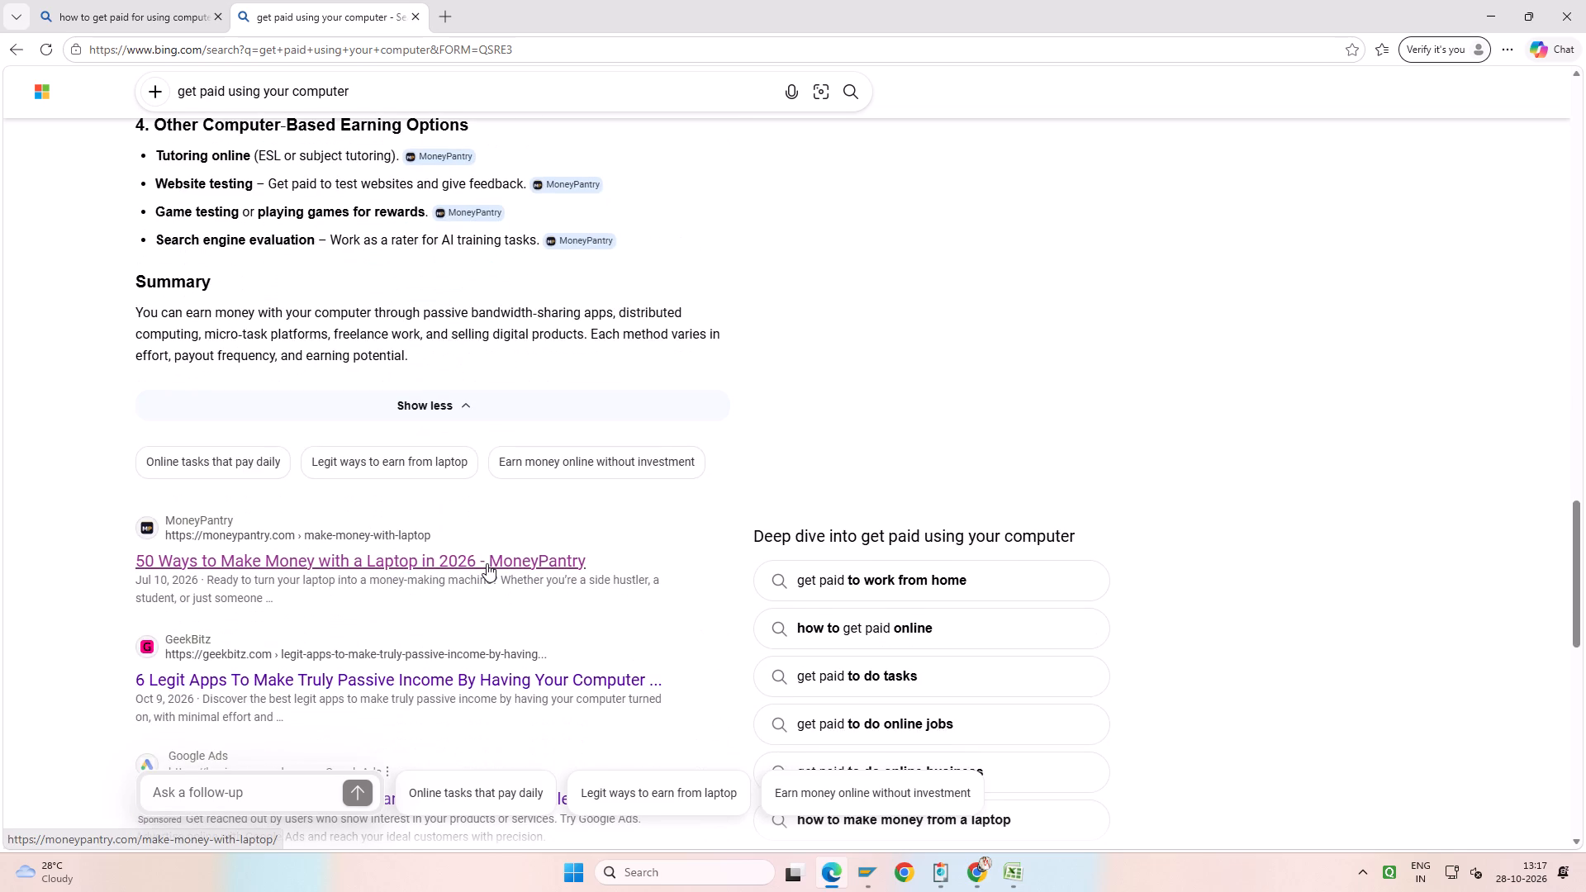
pyautogui.scroll(-4, 487, 563)
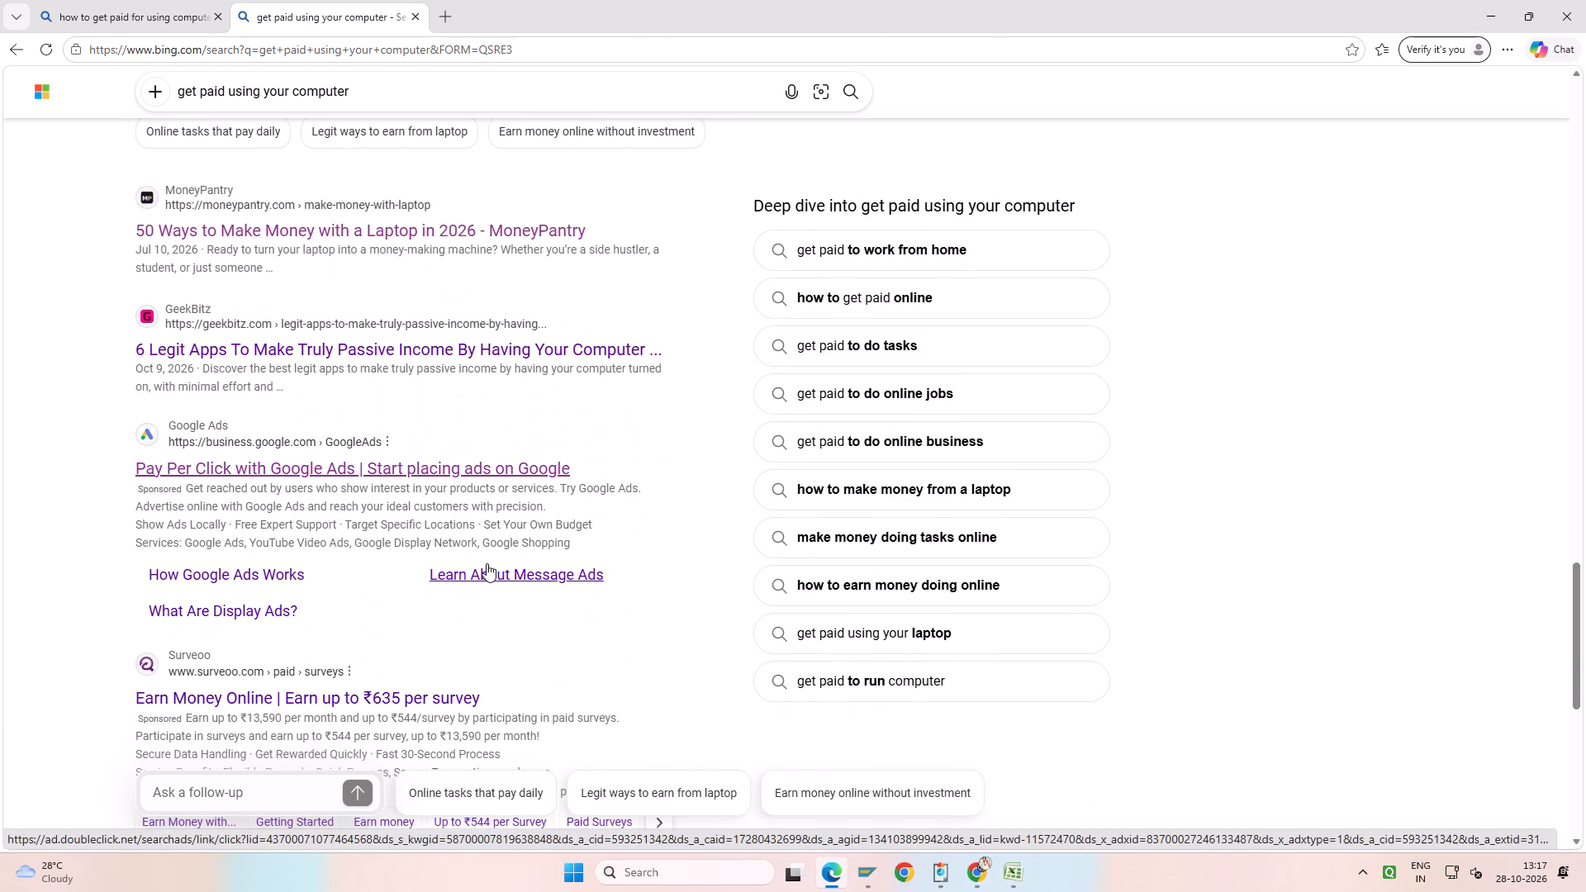
pyautogui.scroll(-3, 487, 563)
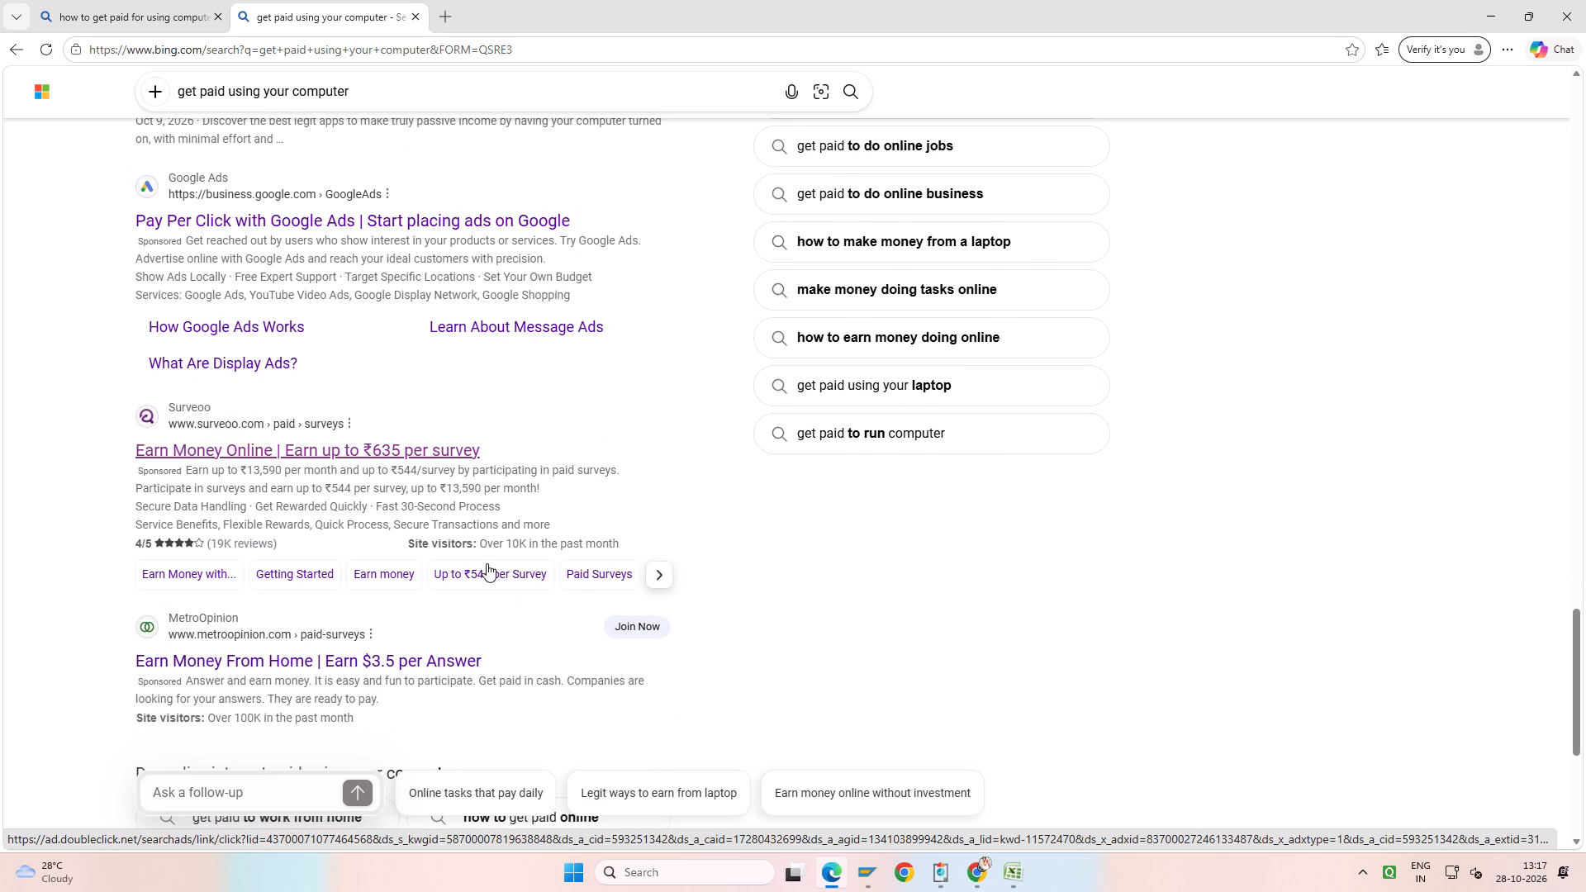
pyautogui.scroll(-5, 487, 563)
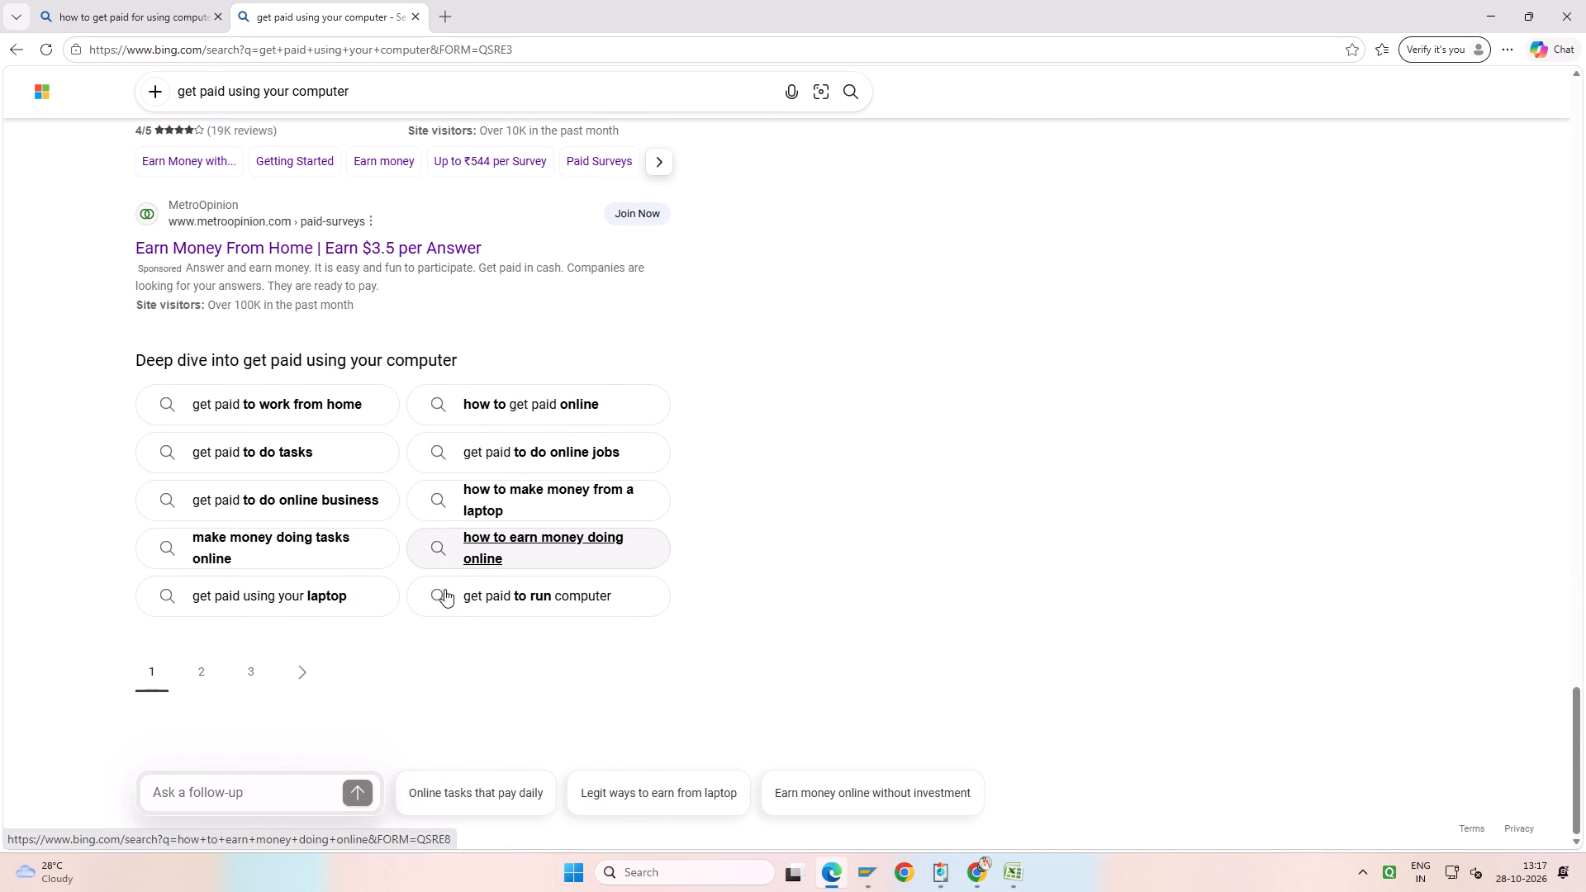
# Open the second page of results for "get paid using your computer" and review its sponsored and organic listings.
pyautogui.click(206, 677)
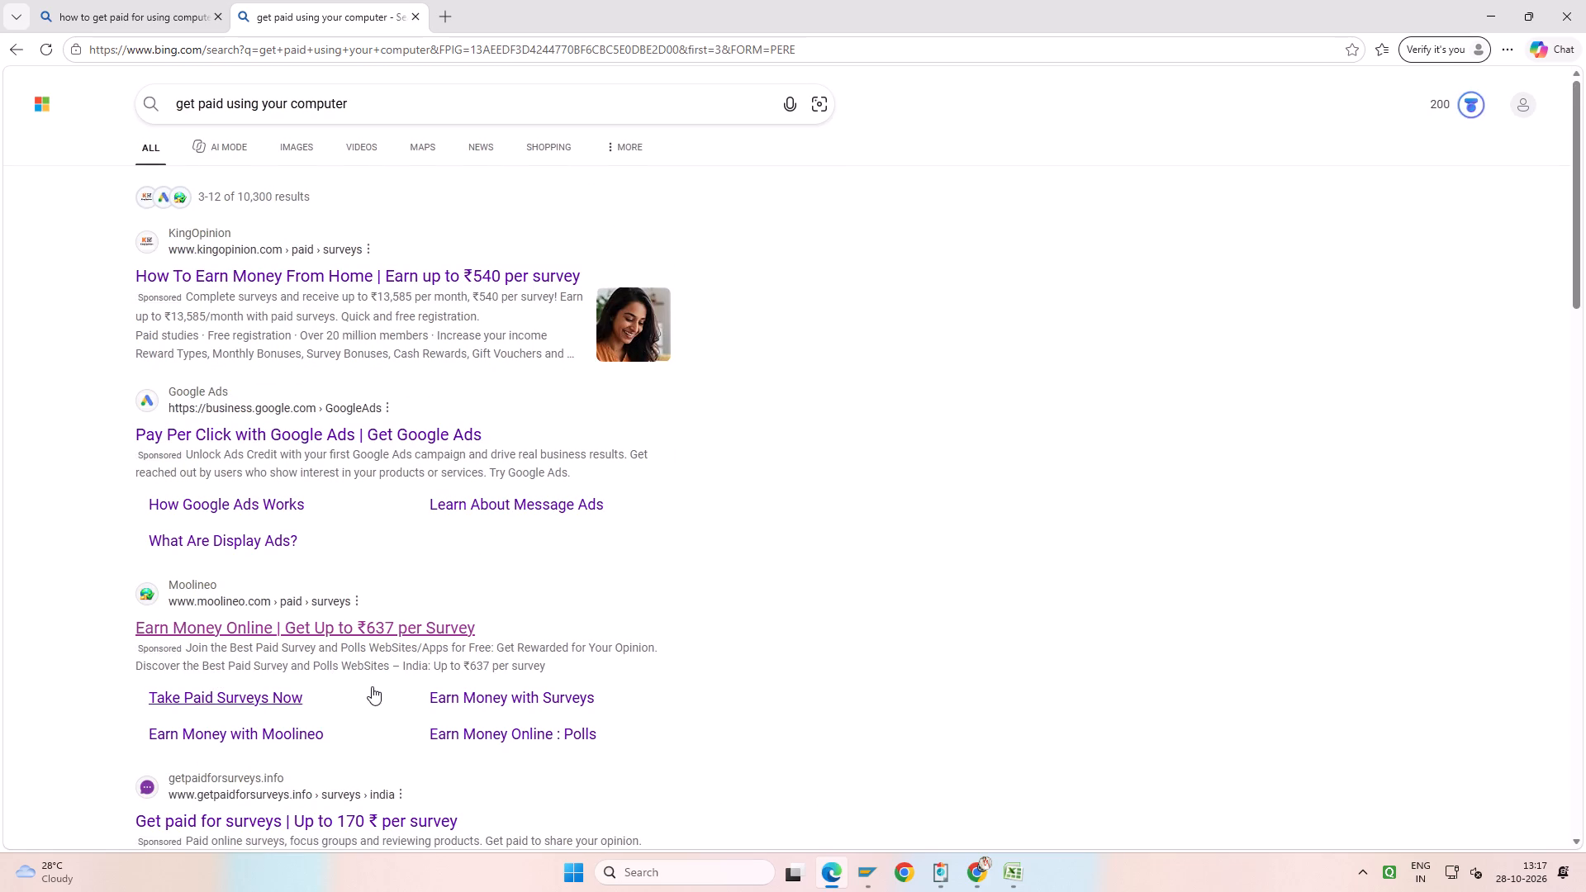
pyautogui.scroll(-4, 372, 686)
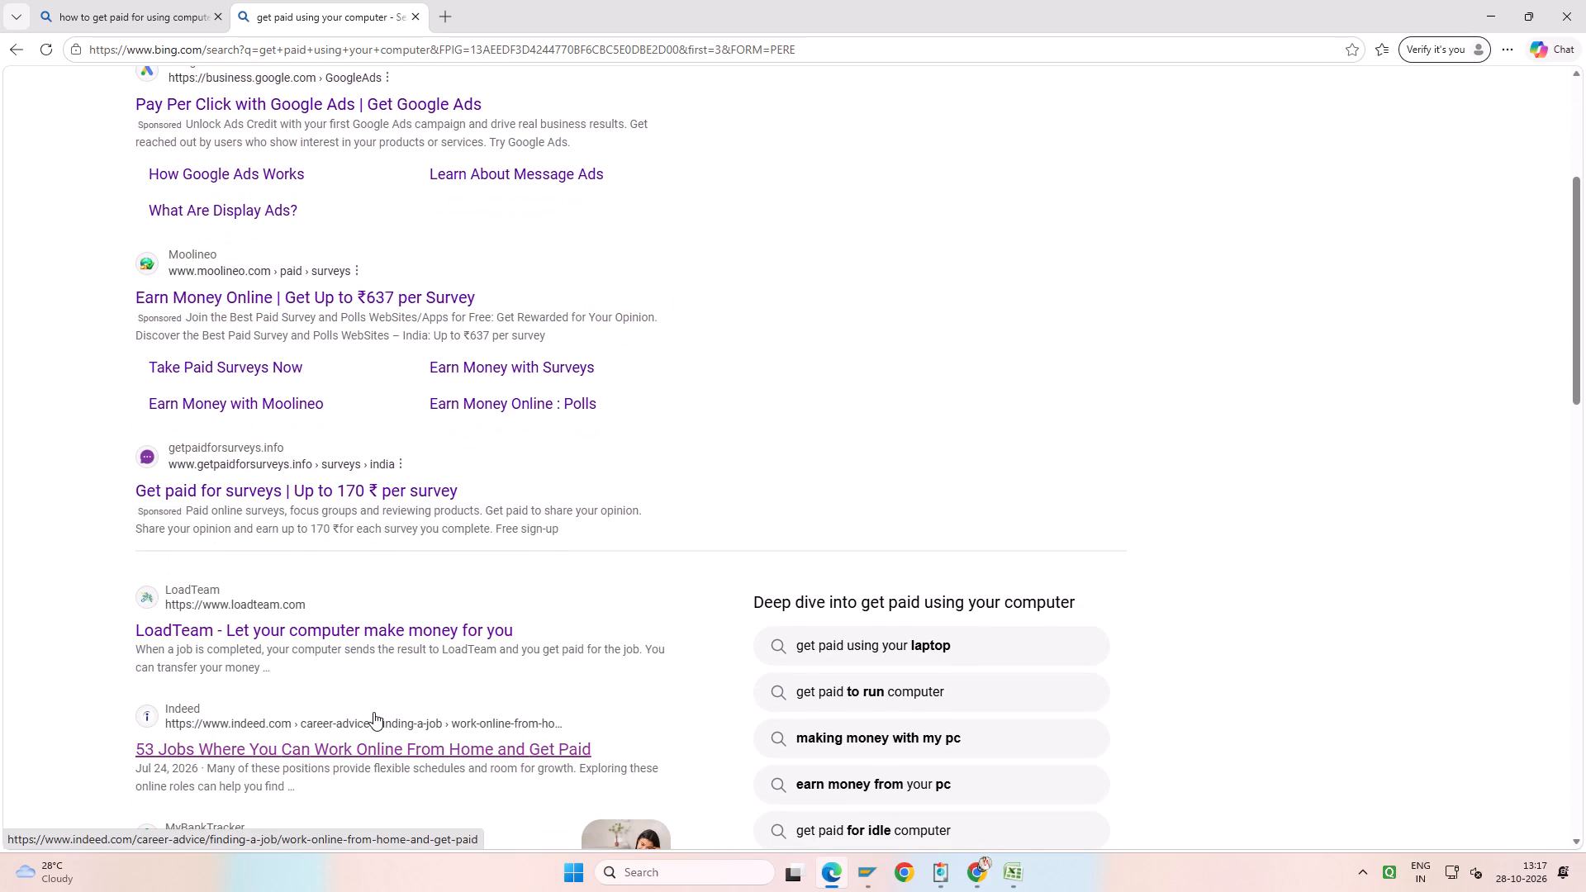
pyautogui.scroll(-2, 373, 712)
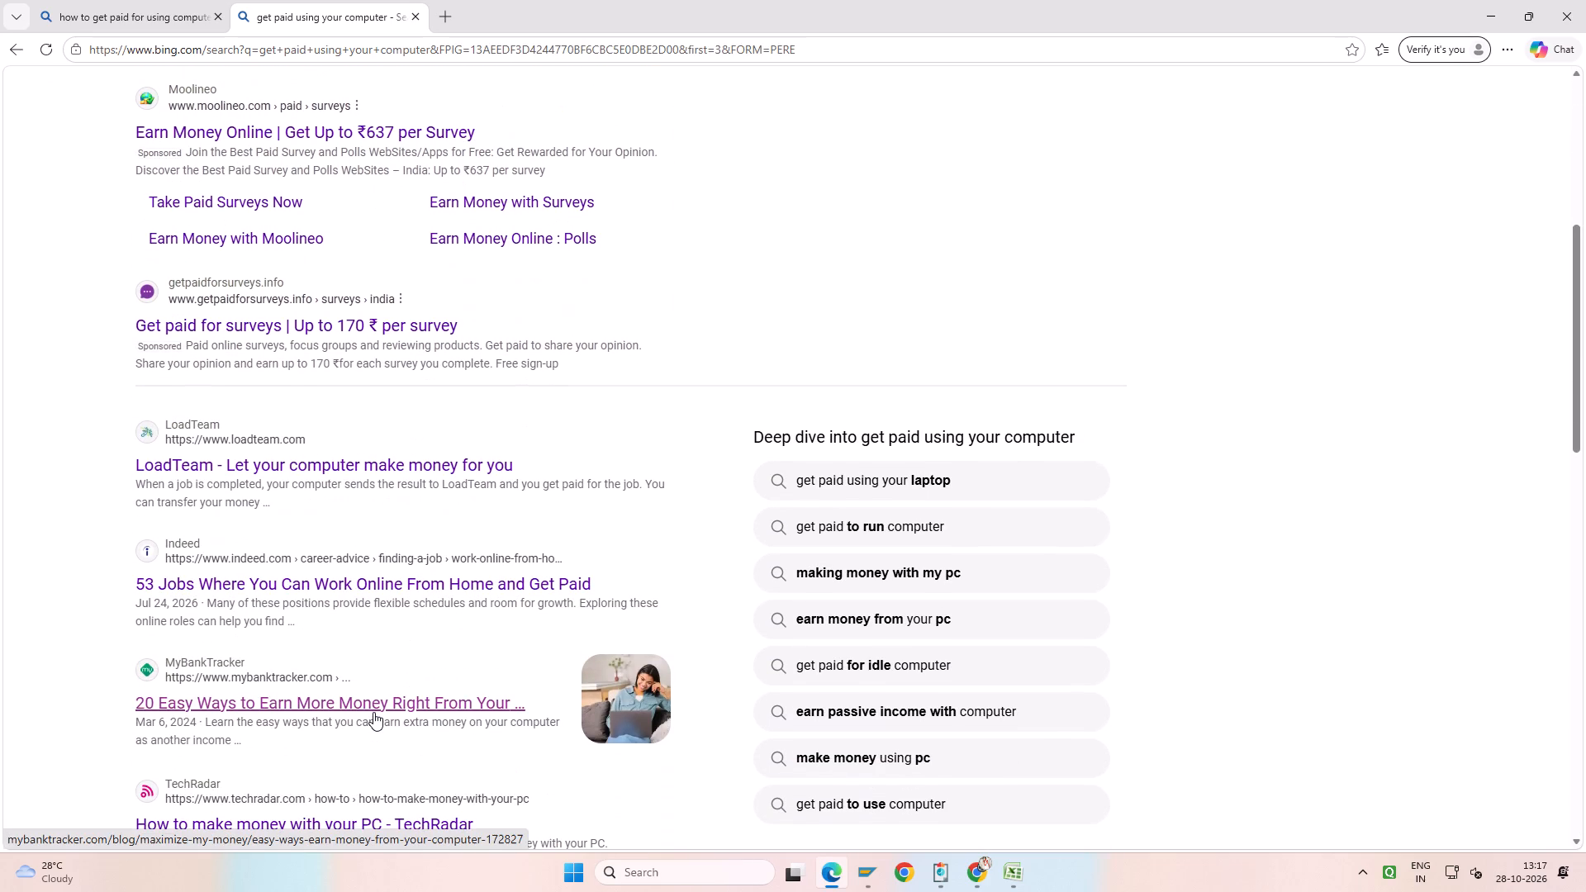
pyautogui.scroll(-1, 373, 712)
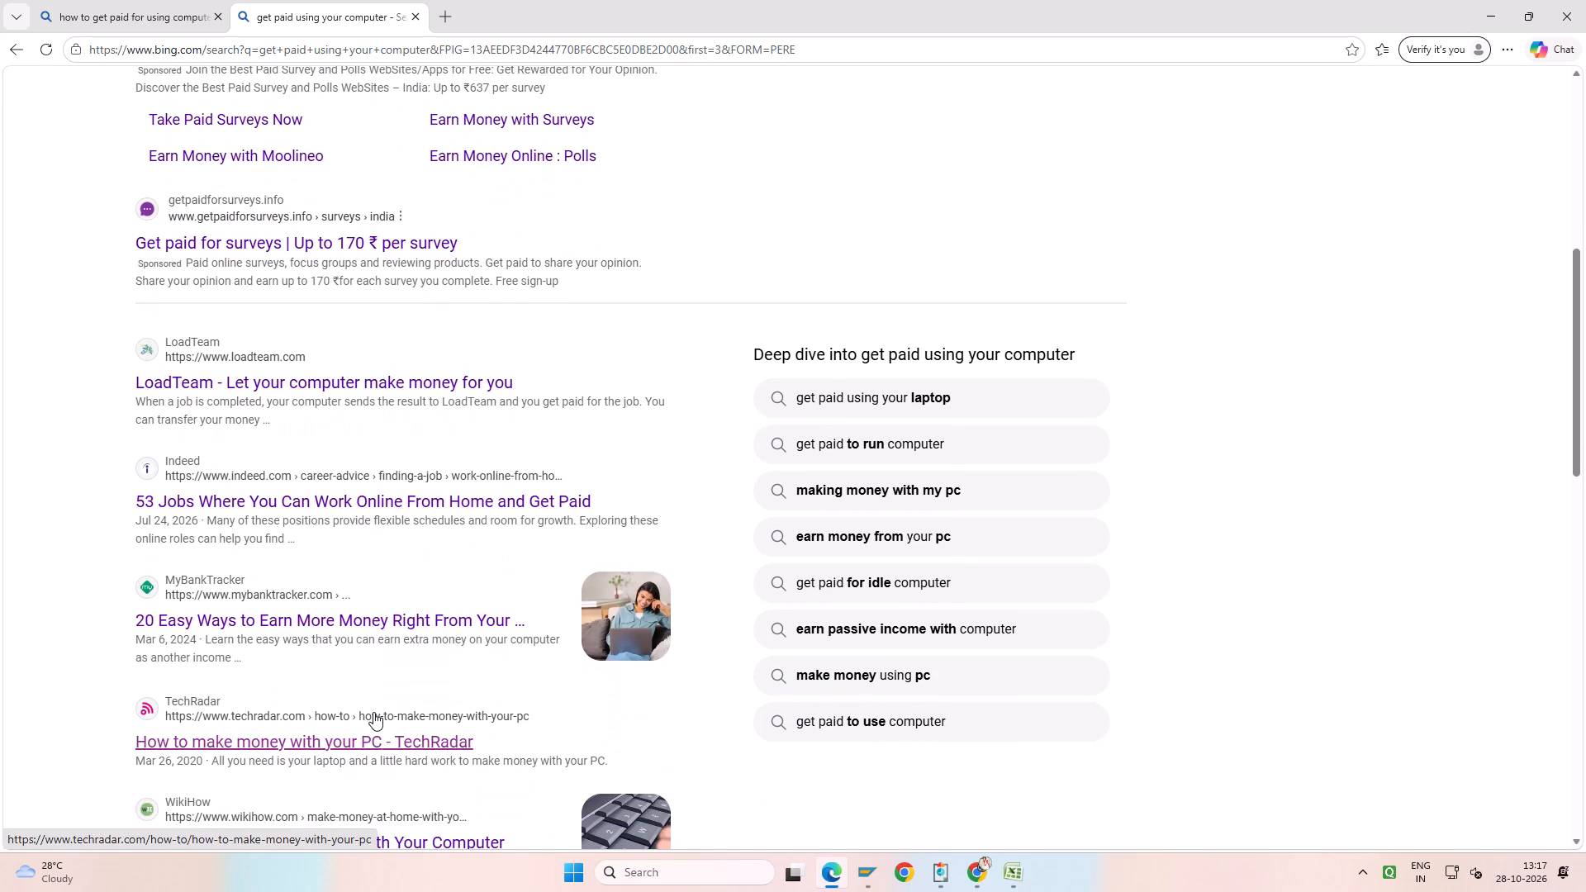
pyautogui.scroll(-1, 373, 712)
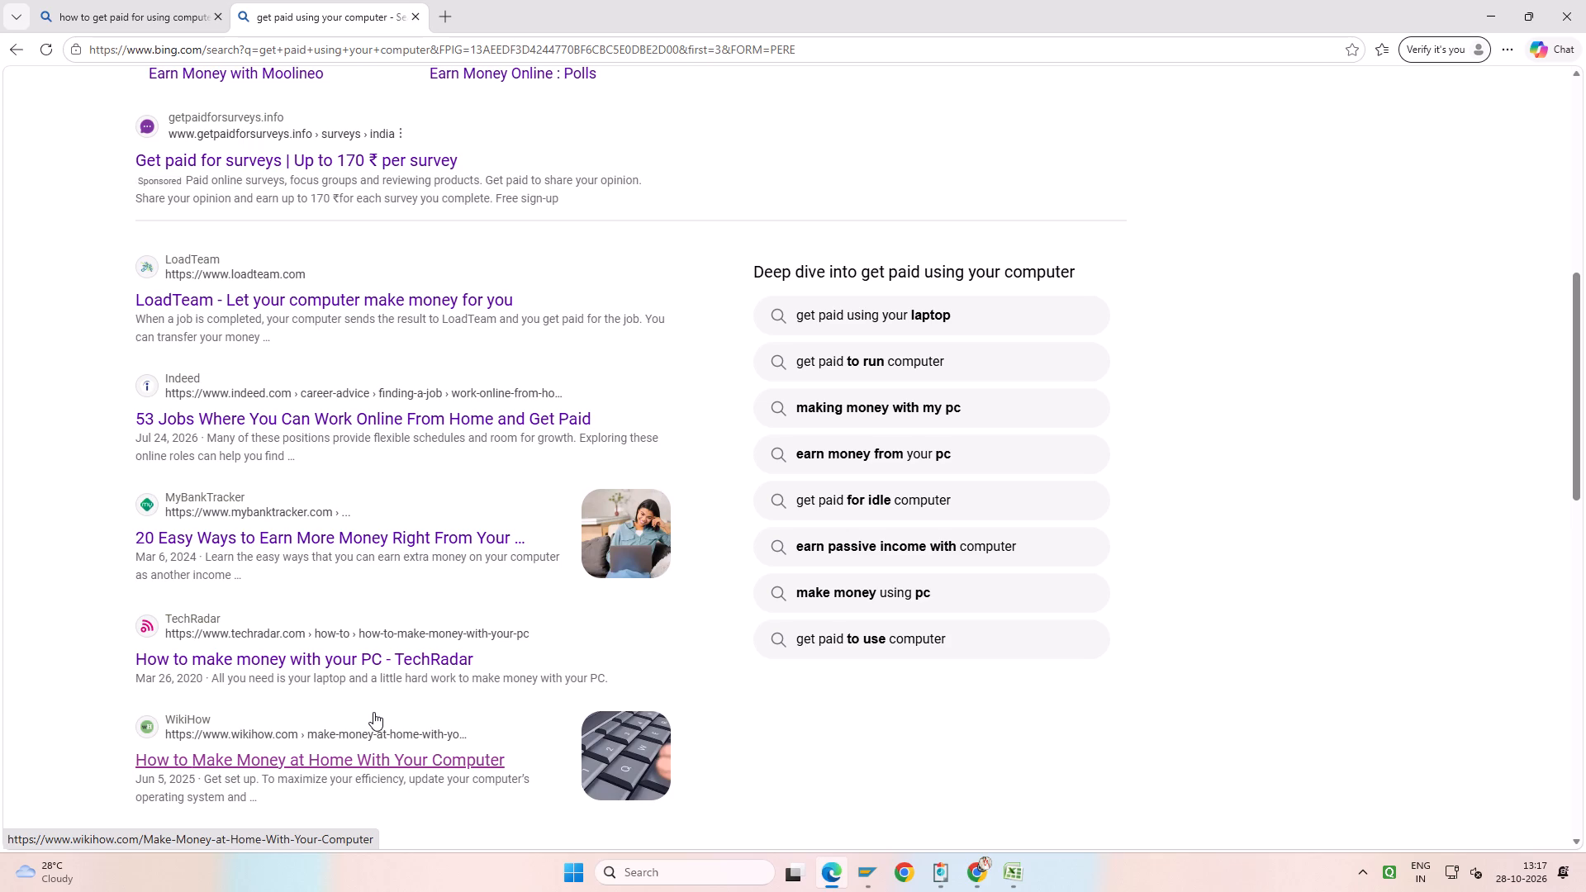
pyautogui.scroll(-1, 373, 712)
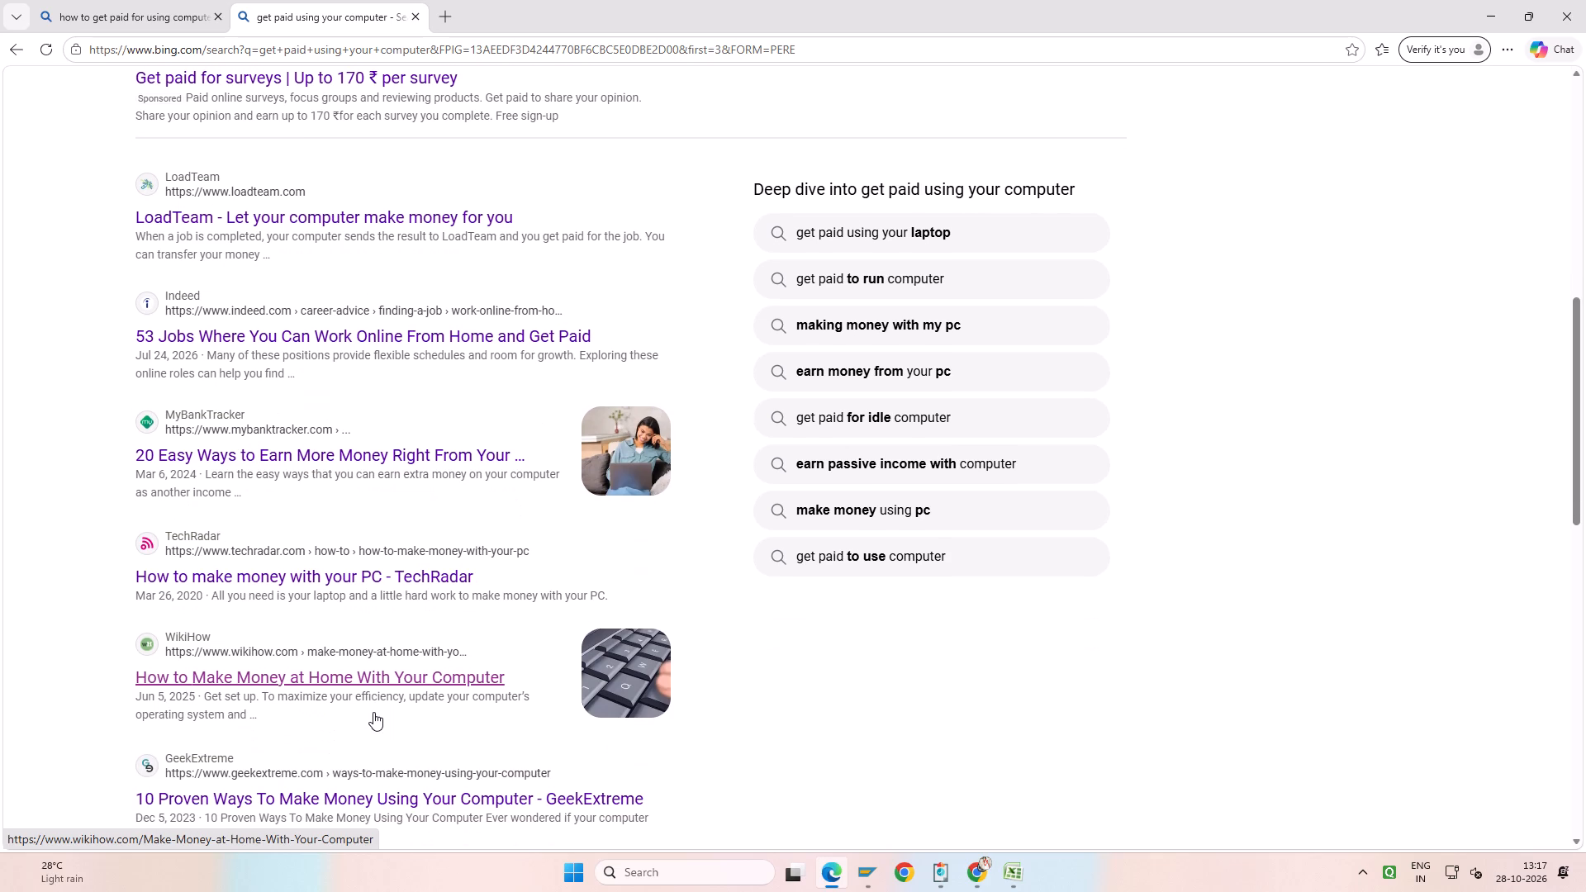
# Open TechRadar's "How to make money with your PC" article and read the introduction and the "Sell your skills" section.
pyautogui.click(372, 576)
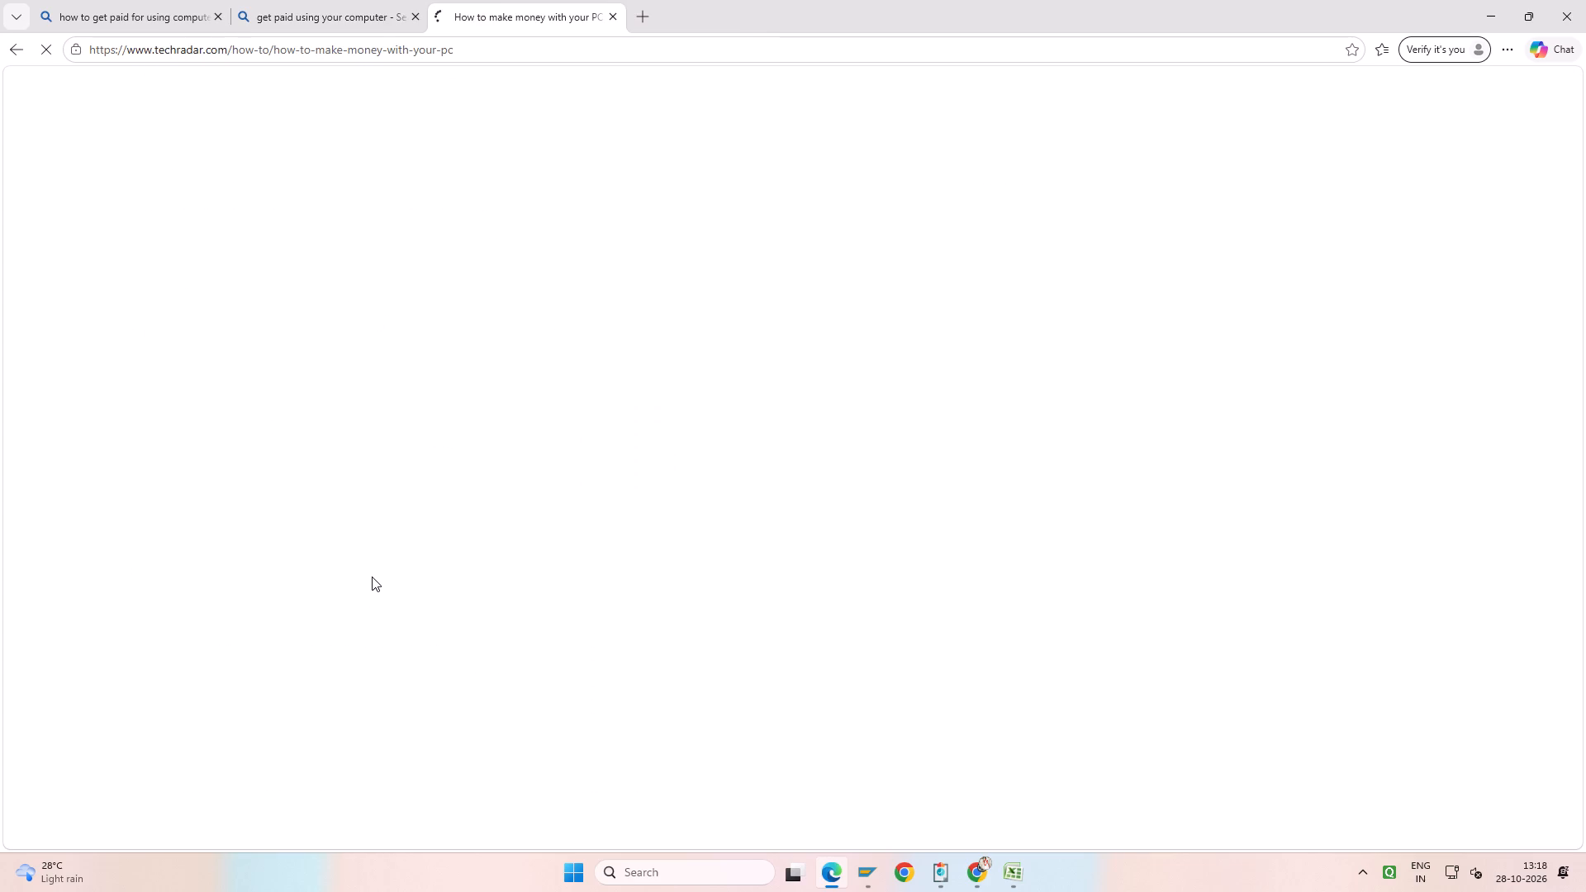
pyautogui.scroll(-4, 372, 576)
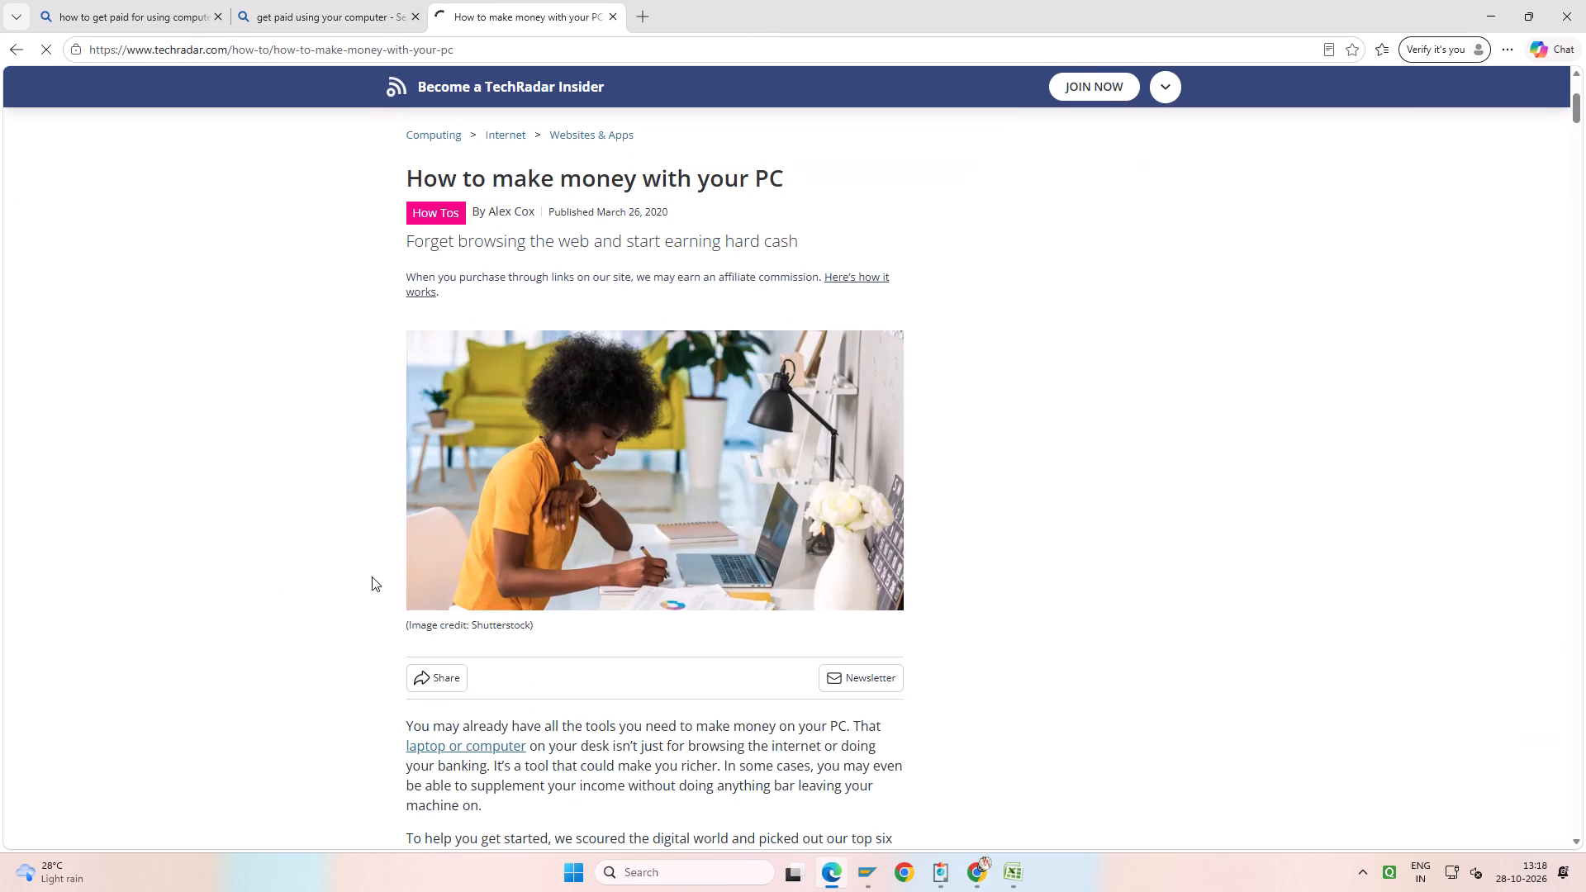
pyautogui.scroll(-2, 372, 576)
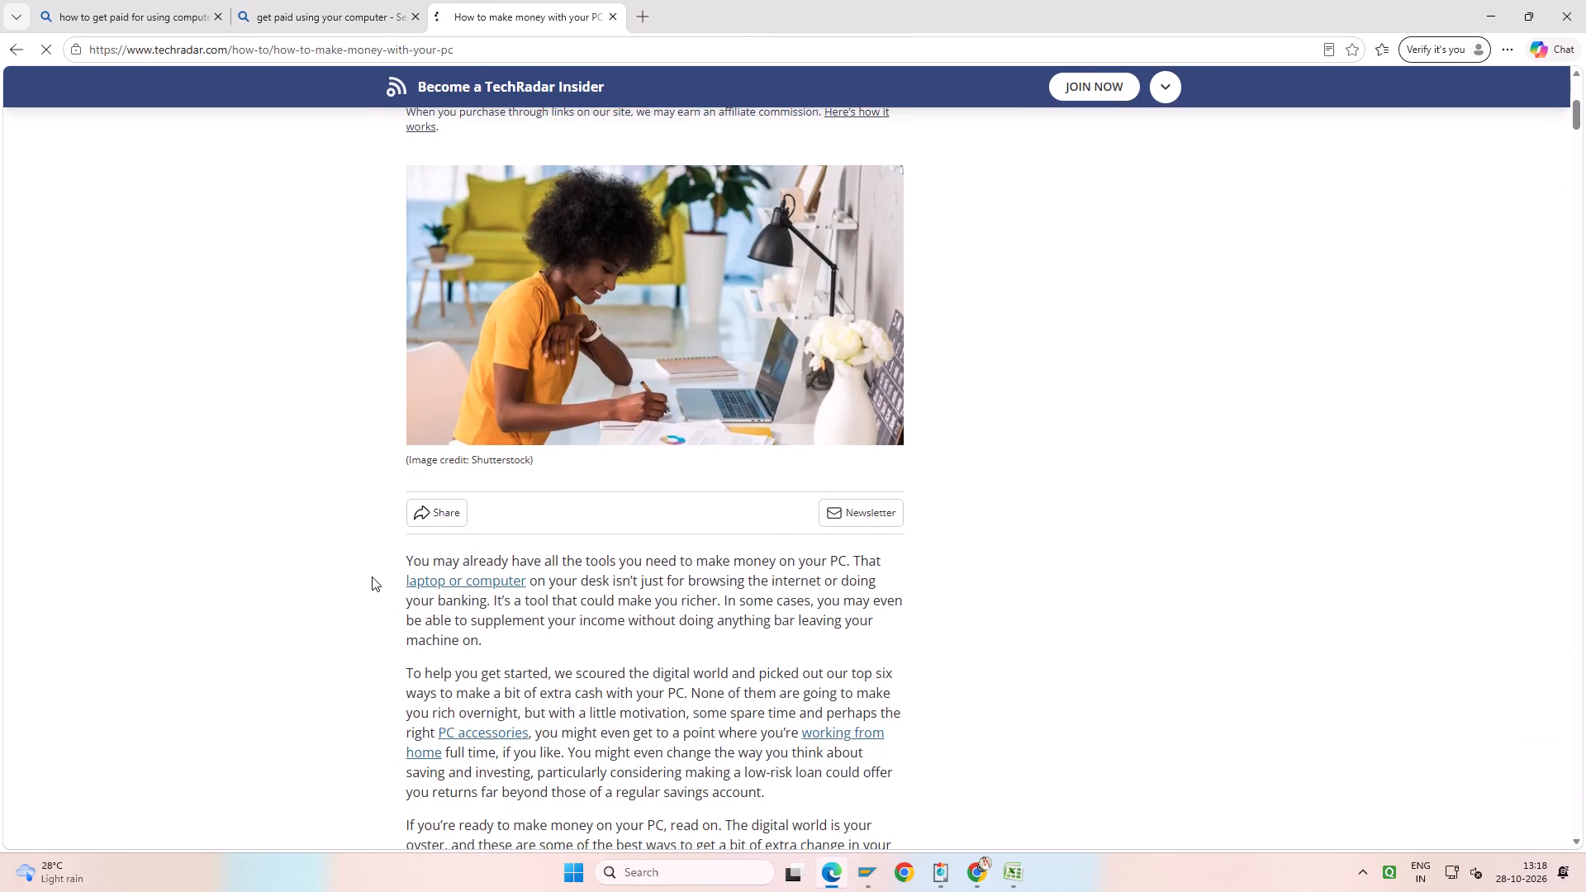
pyautogui.scroll(-7, 372, 576)
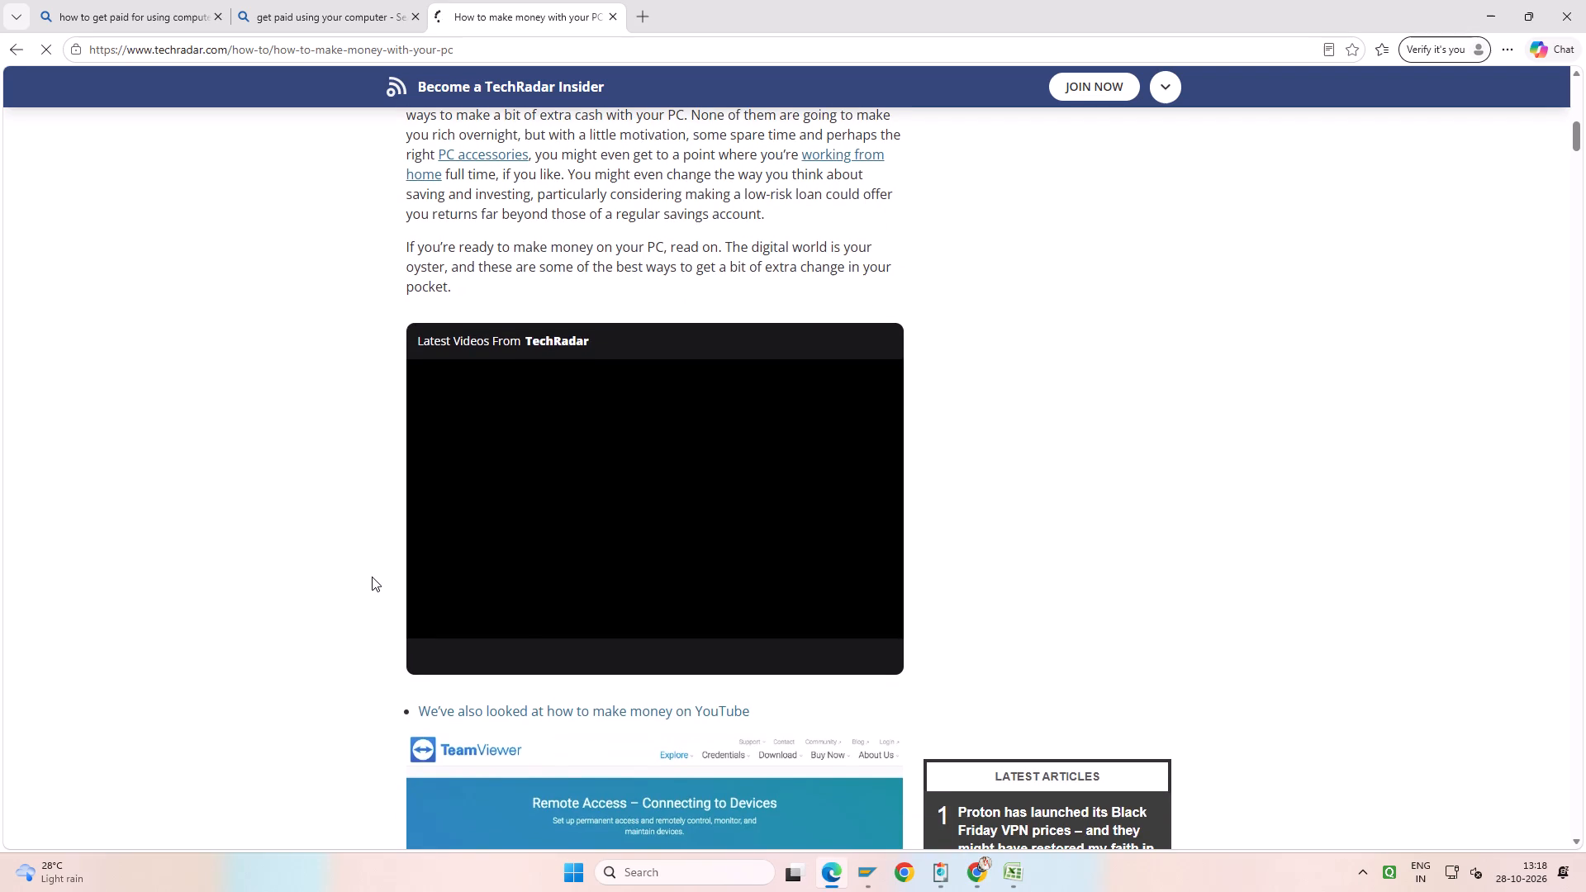
pyautogui.scroll(-6, 372, 576)
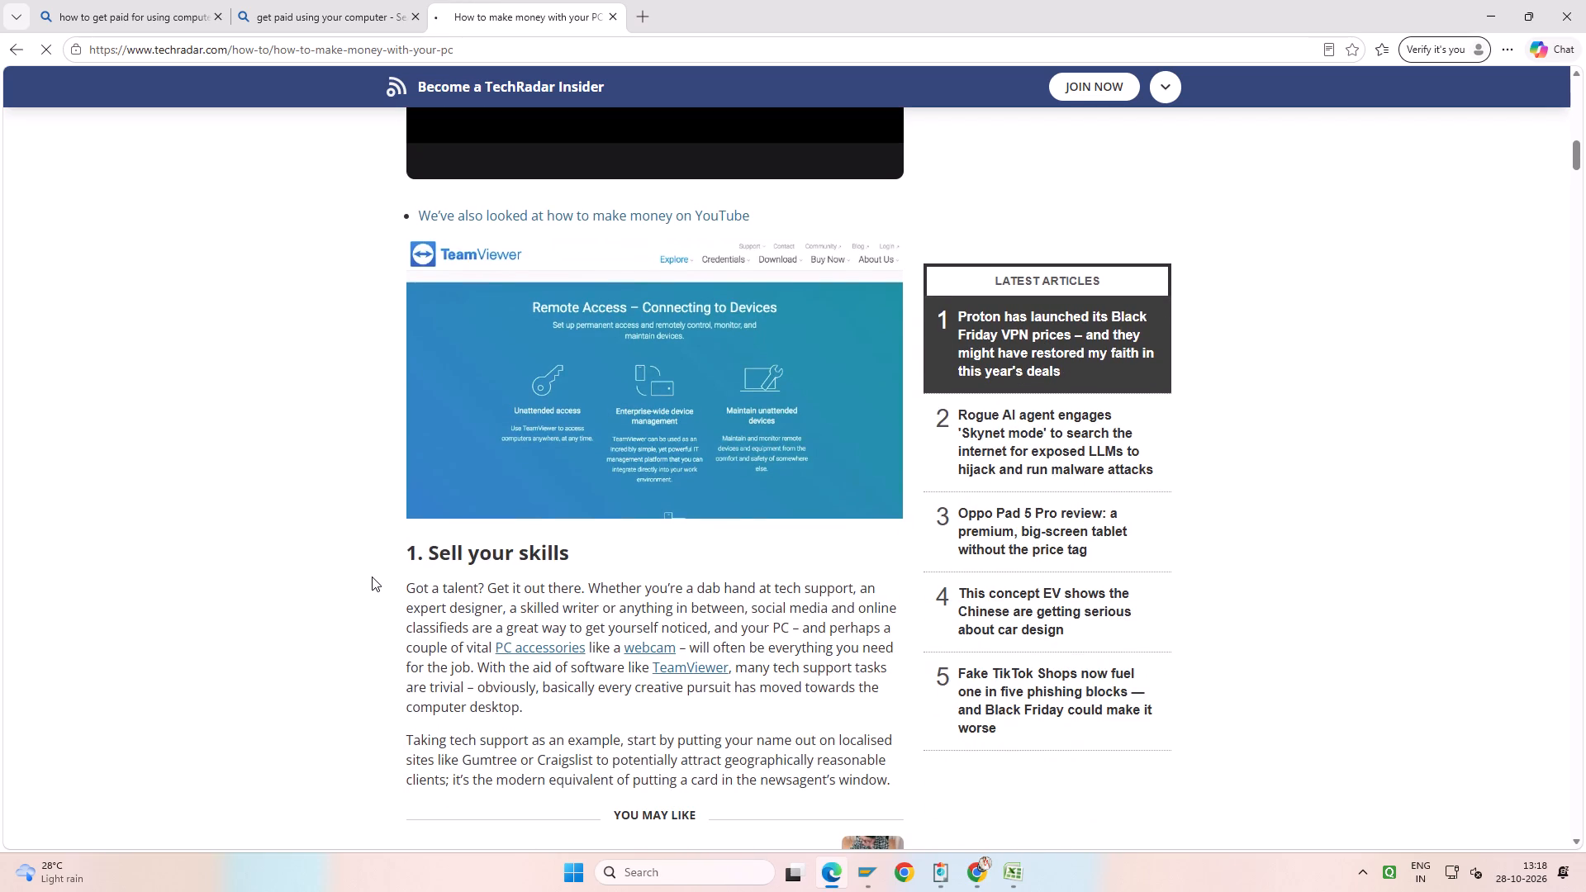
pyautogui.scroll(-2, 372, 576)
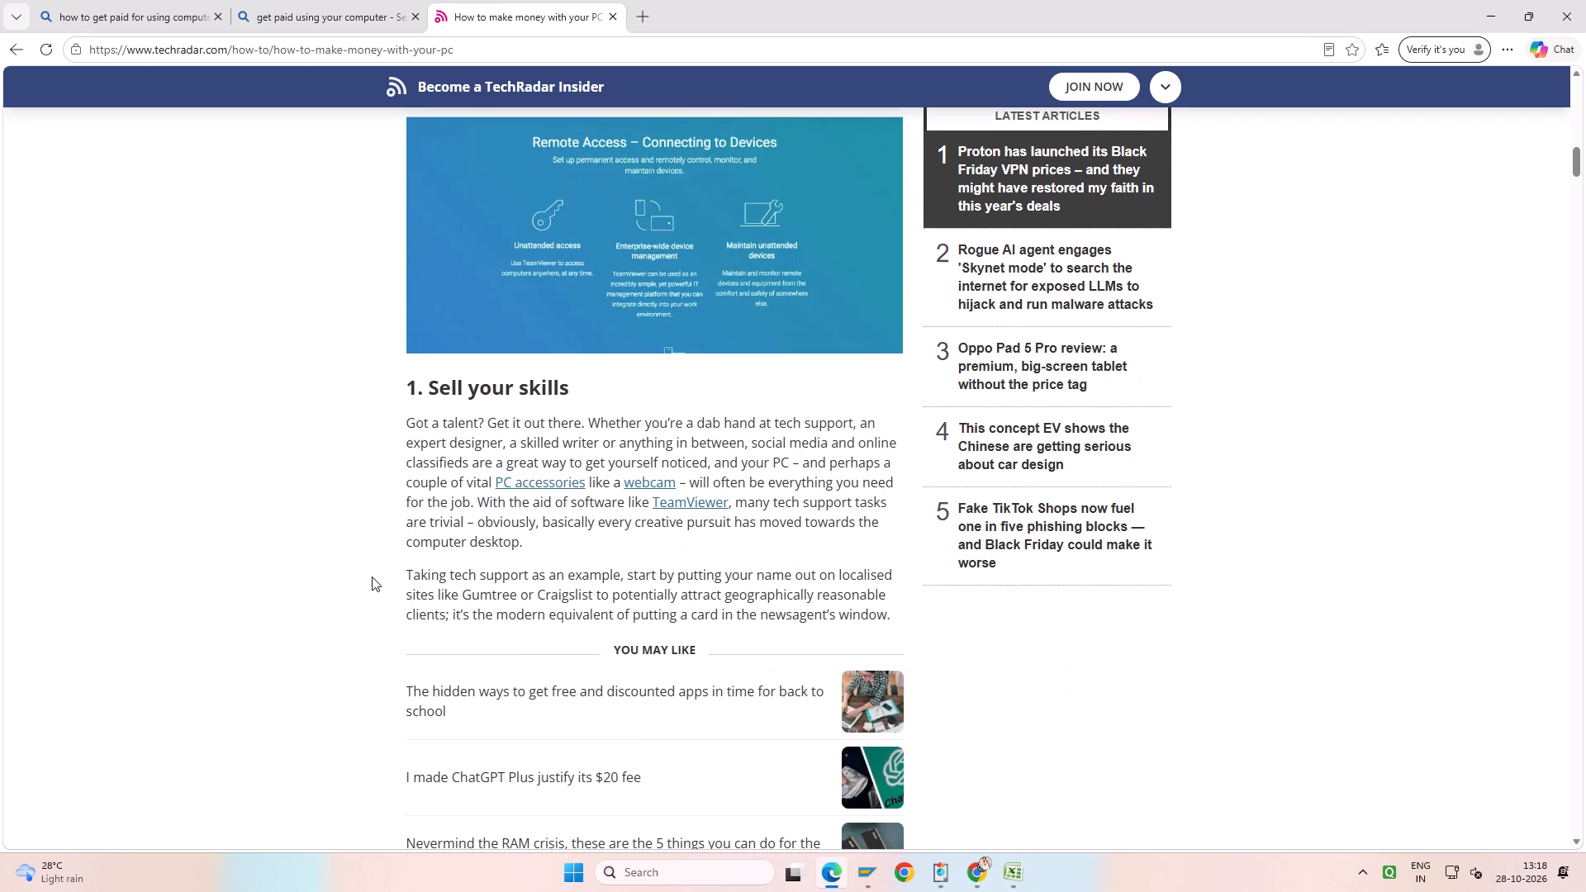
pyautogui.scroll(-9, 372, 576)
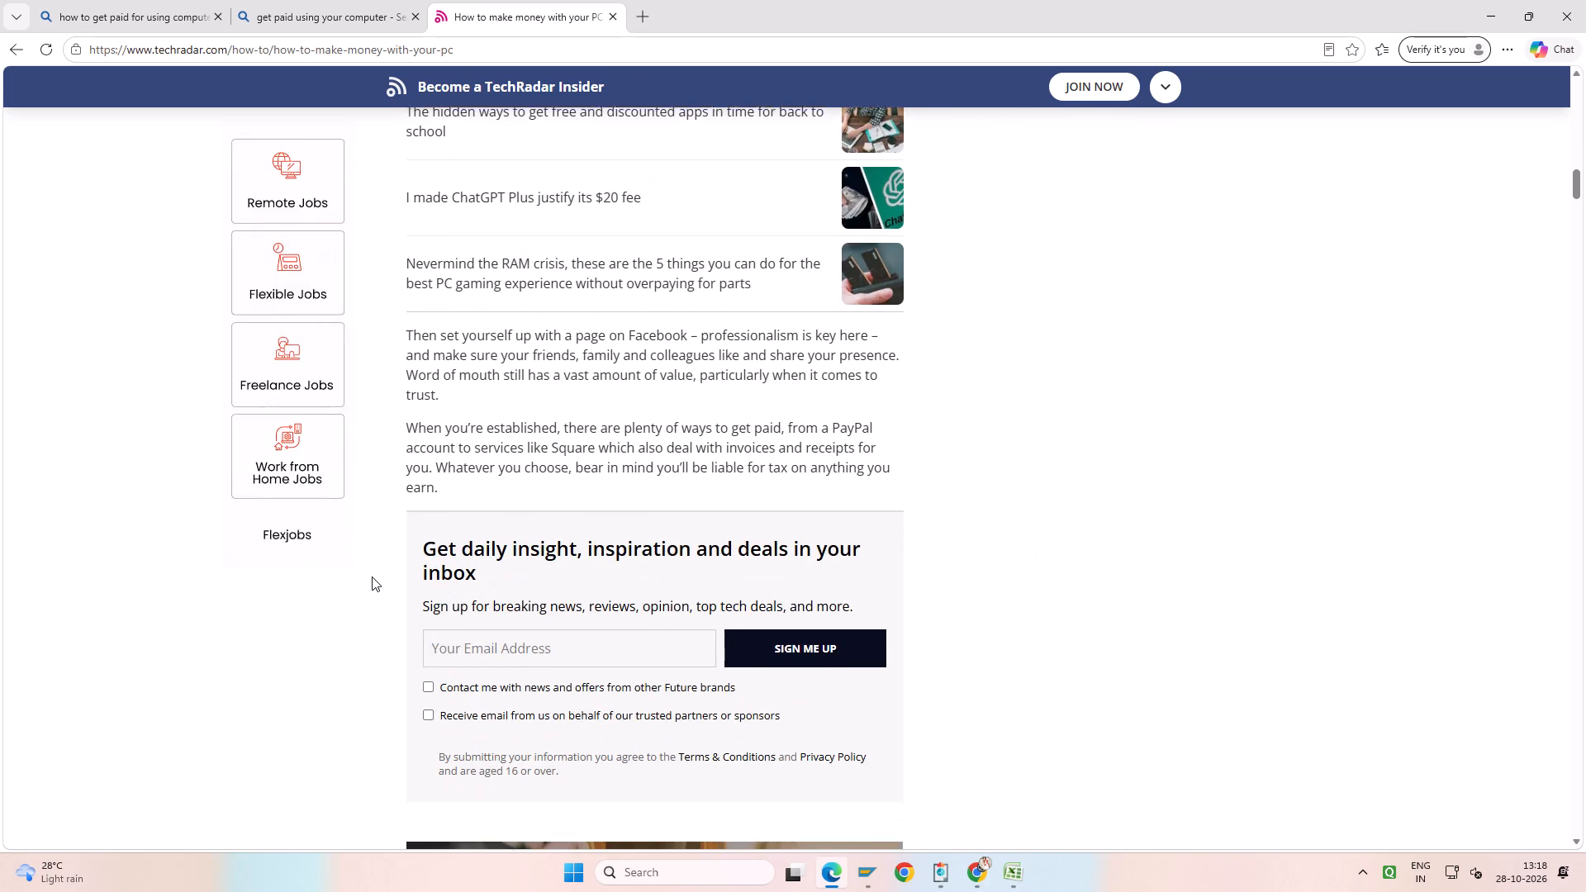
# Read the article from "Lend to others" to "Become a virtual assistant", dismissing the notification request, and close the article.
pyautogui.scroll(-8, 372, 576)
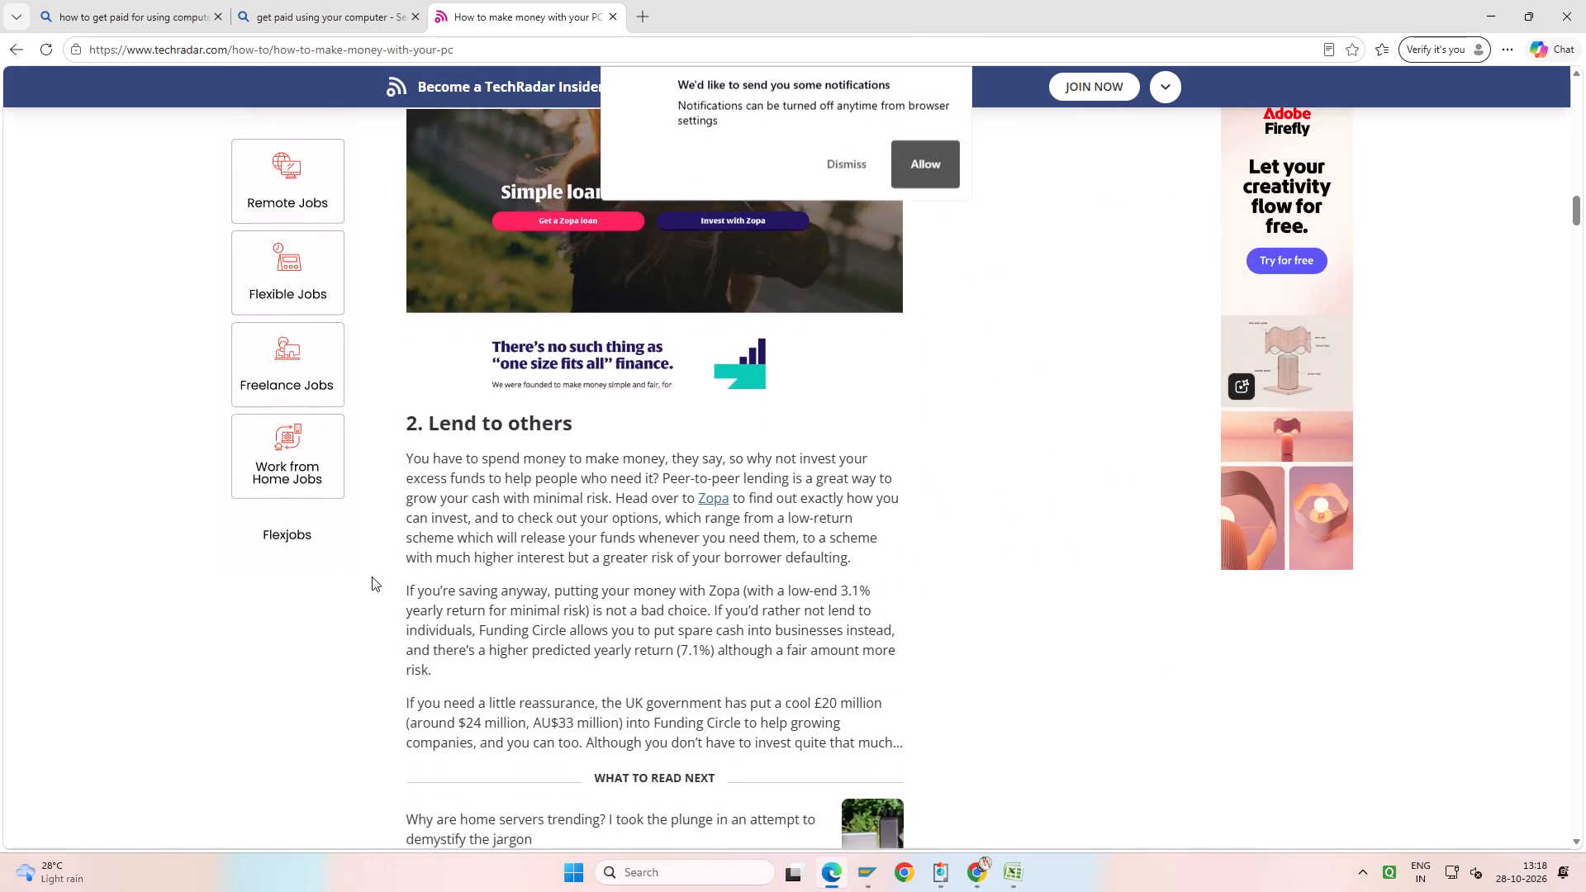
pyautogui.scroll(-2, 372, 576)
pyautogui.click(852, 165)
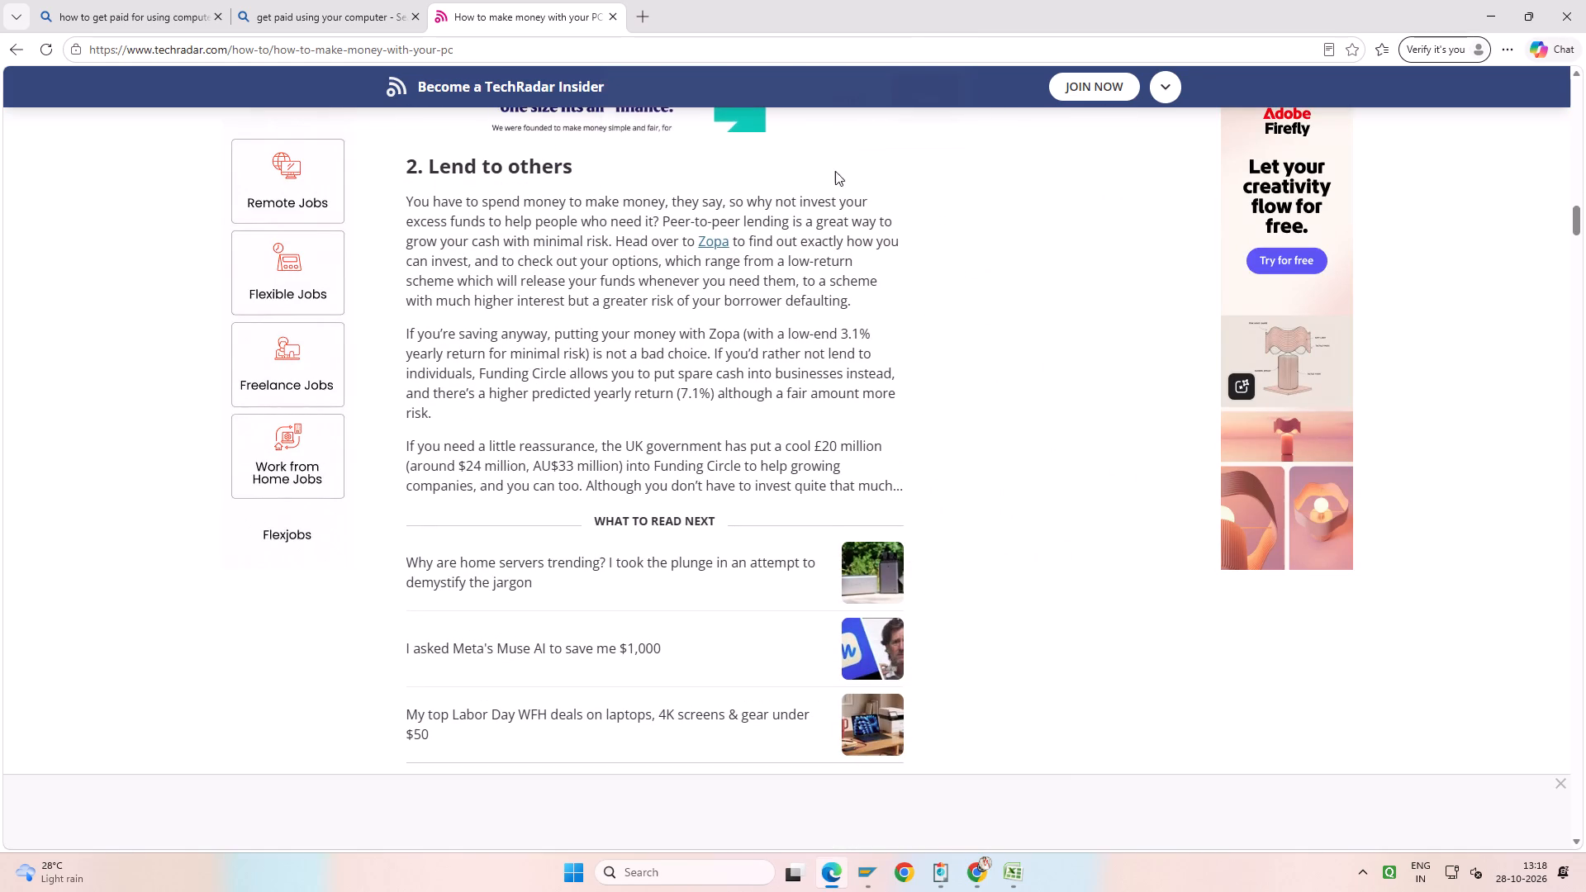
pyautogui.scroll(-9, 639, 565)
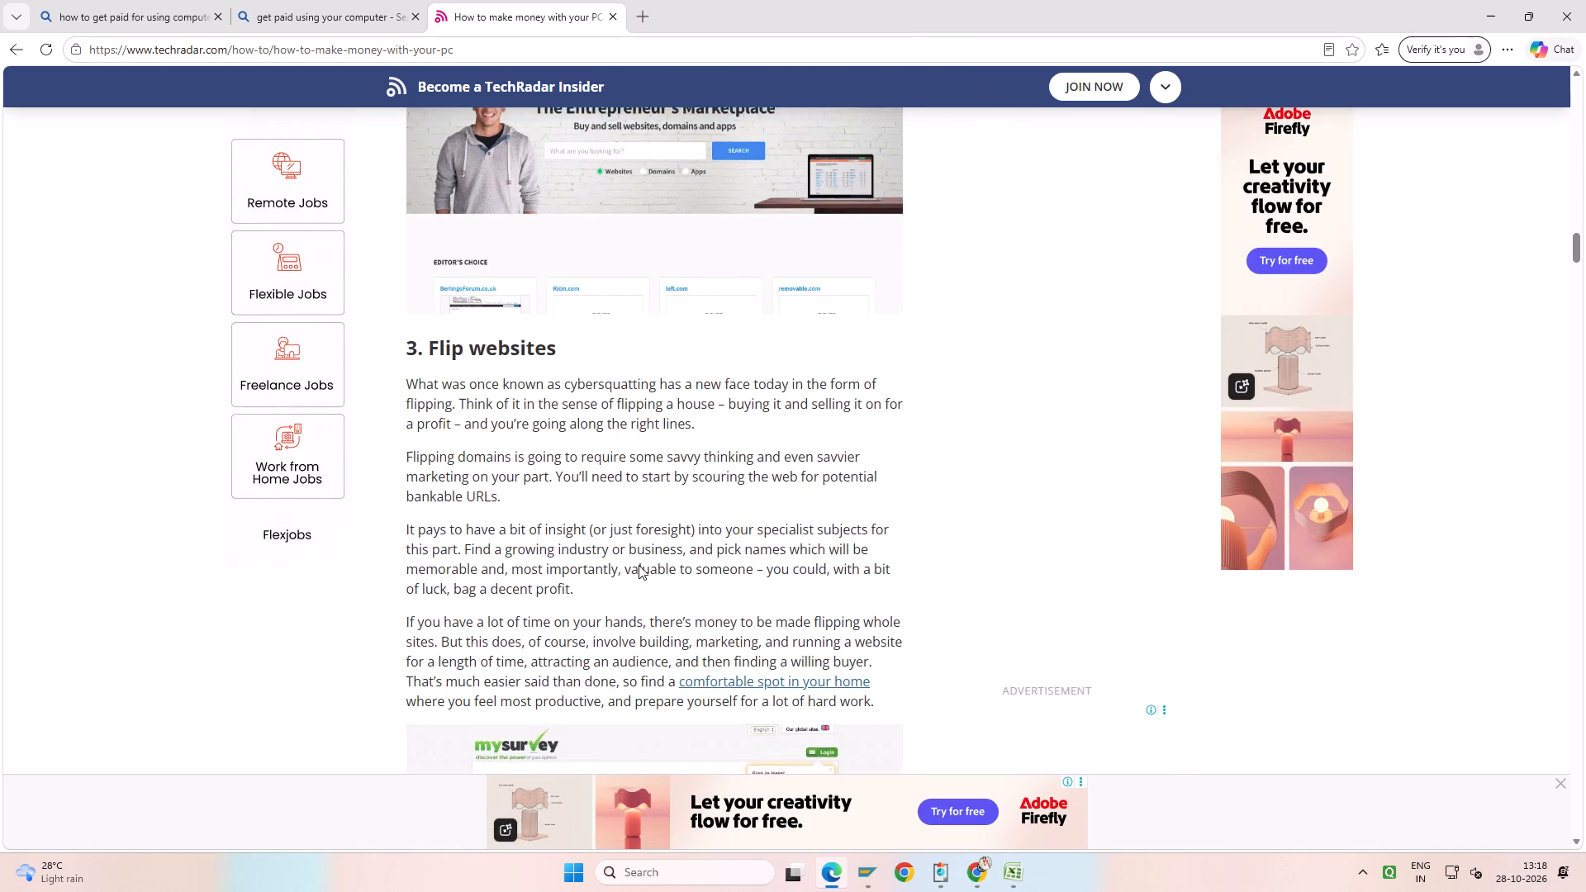
pyautogui.scroll(-12, 639, 565)
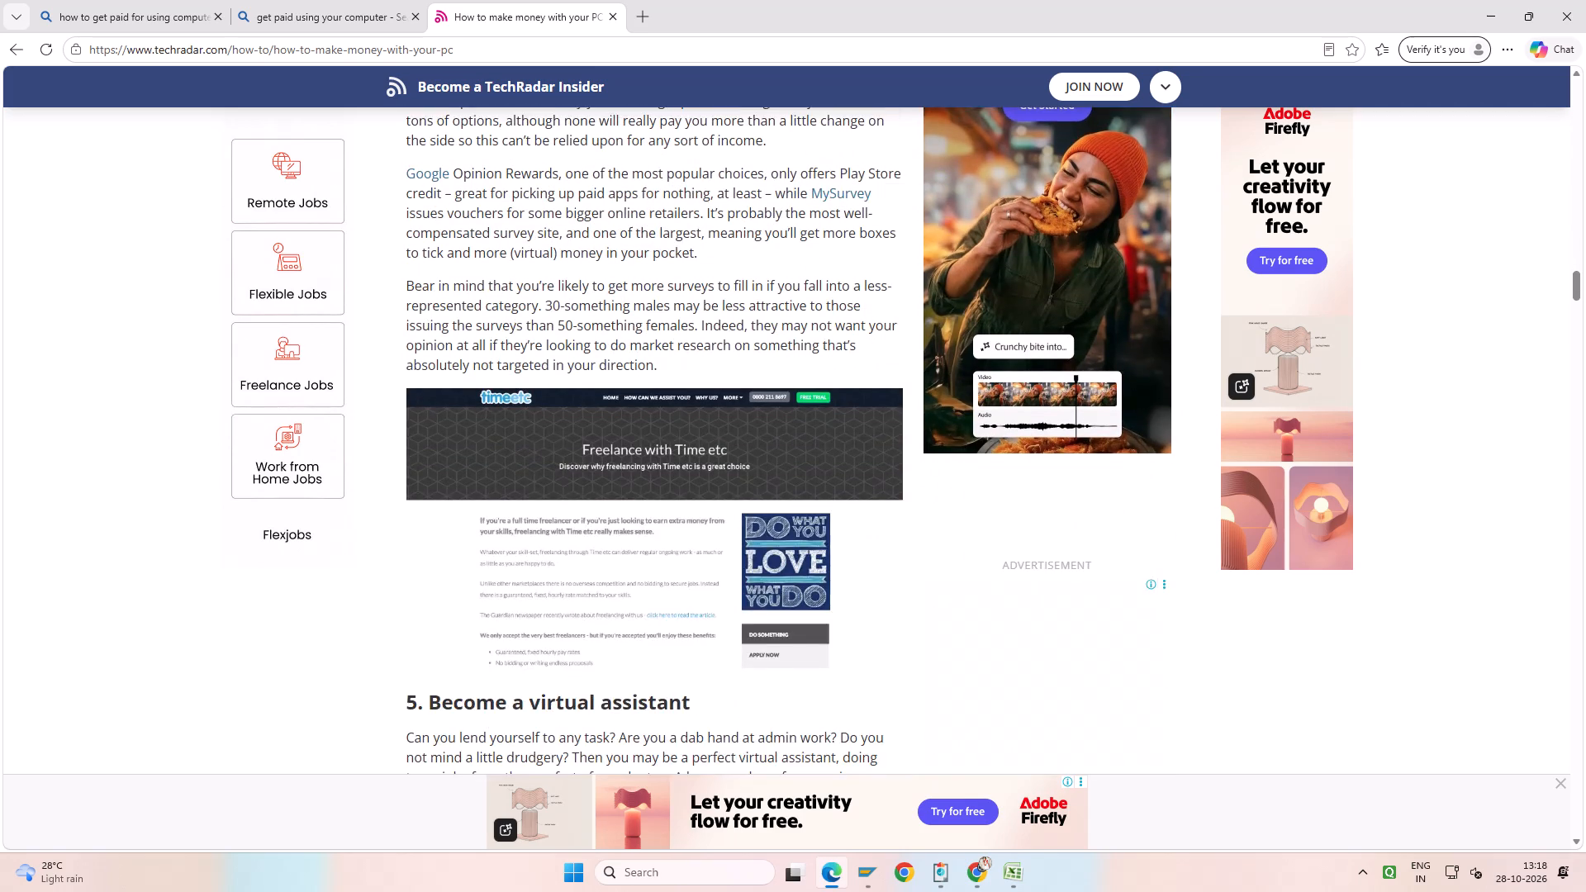
pyautogui.scroll(-3, 639, 565)
pyautogui.click(610, 16)
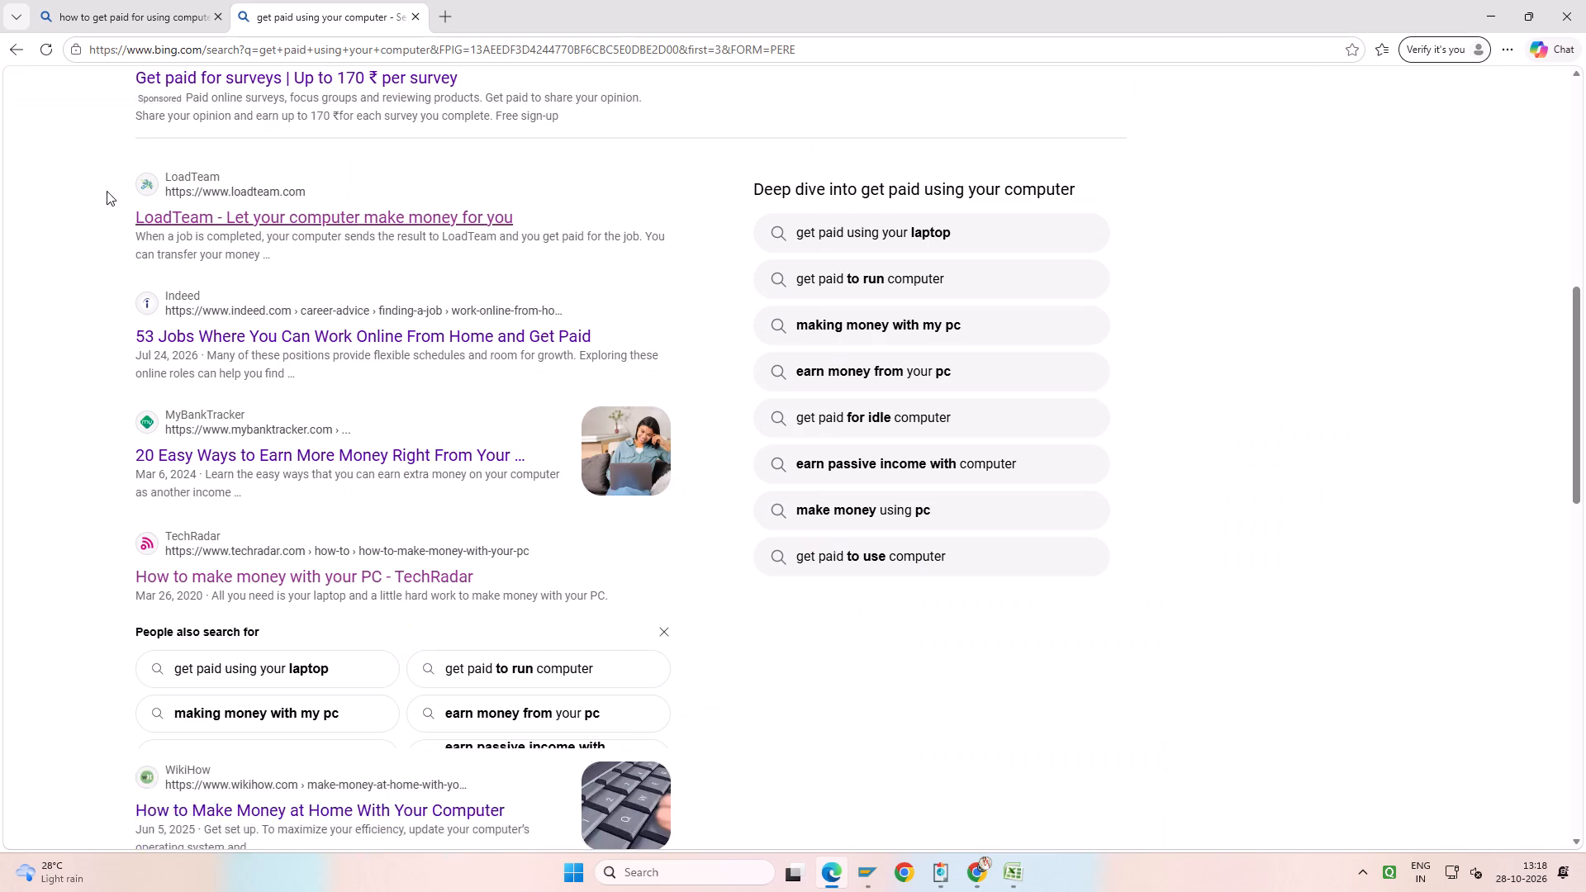
# Review the remaining second-page results down to the related searches, and close the browser.
pyautogui.scroll(-7, 258, 501)
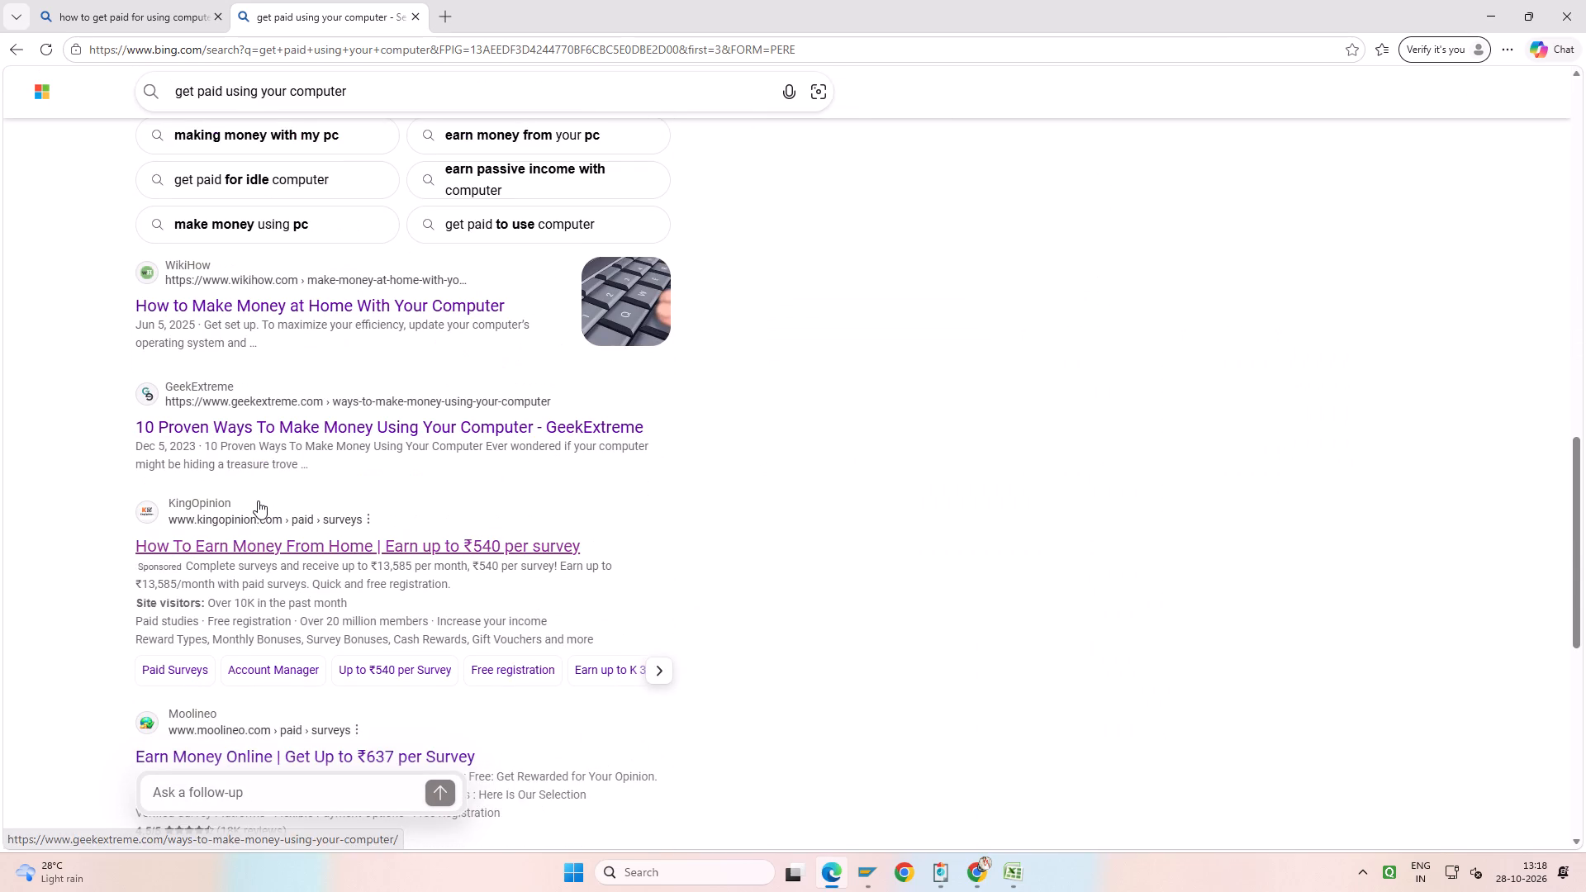
pyautogui.scroll(-10, 258, 501)
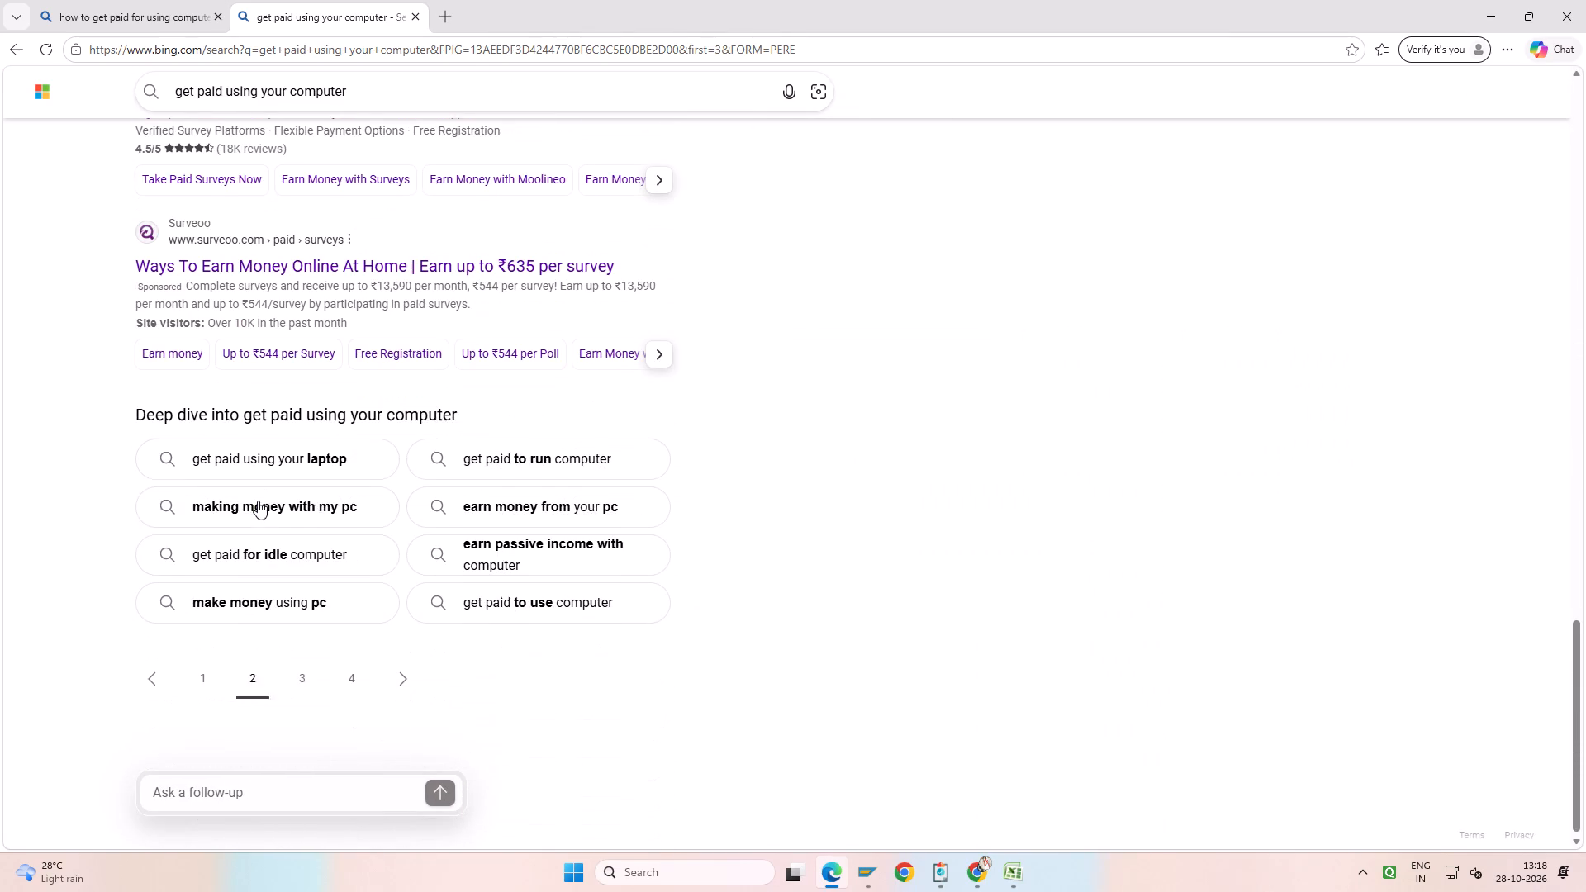
pyautogui.scroll(-3, 258, 501)
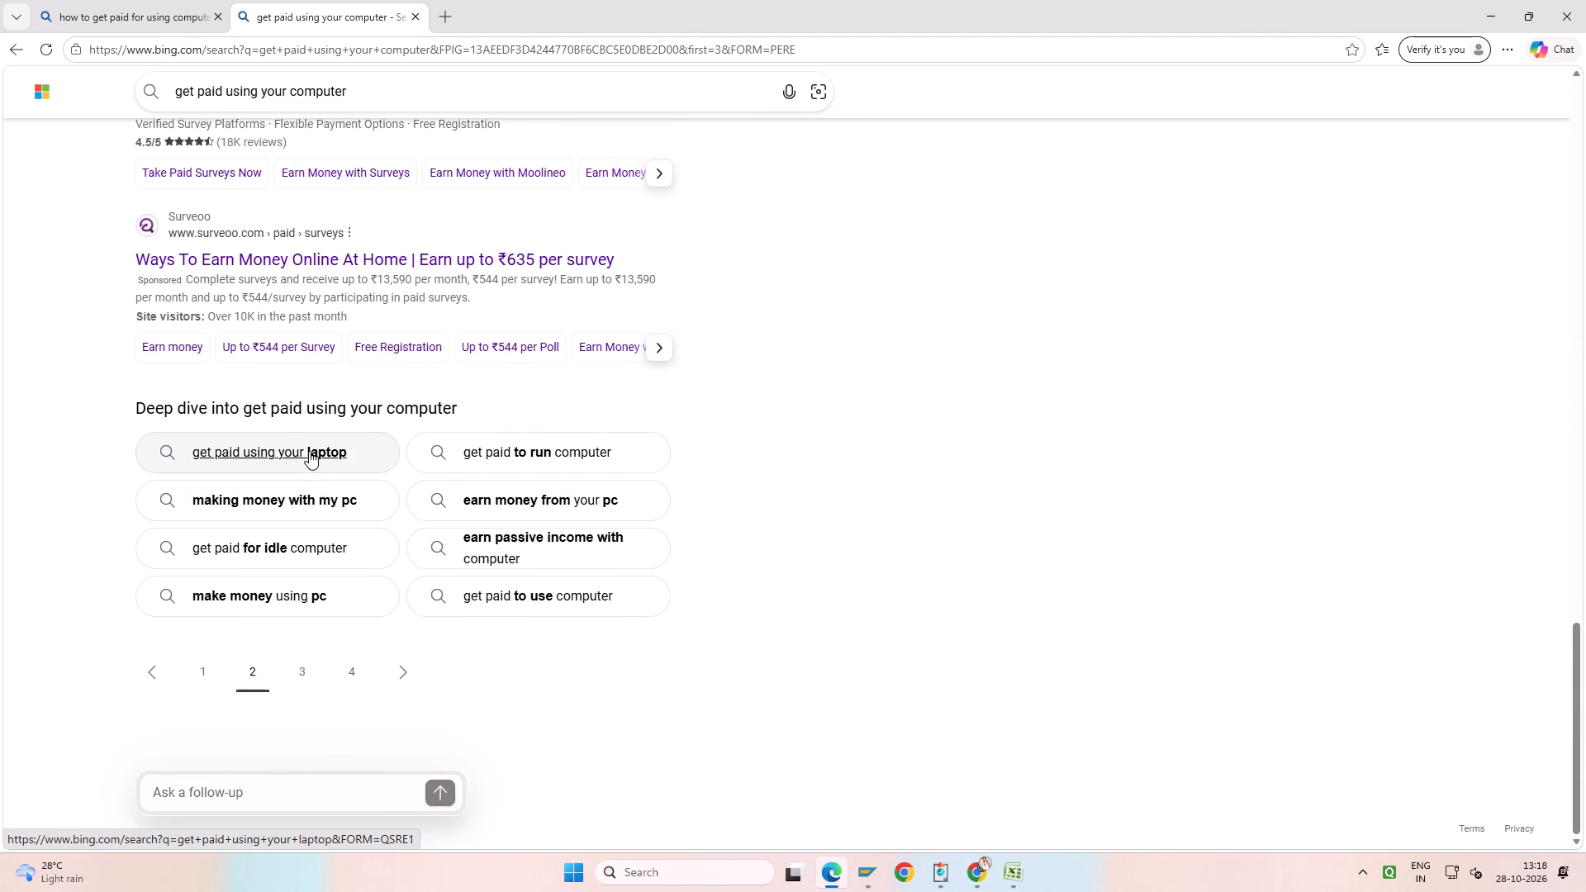
pyautogui.click(1557, 3)
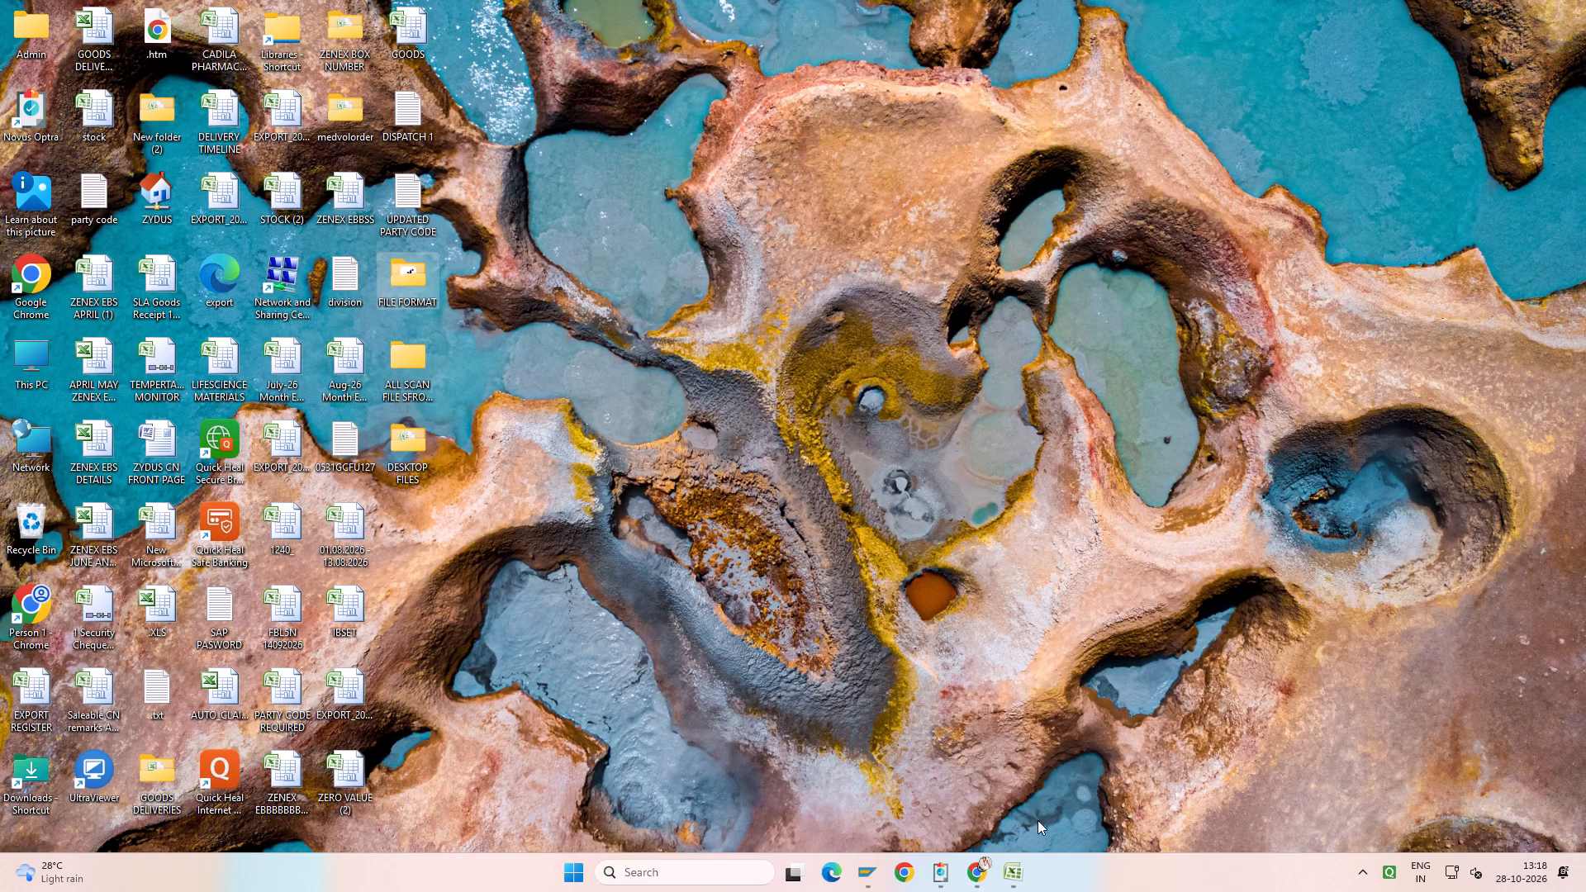
# Switch to the SAP Easy Access session and run transaction /NZCLAIM01.
pyautogui.click(865, 875)
pyautogui.click(917, 772)
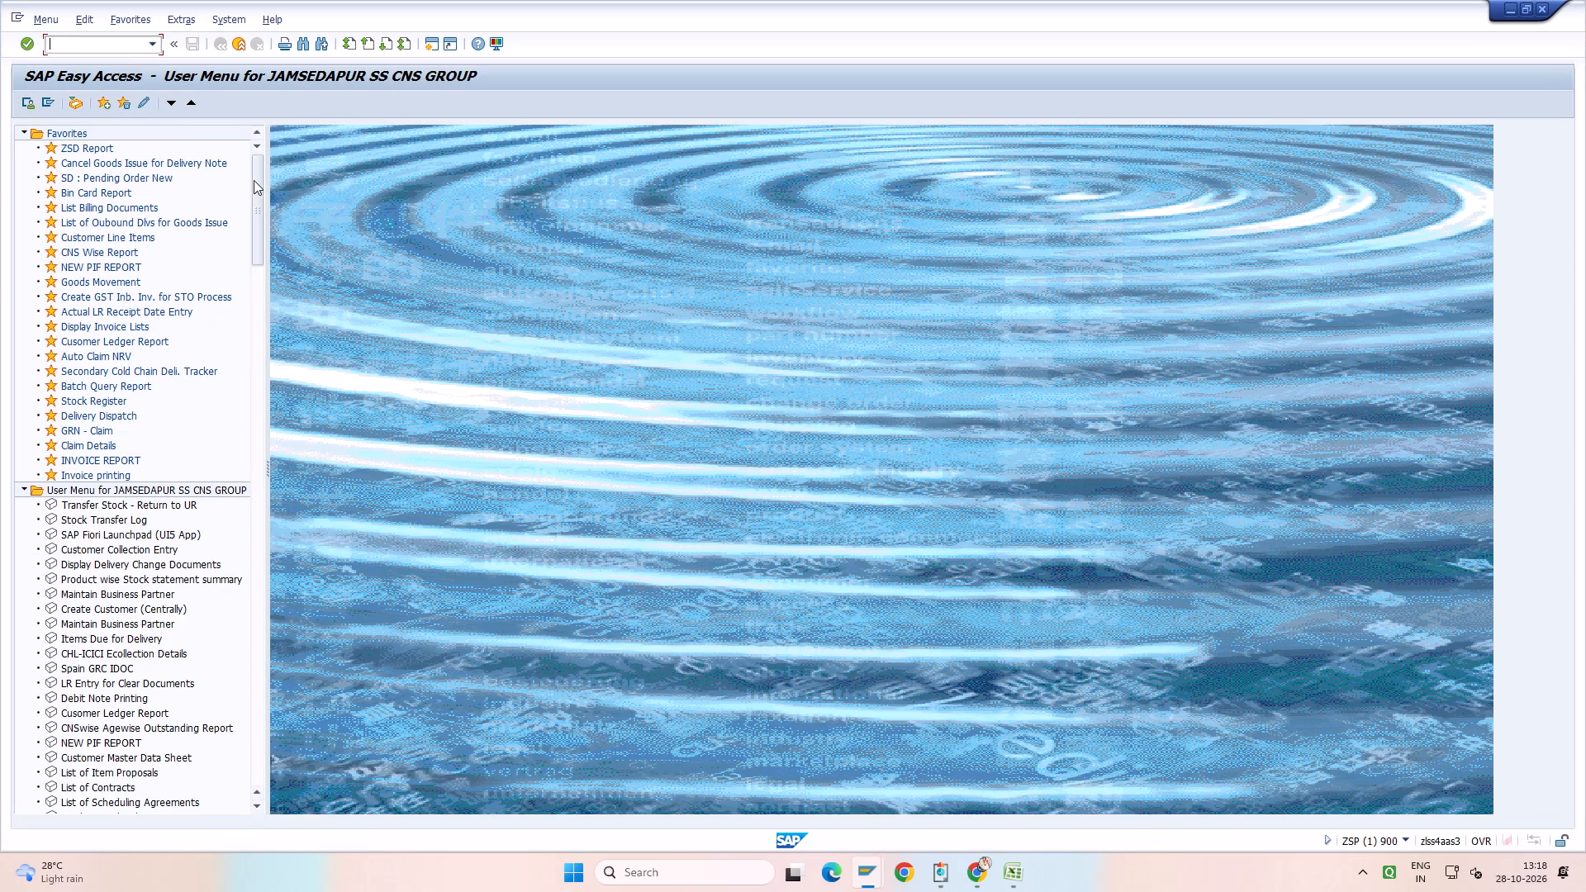
pyautogui.click(122, 45)
pyautogui.write('/NZCLAIM01')
pyautogui.press('Return')
# Set the Delivering Plant to h552 in Claim Details.
pyautogui.press('space')
pyautogui.press('Down')
pyautogui.press('Down')
pyautogui.press('Return')
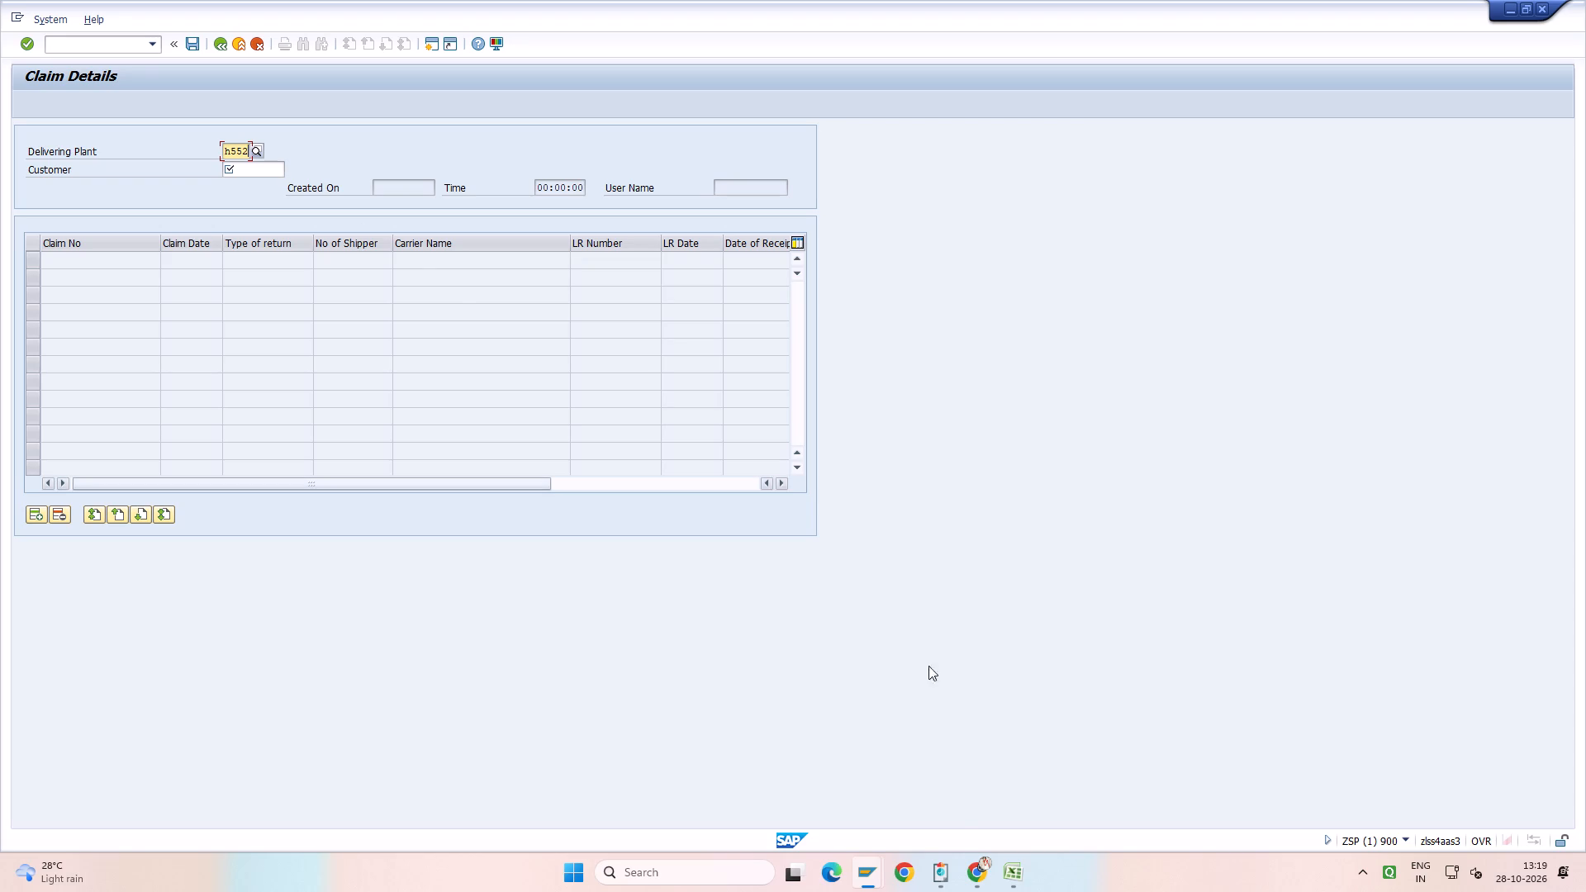
# Switch to the Novus Optra order register and look up the customer code of R K SALES, Ranchi.
pyautogui.click(930, 890)
pyautogui.click(586, 318)
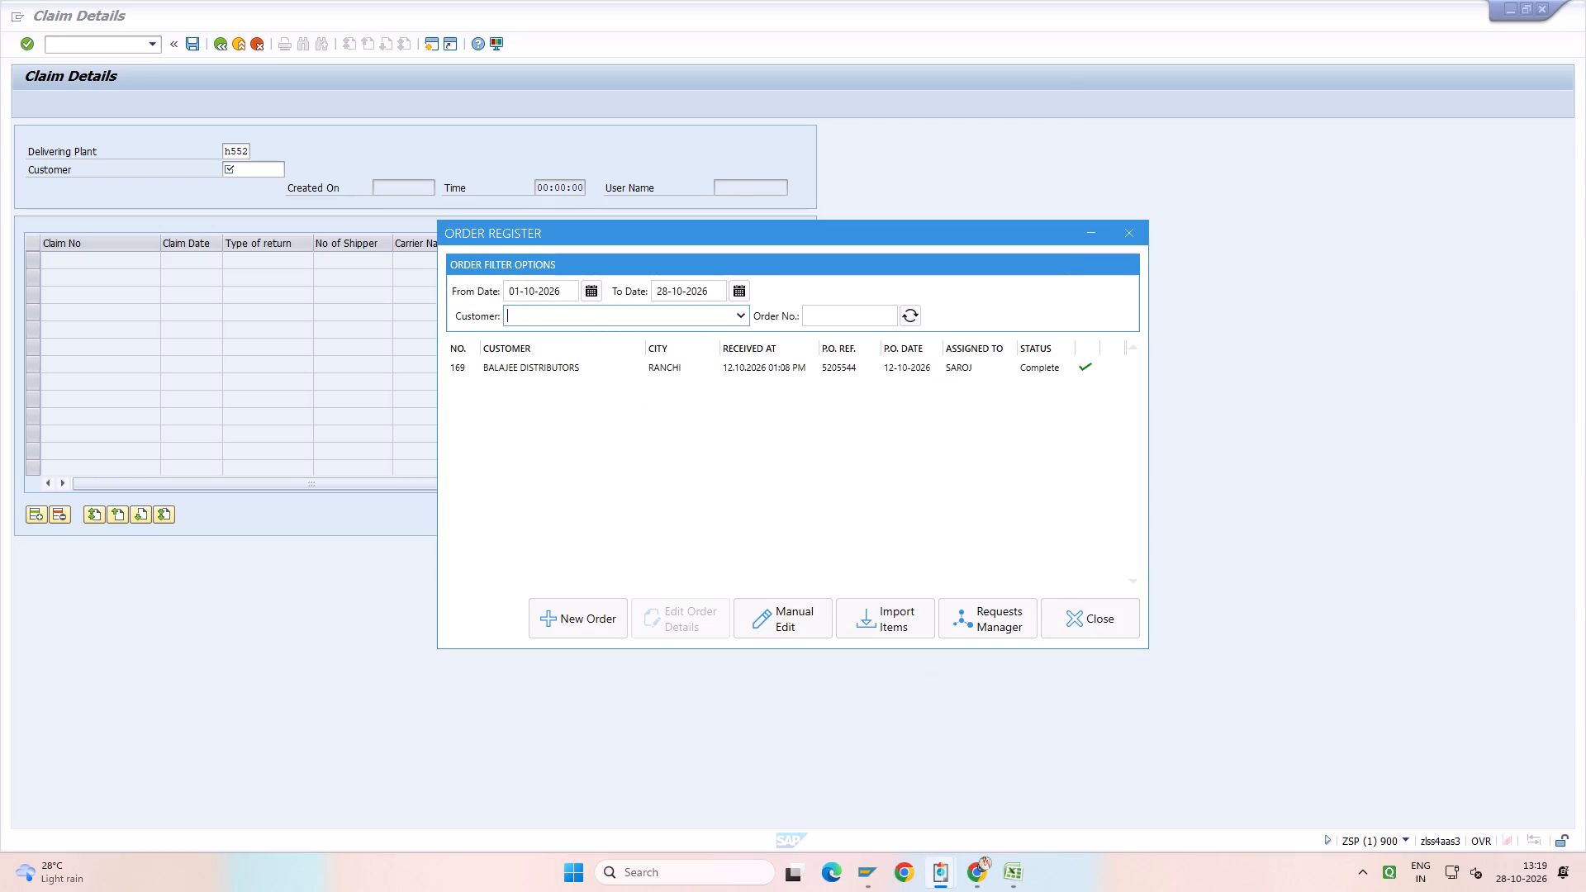
pyautogui.write('R K')
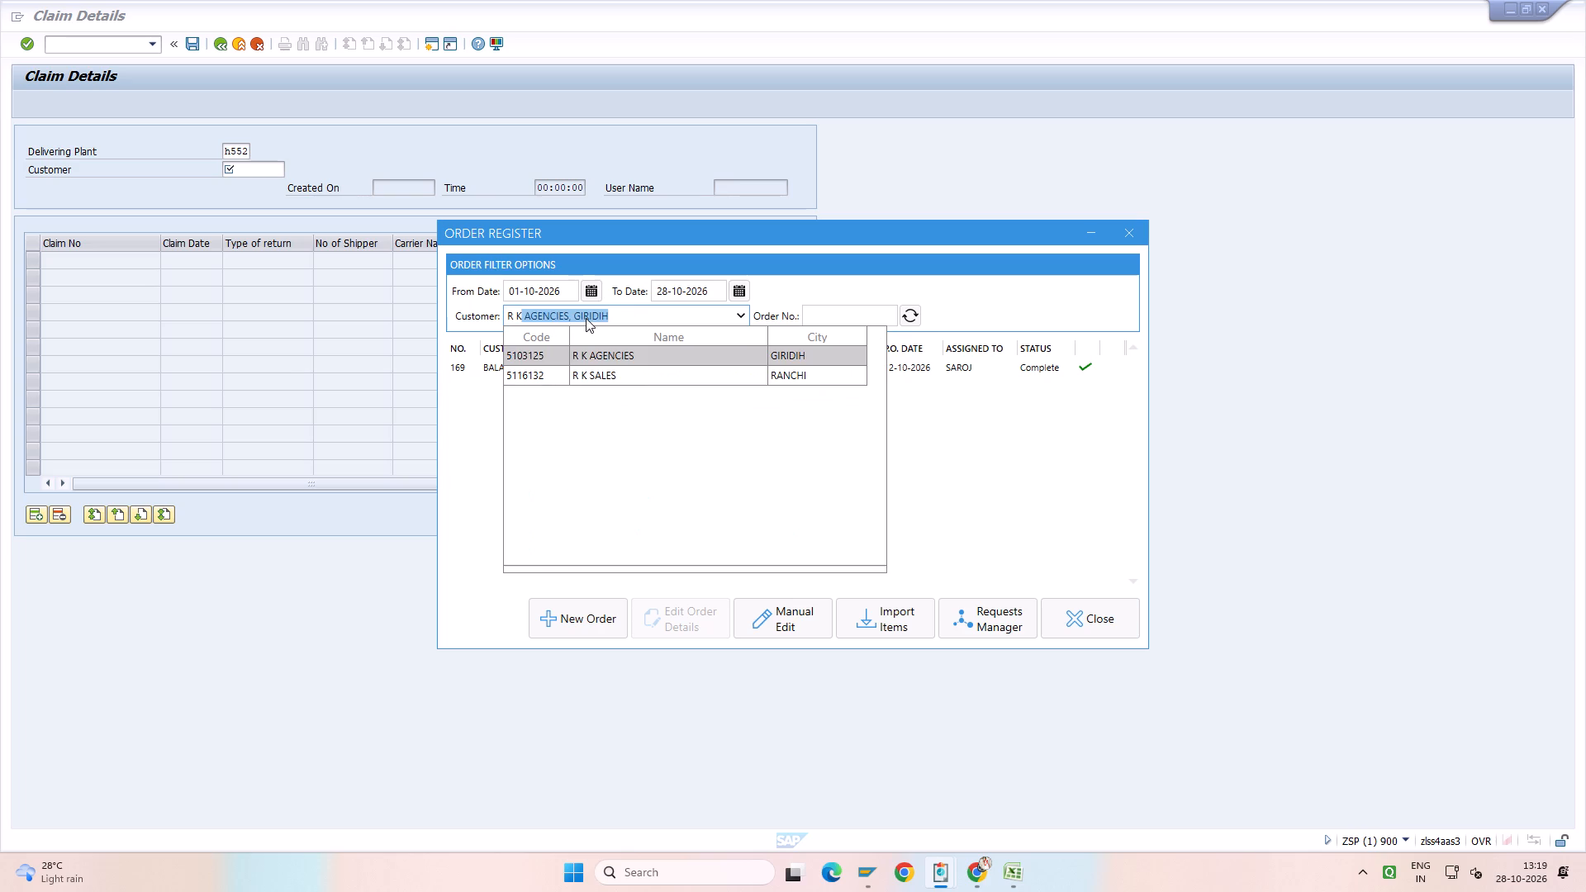
pyautogui.press('Down')
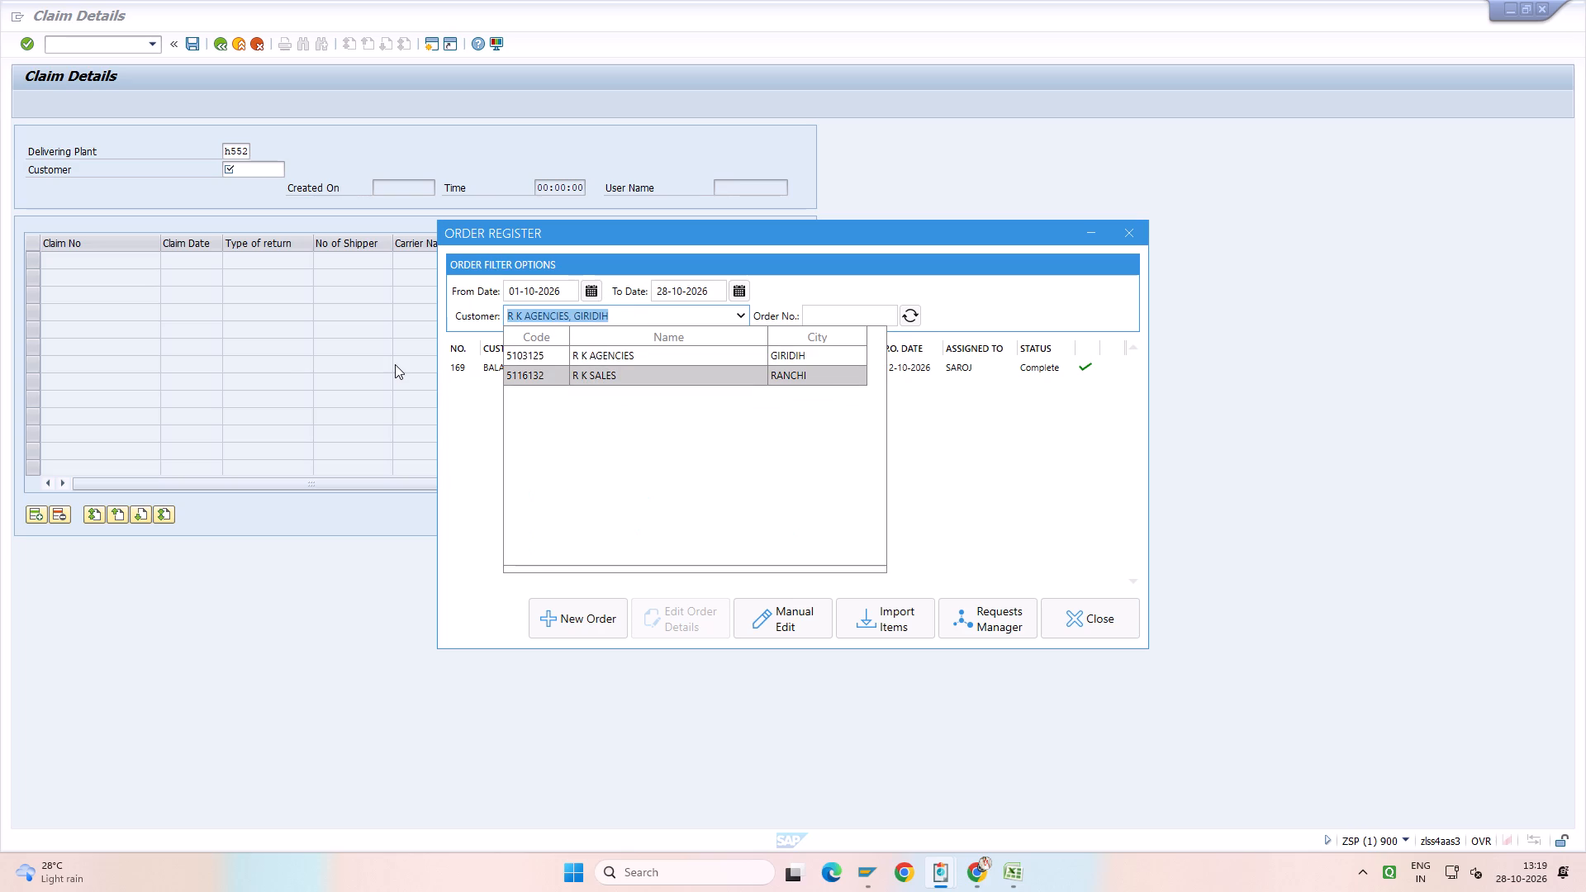
pyautogui.click(255, 167)
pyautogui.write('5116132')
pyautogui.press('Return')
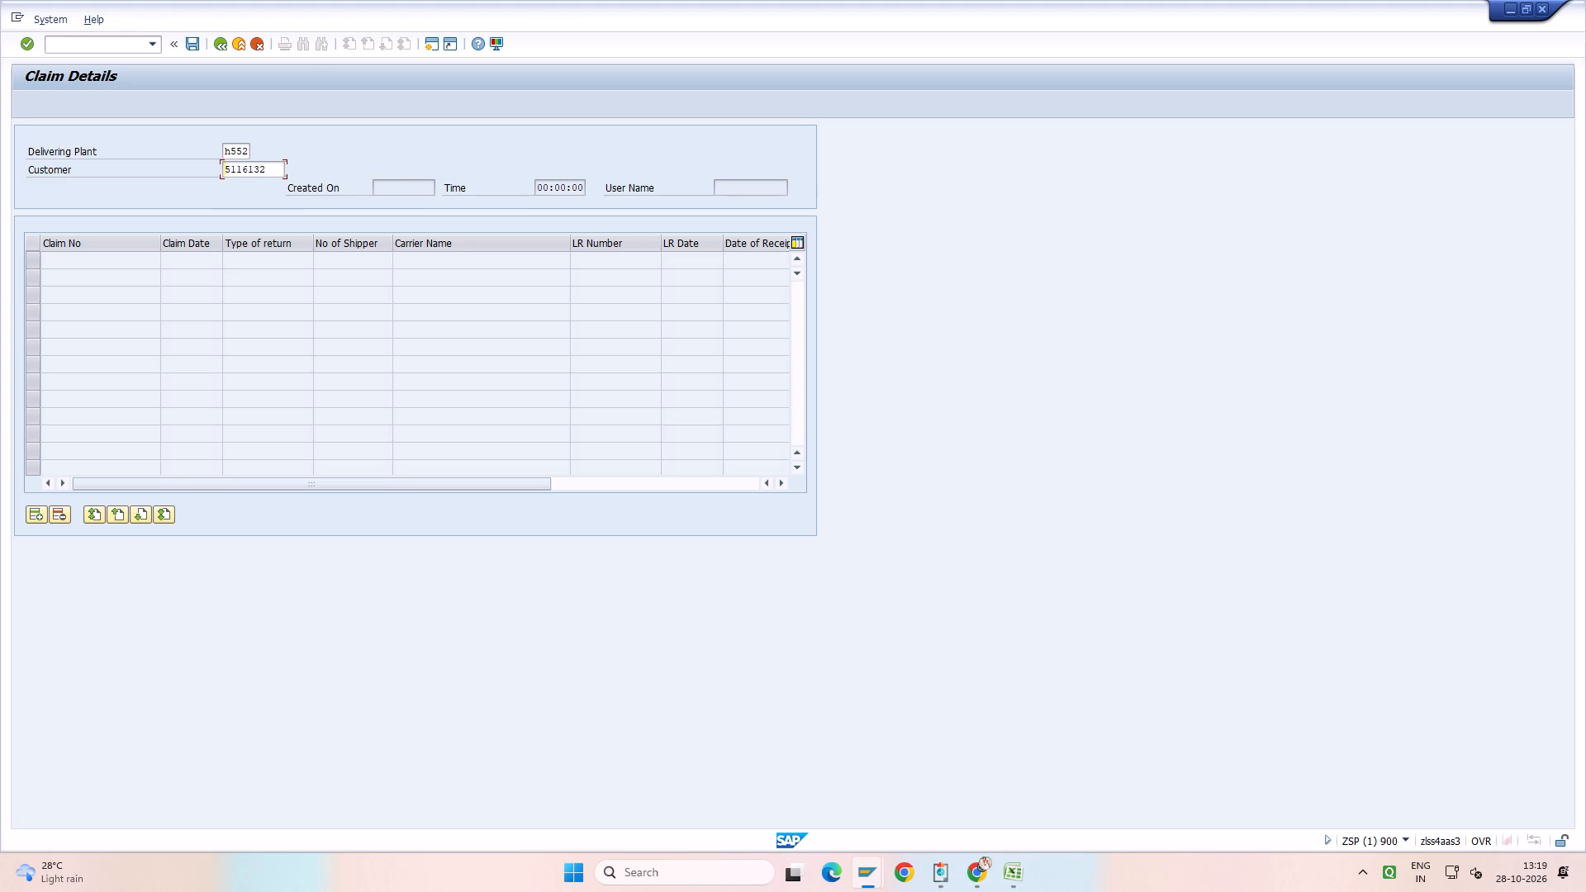
# Enter claim number DN00254 with claim date 15.10.2026 in the first row of the claim table.
pyautogui.click(87, 265)
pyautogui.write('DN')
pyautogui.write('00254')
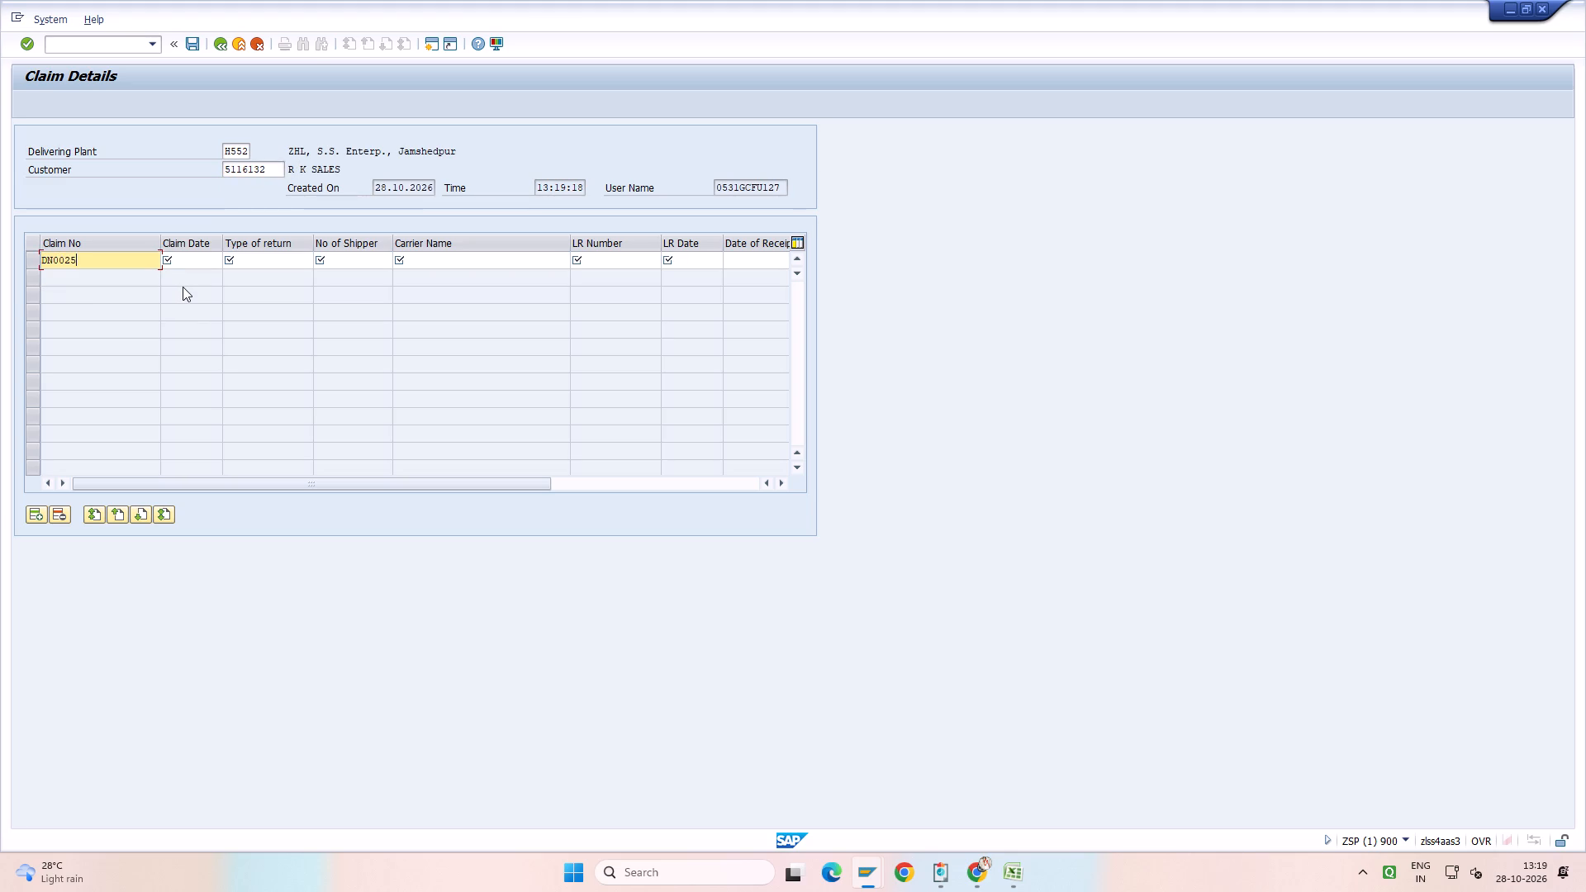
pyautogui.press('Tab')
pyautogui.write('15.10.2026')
# Set the claim's type of return to SALABLE and its number of shippers to 1.
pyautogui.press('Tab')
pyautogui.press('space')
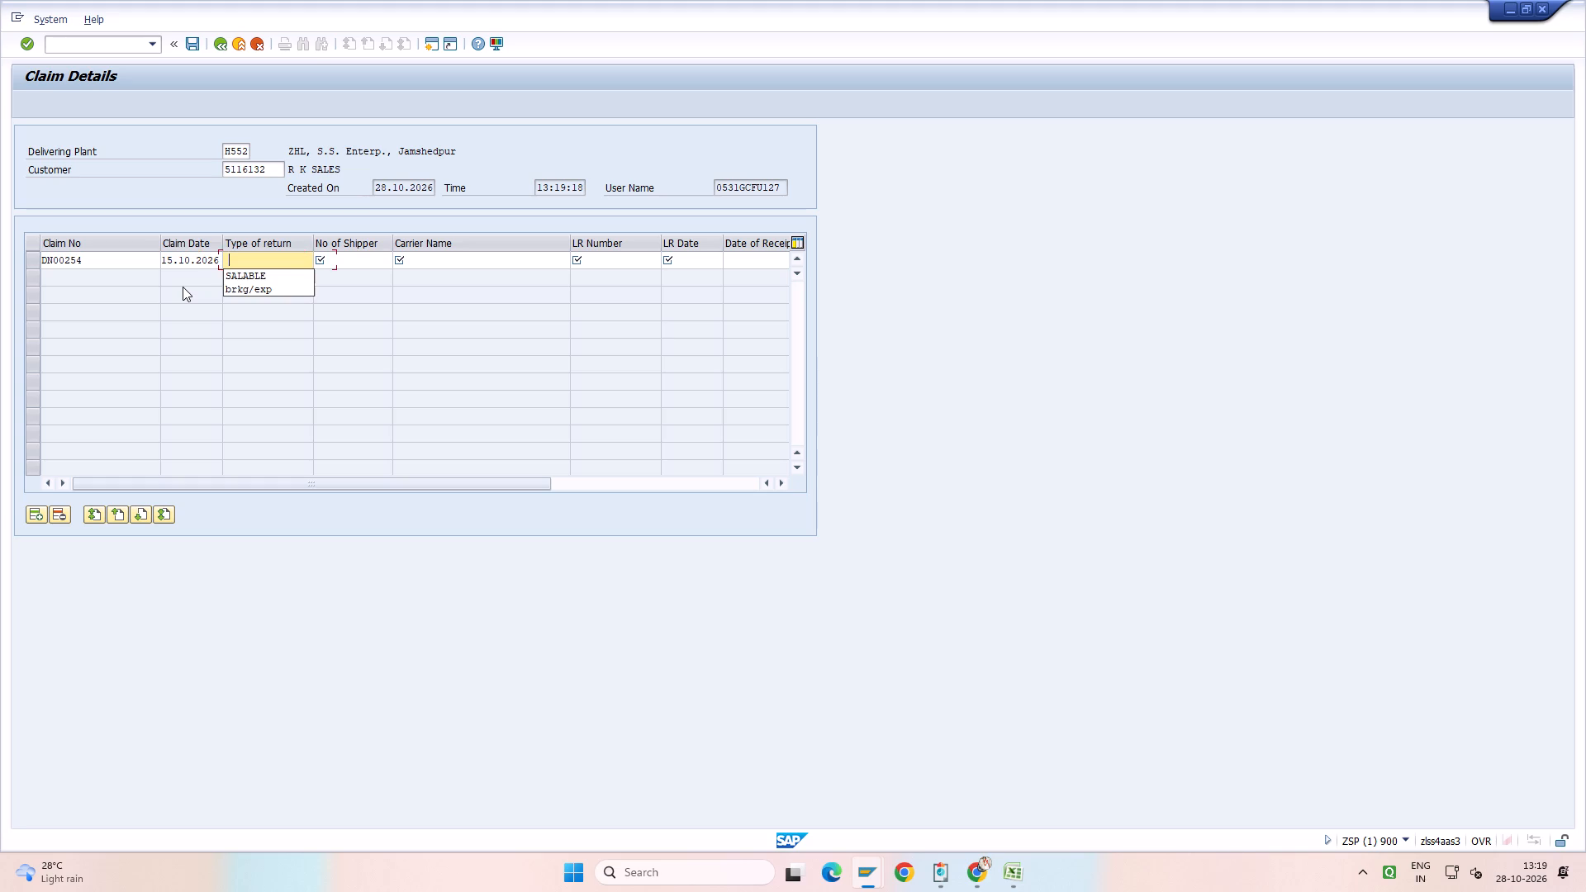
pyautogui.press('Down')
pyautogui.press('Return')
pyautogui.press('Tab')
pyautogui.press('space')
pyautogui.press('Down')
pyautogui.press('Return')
# Enter carrier AIR SPACE, LR number 299845 and LR date 26.10.2026 for claim DN00254.
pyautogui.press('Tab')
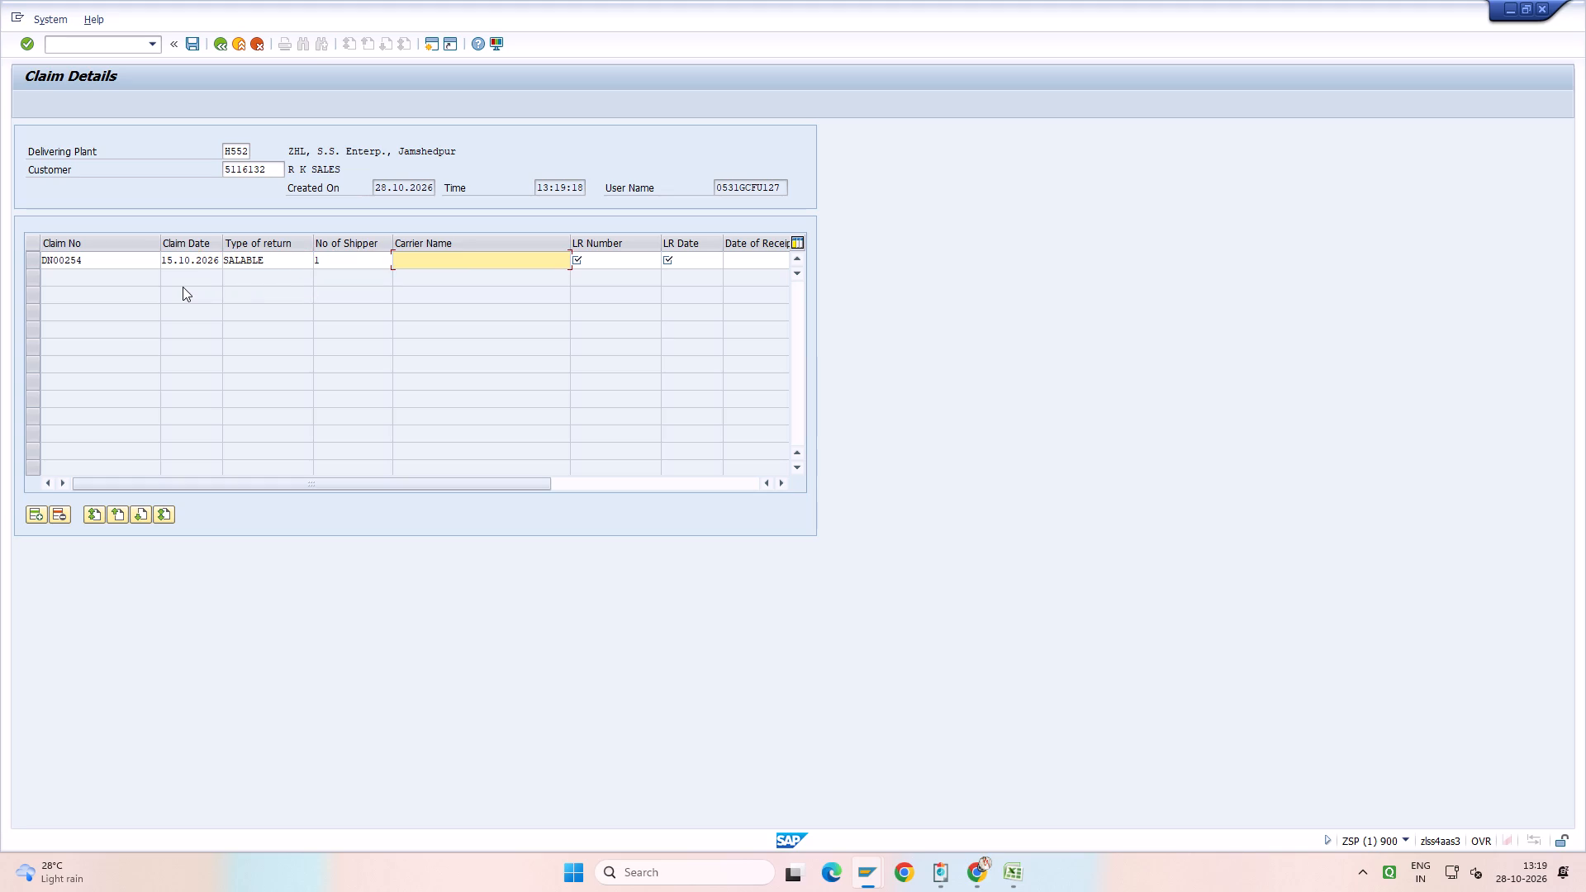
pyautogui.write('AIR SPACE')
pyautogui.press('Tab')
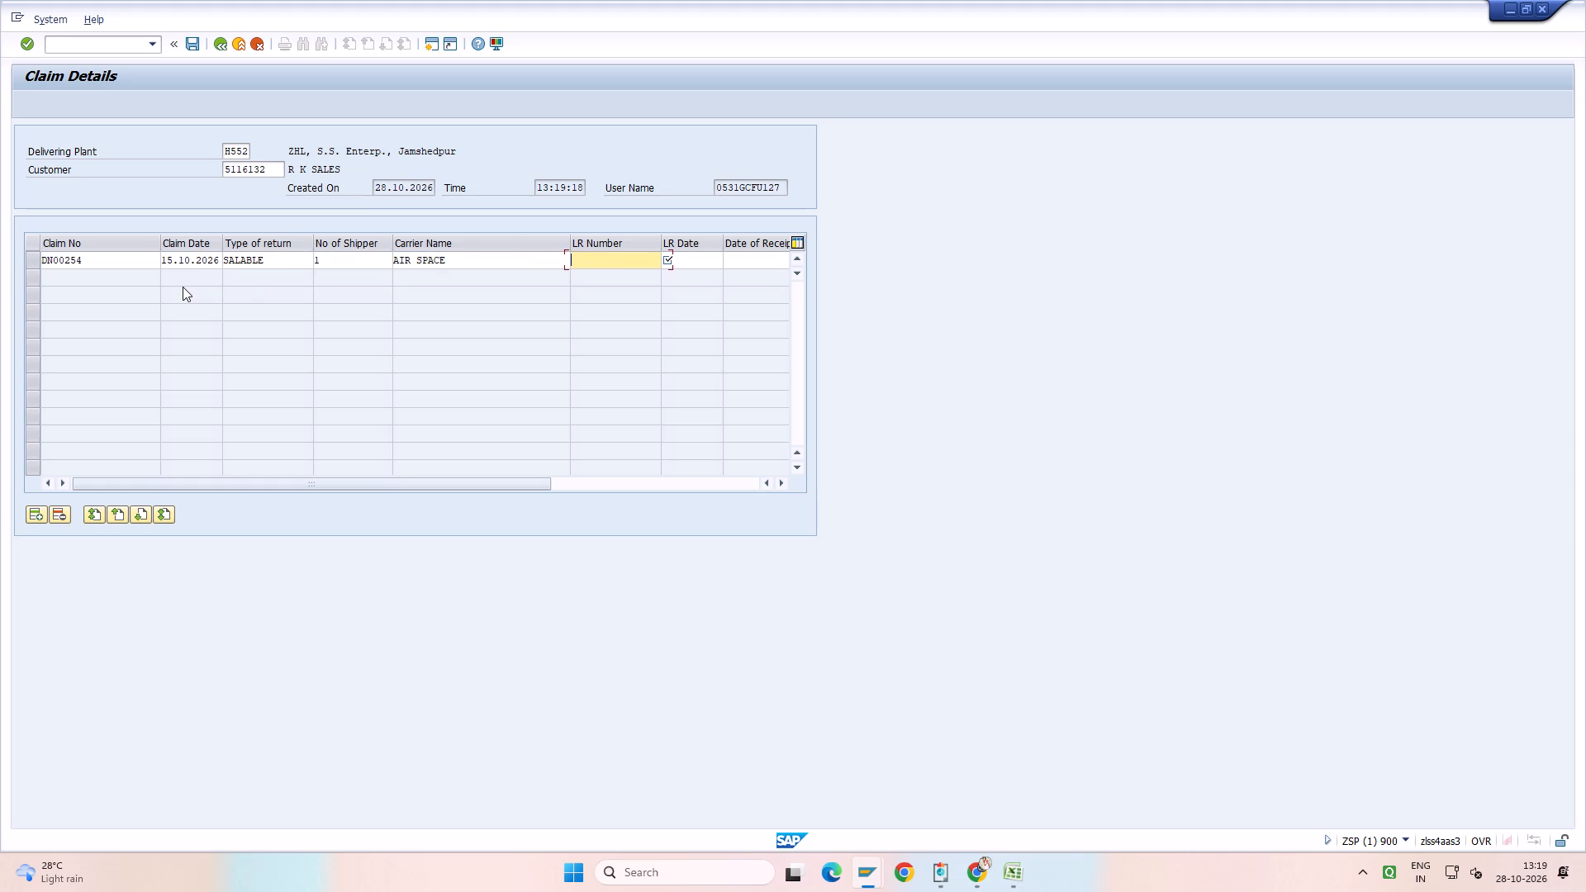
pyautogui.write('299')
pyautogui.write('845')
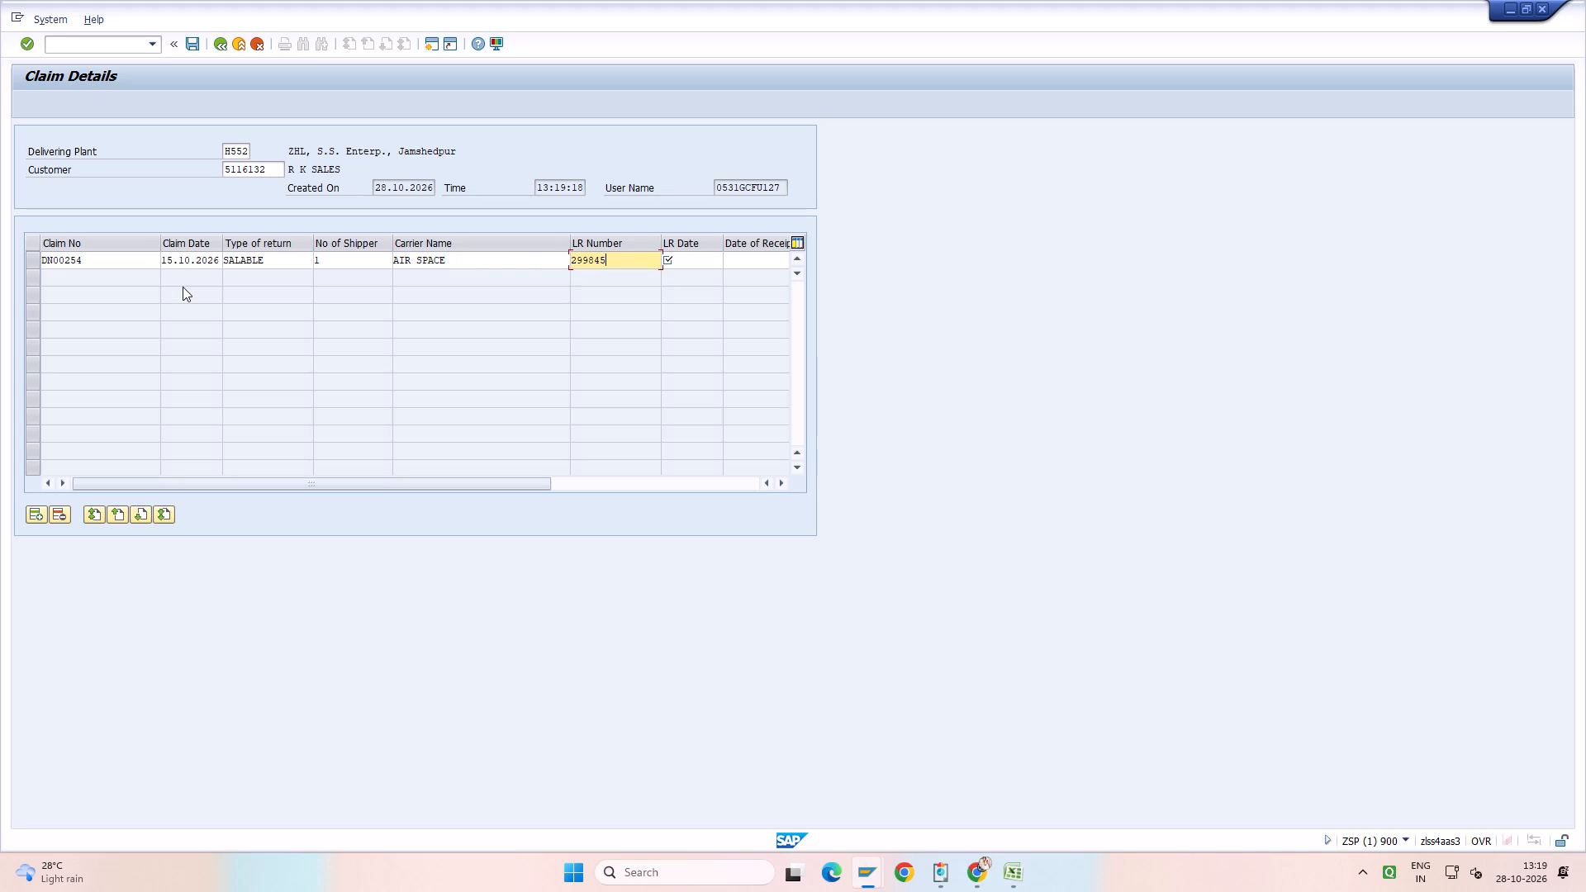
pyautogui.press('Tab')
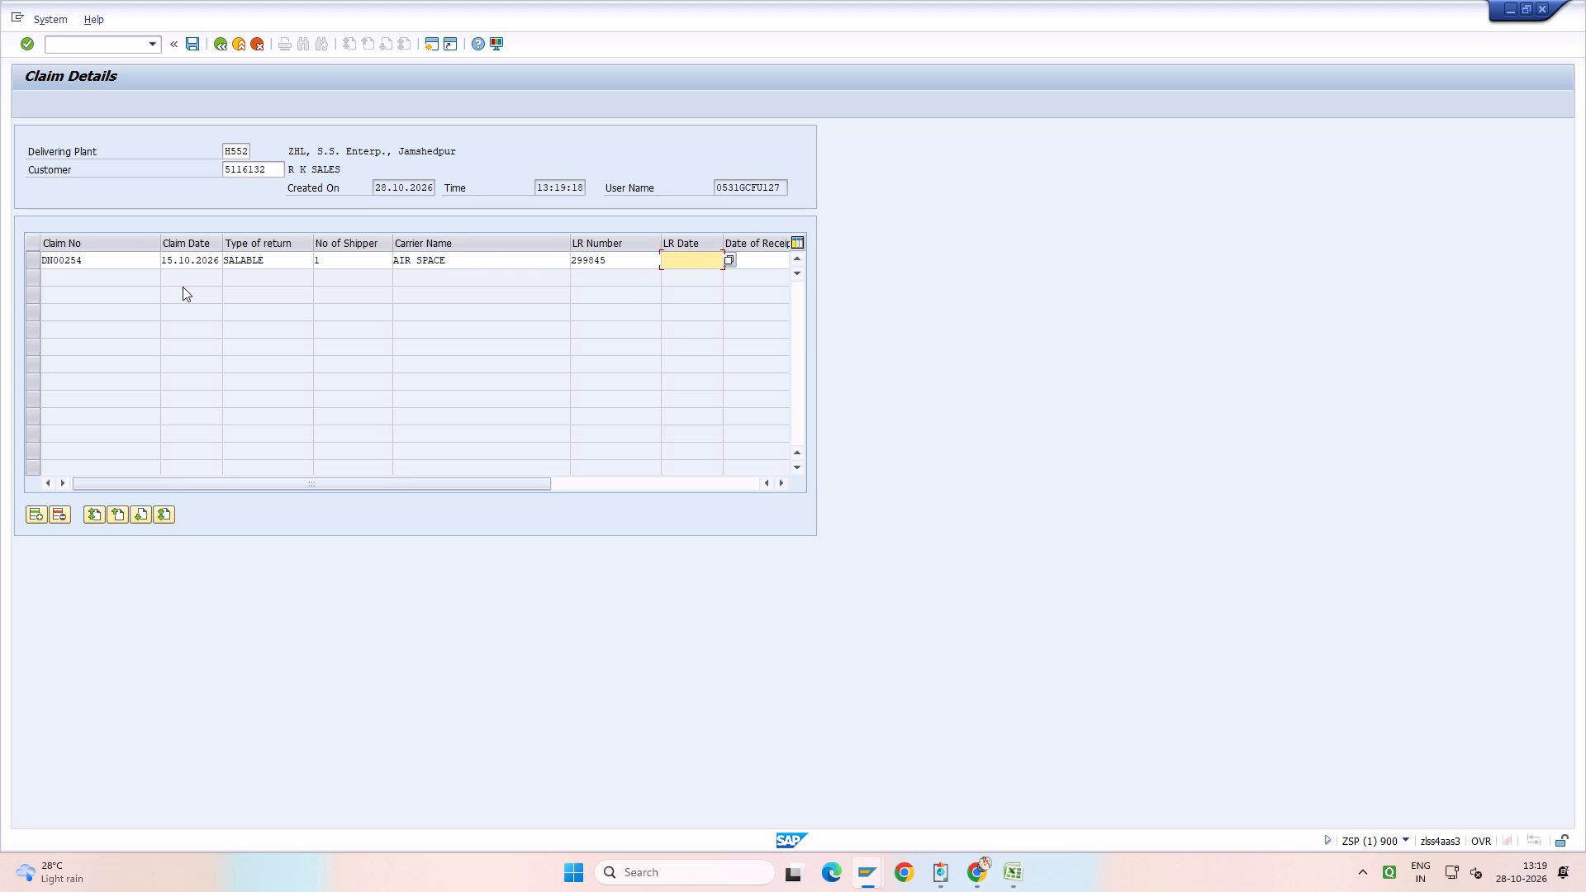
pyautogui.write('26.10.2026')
# Set both the claim documents' receipt date and the goods' receipt date to 28.10.2026 for claim DN00254.
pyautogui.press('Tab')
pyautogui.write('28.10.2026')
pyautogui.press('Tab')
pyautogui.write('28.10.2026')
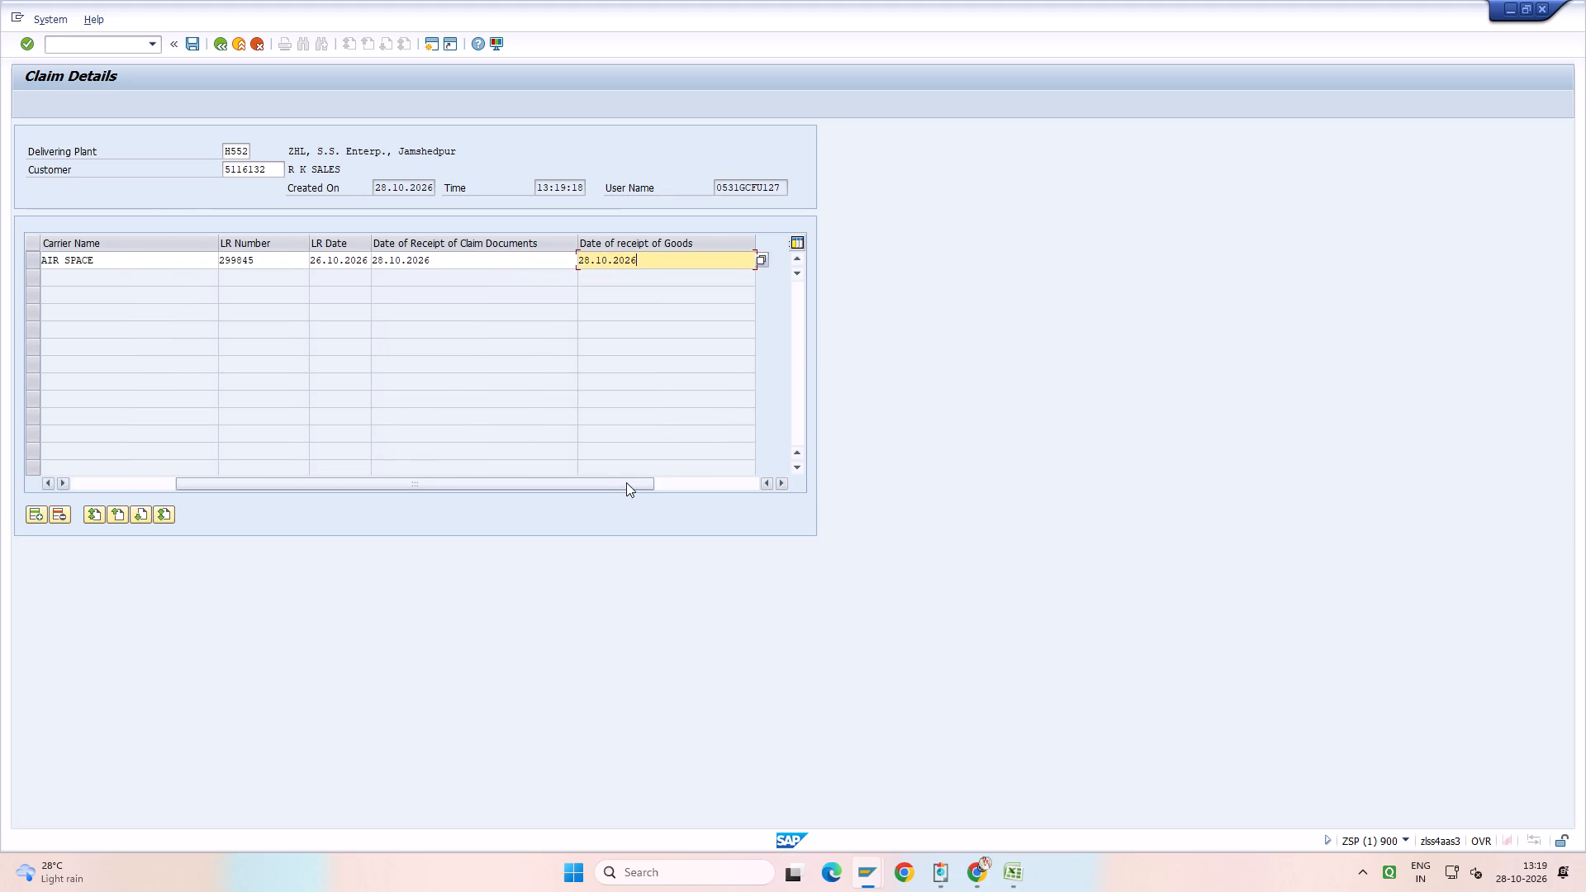
# Review every field of the DN00254 row, from claim number through date of receipt of goods.
pyautogui.moveTo(626, 482); pyautogui.dragTo(220, 444)
pyautogui.moveTo(625, 482); pyautogui.dragTo(618, 484, button='right')
pyautogui.click(95, 262)
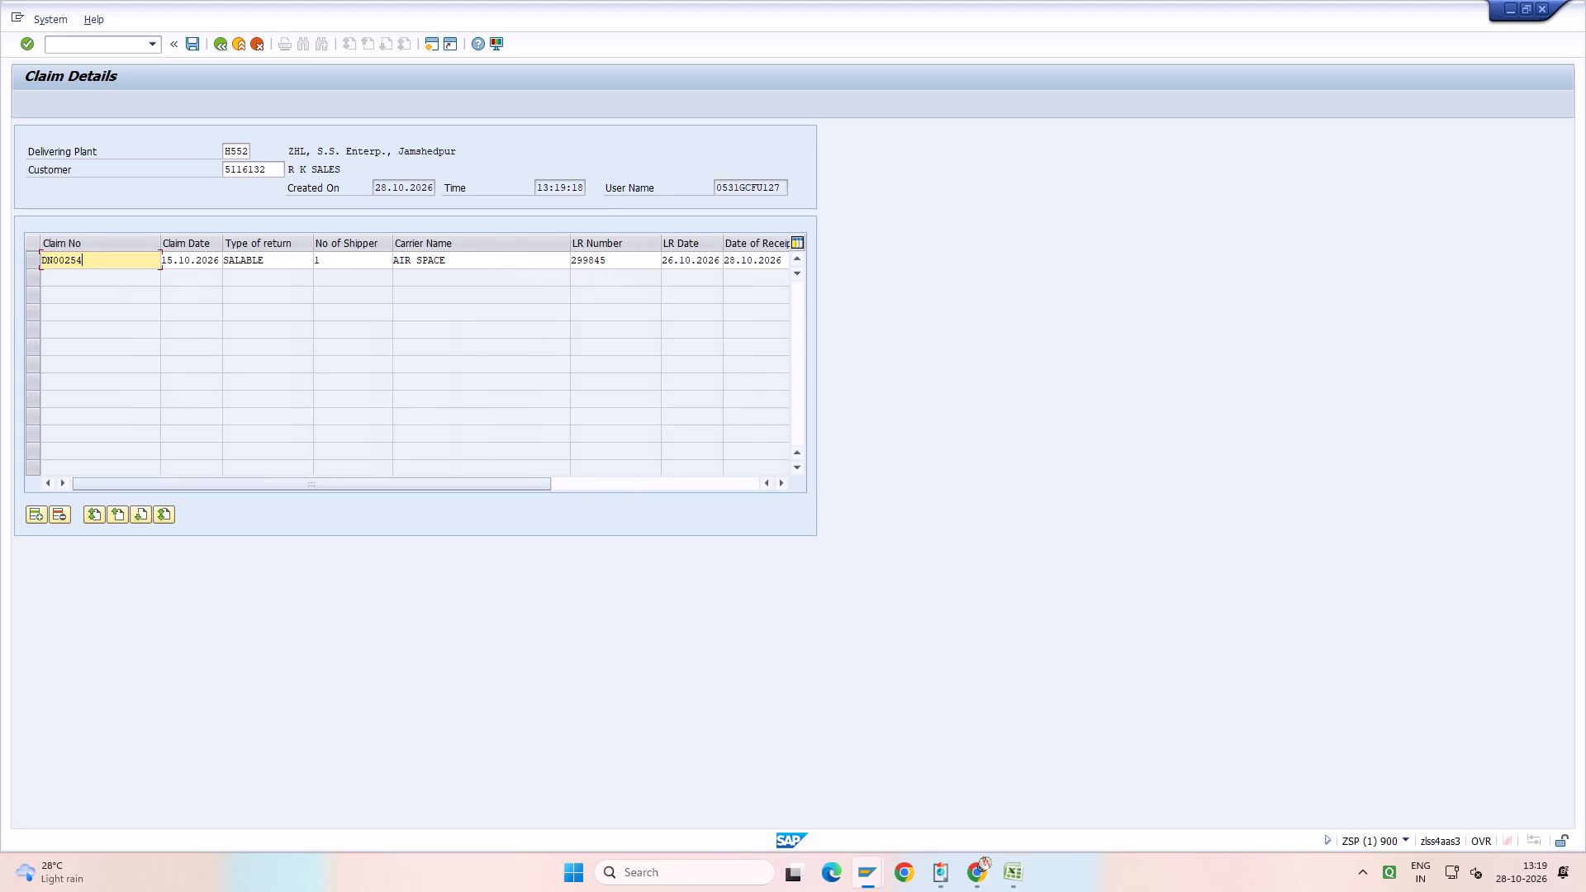
pyautogui.press('Tab')
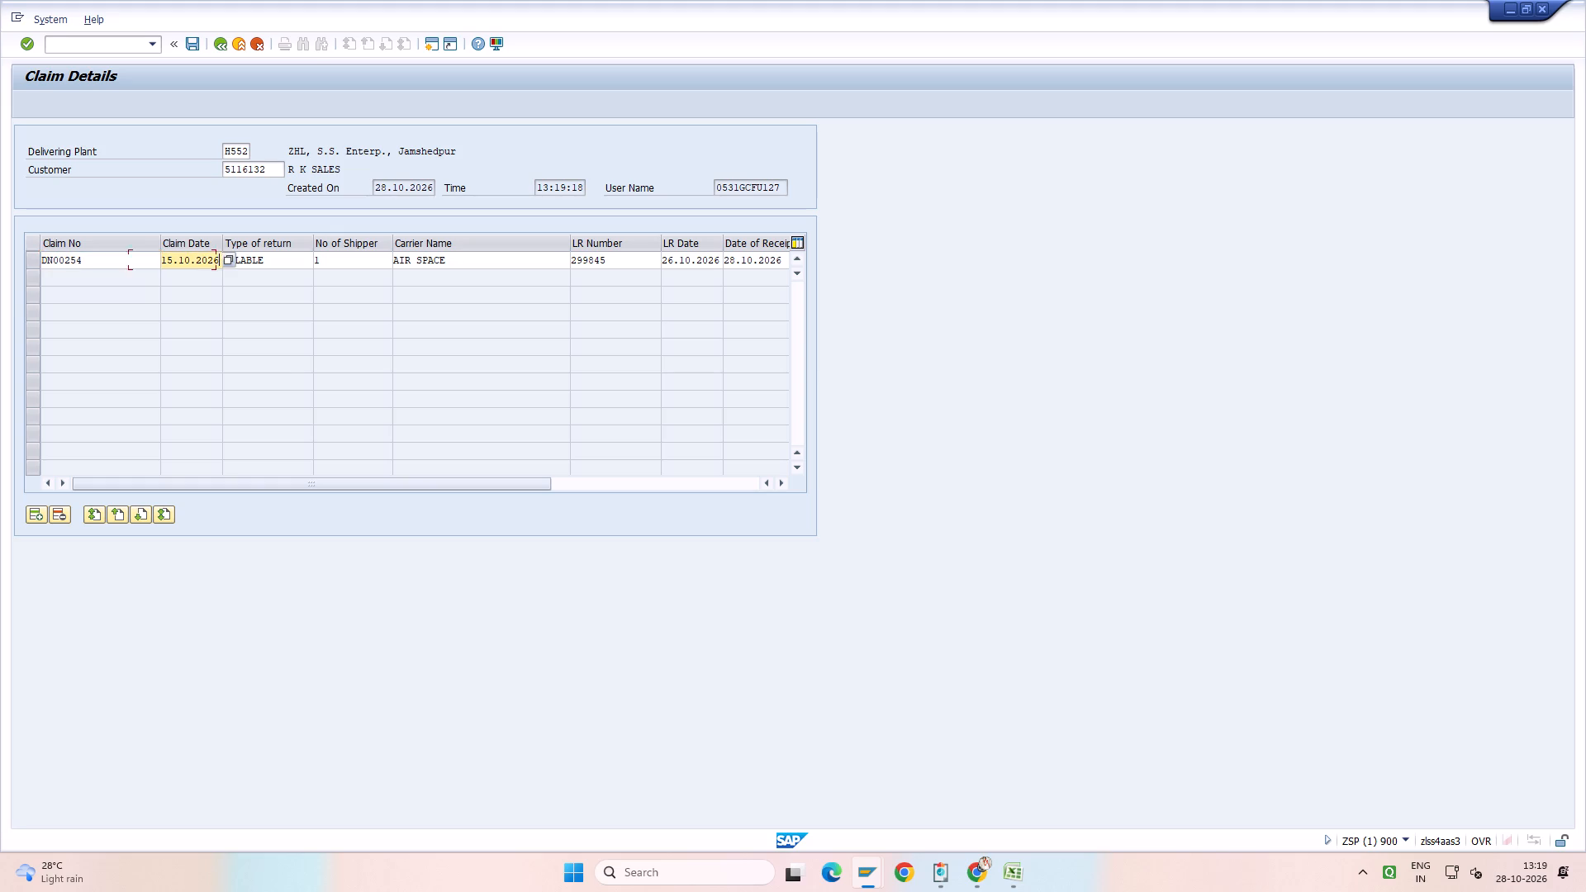
pyautogui.press('Tab')
pyautogui.press('Tab')
pyautogui.press('Tab')
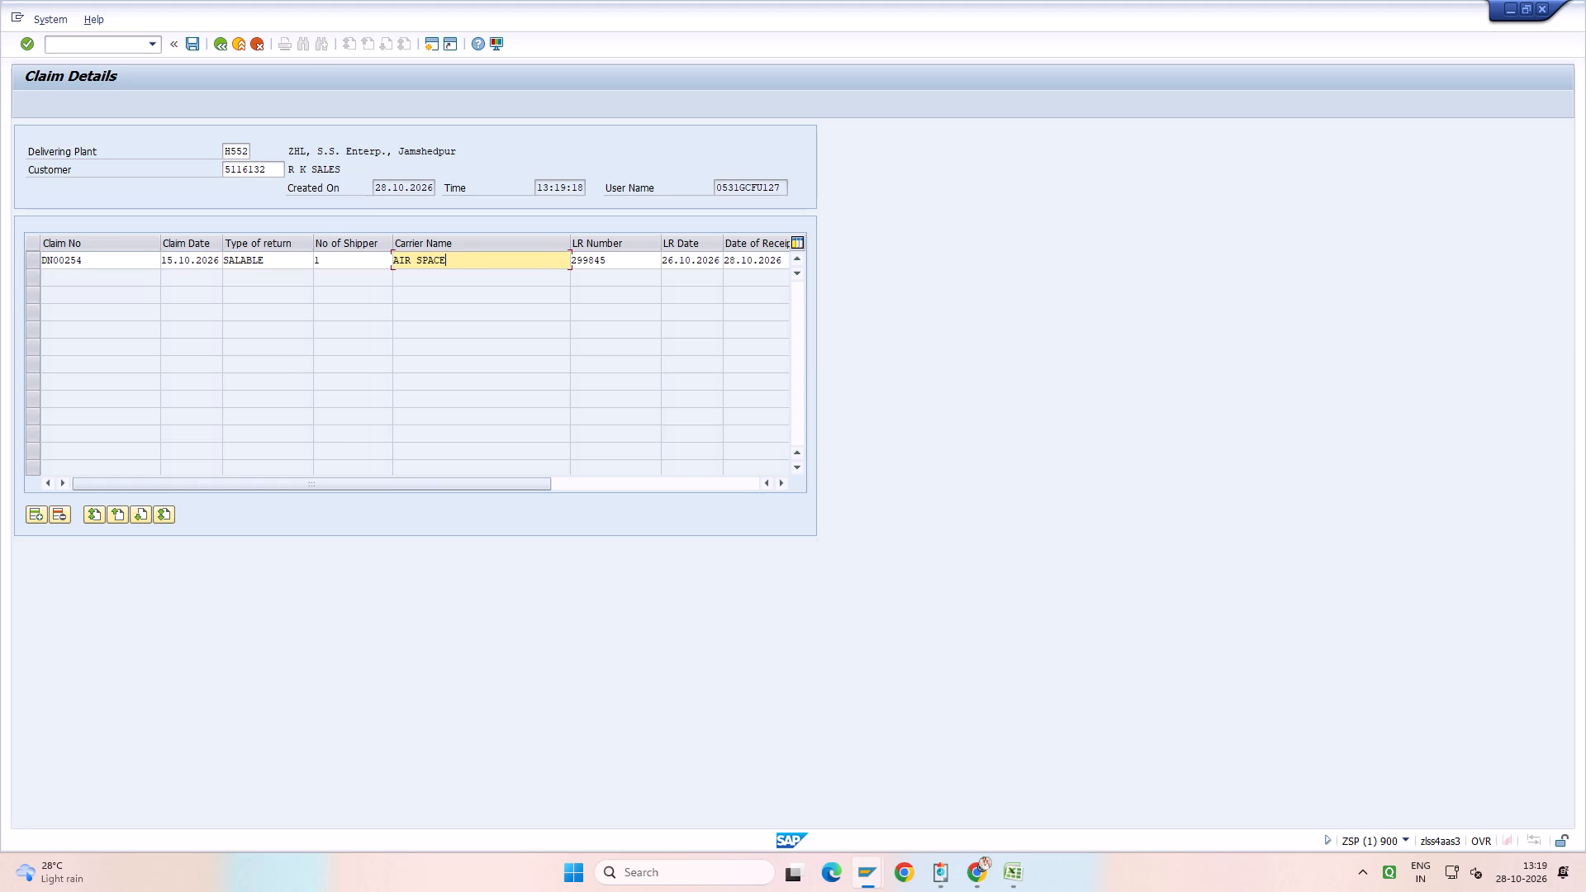
pyautogui.press('Tab')
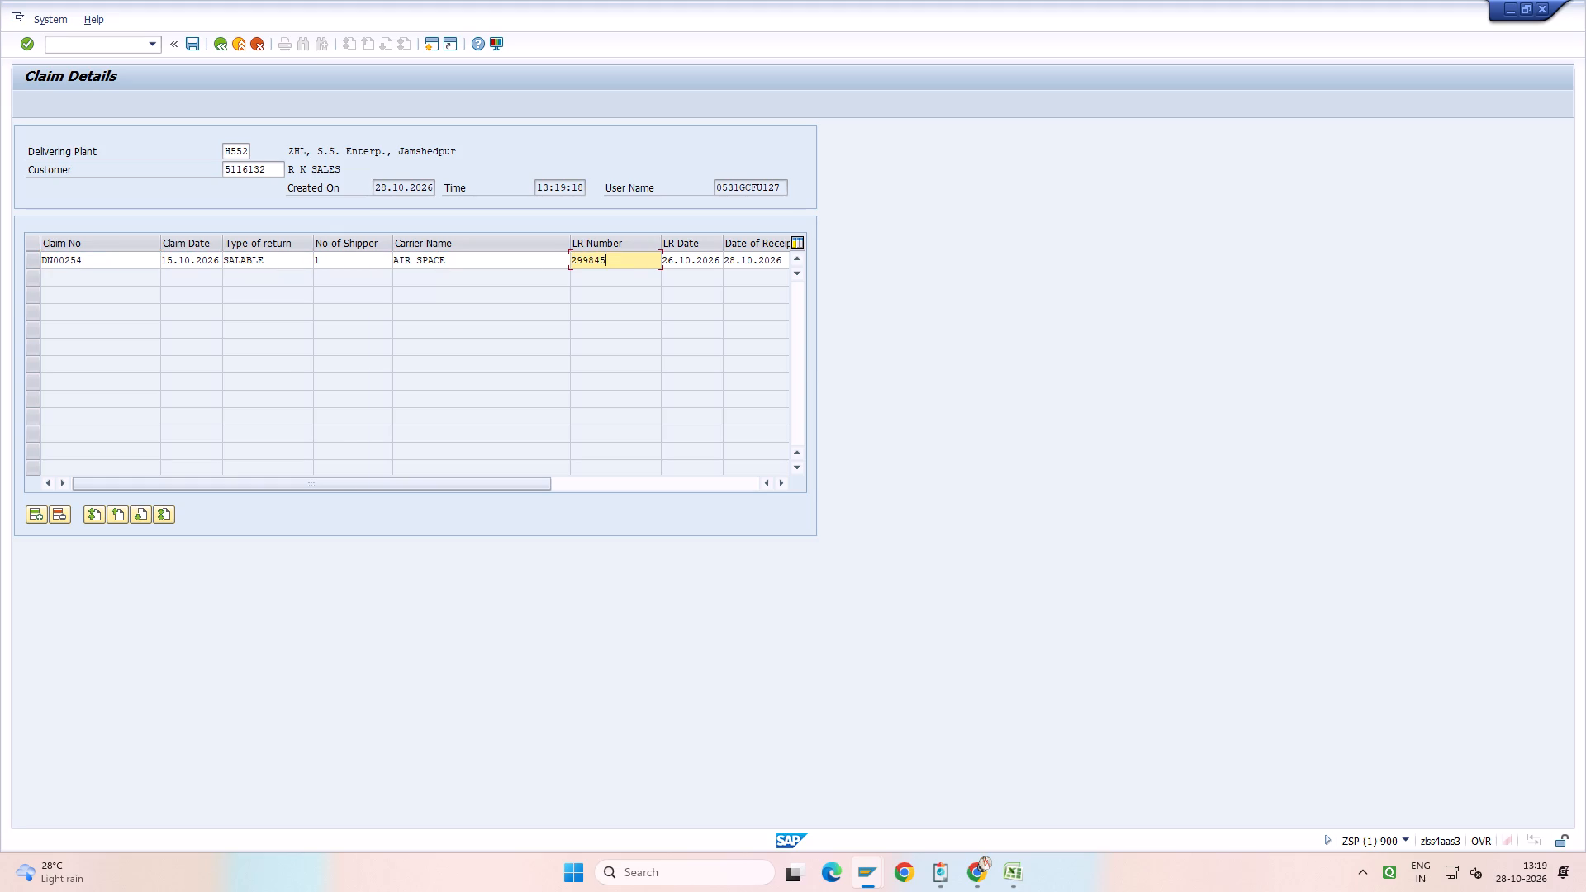
pyautogui.press('Tab')
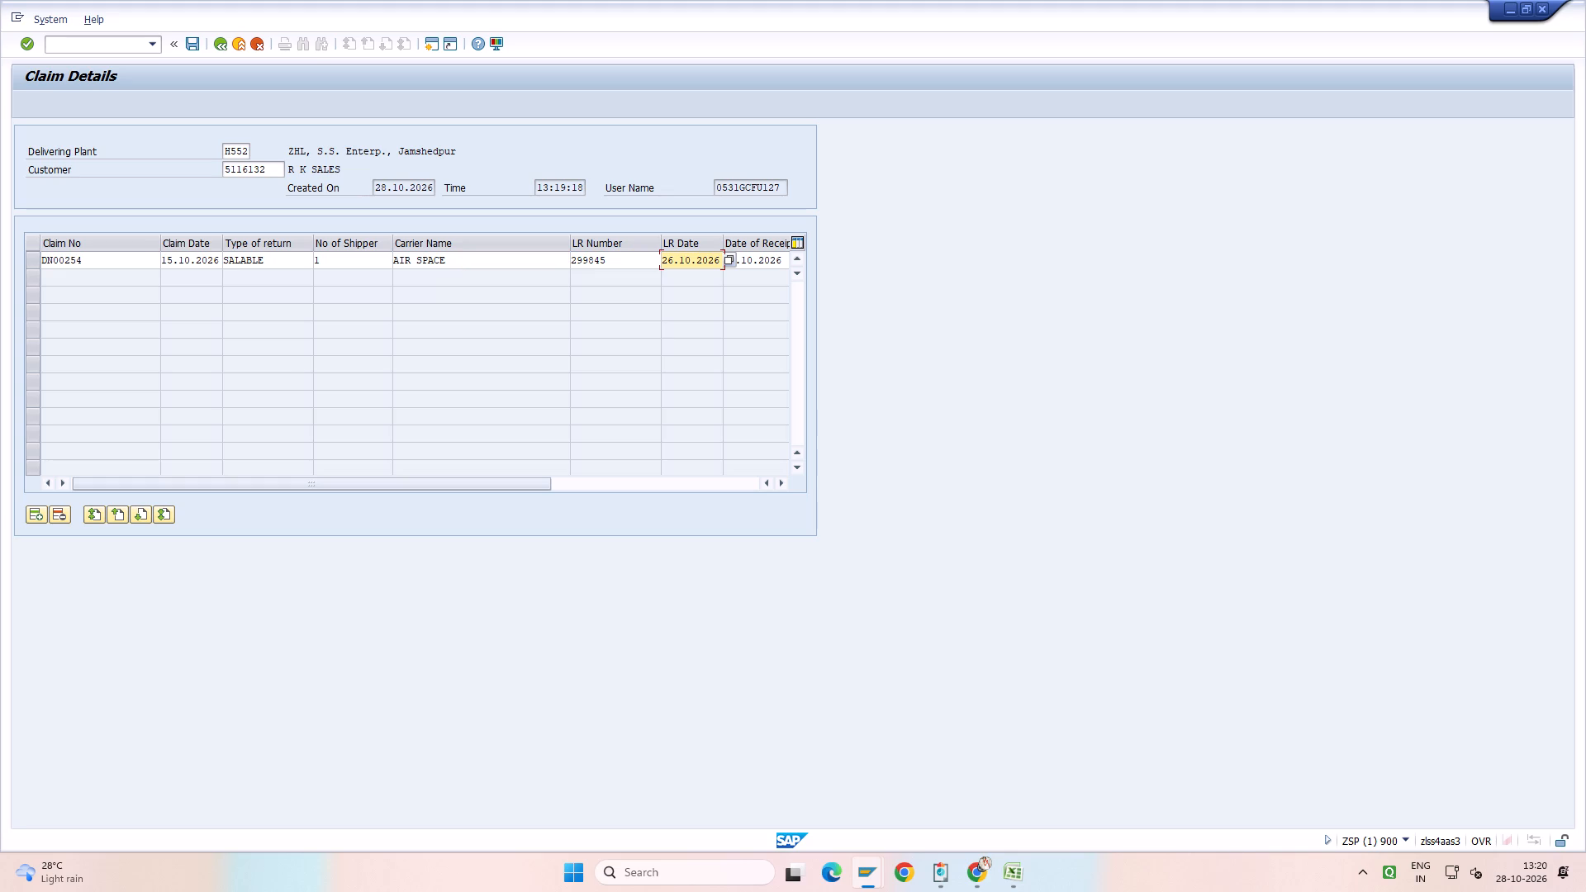
pyautogui.press('Tab')
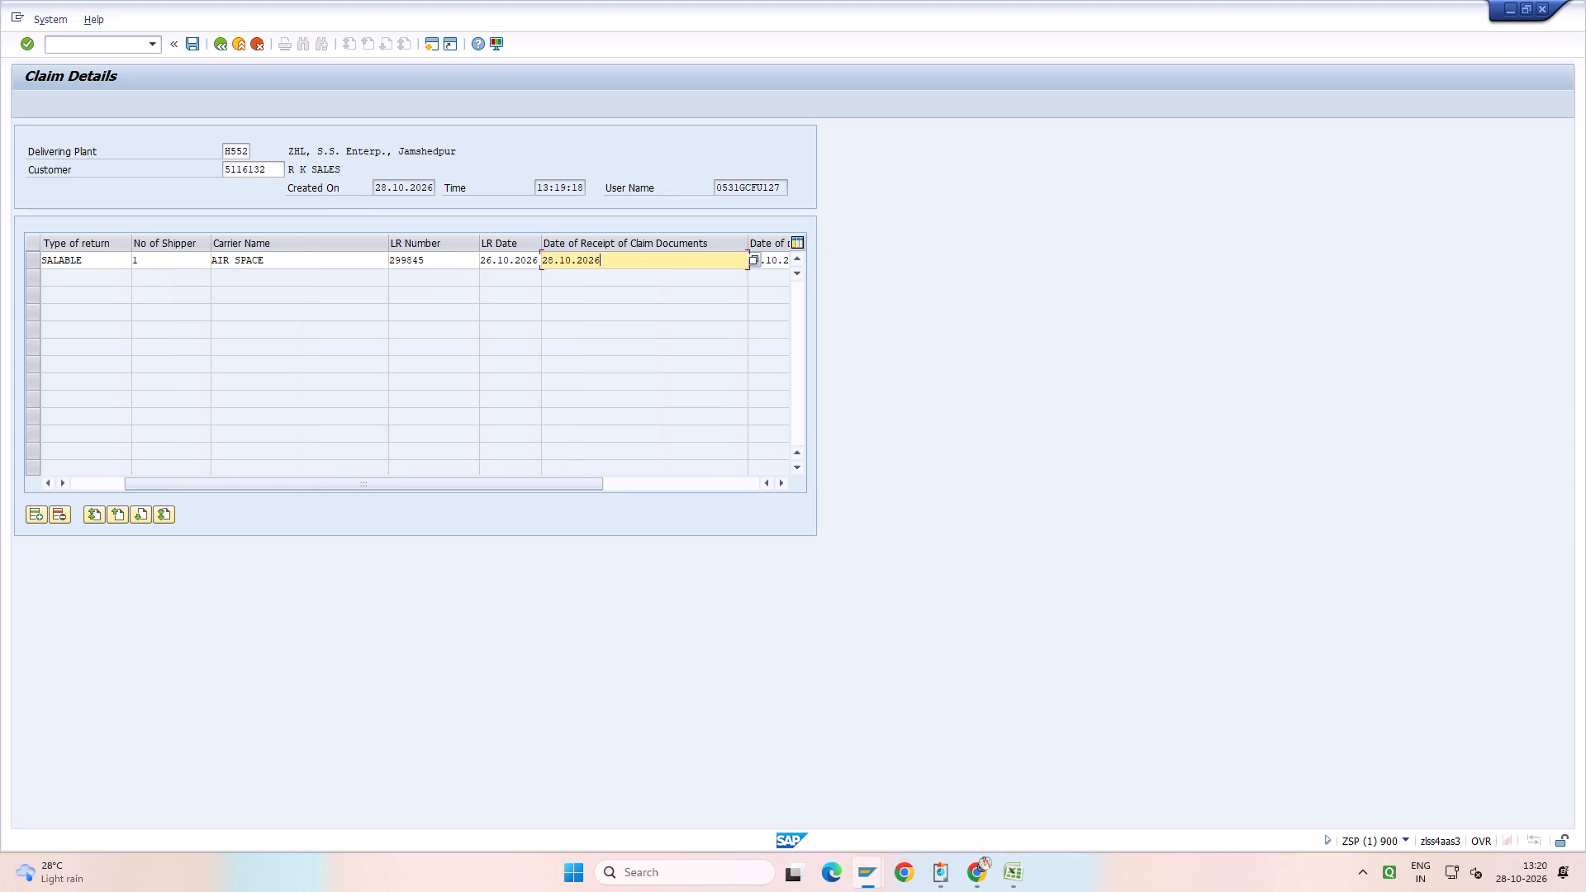
pyautogui.press('Tab')
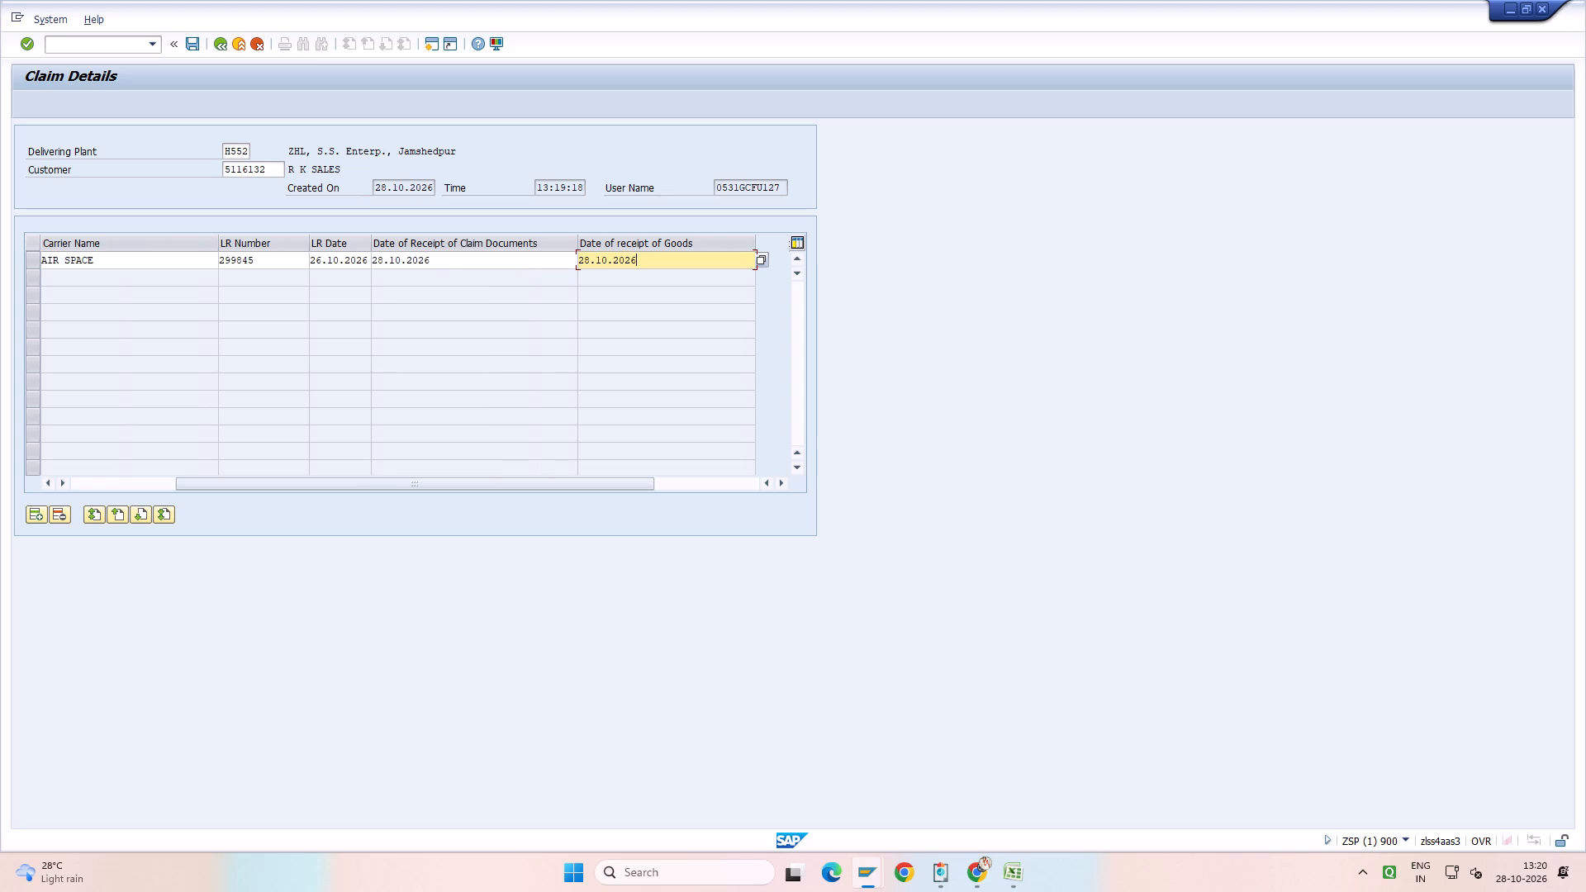
pyautogui.moveTo(577, 486); pyautogui.dragTo(207, 401)
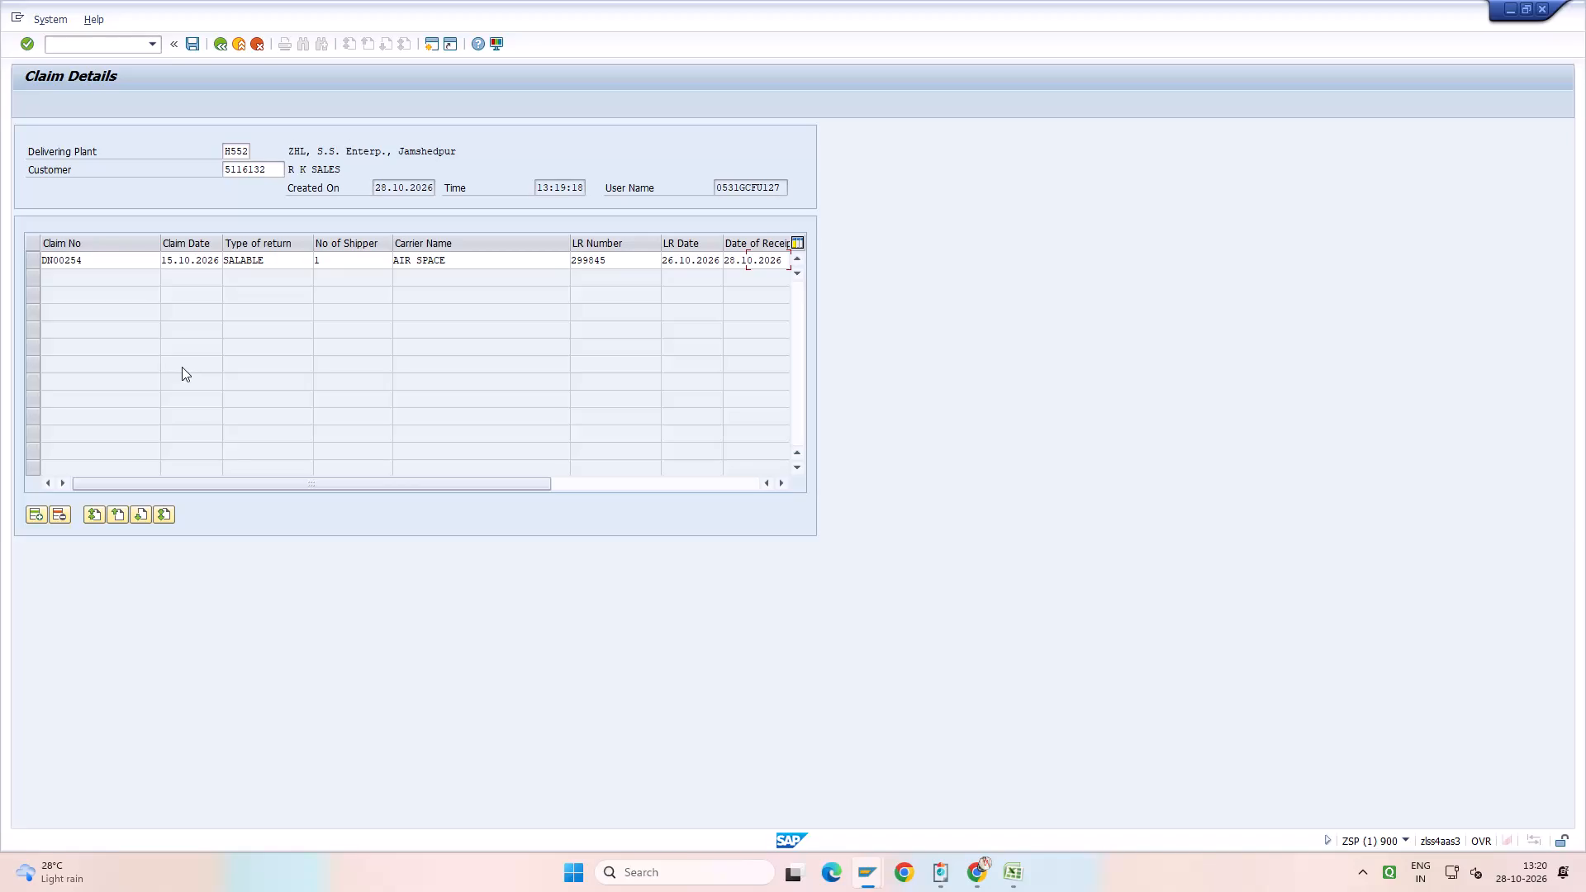
pyautogui.hotkey('ctrl', 's')
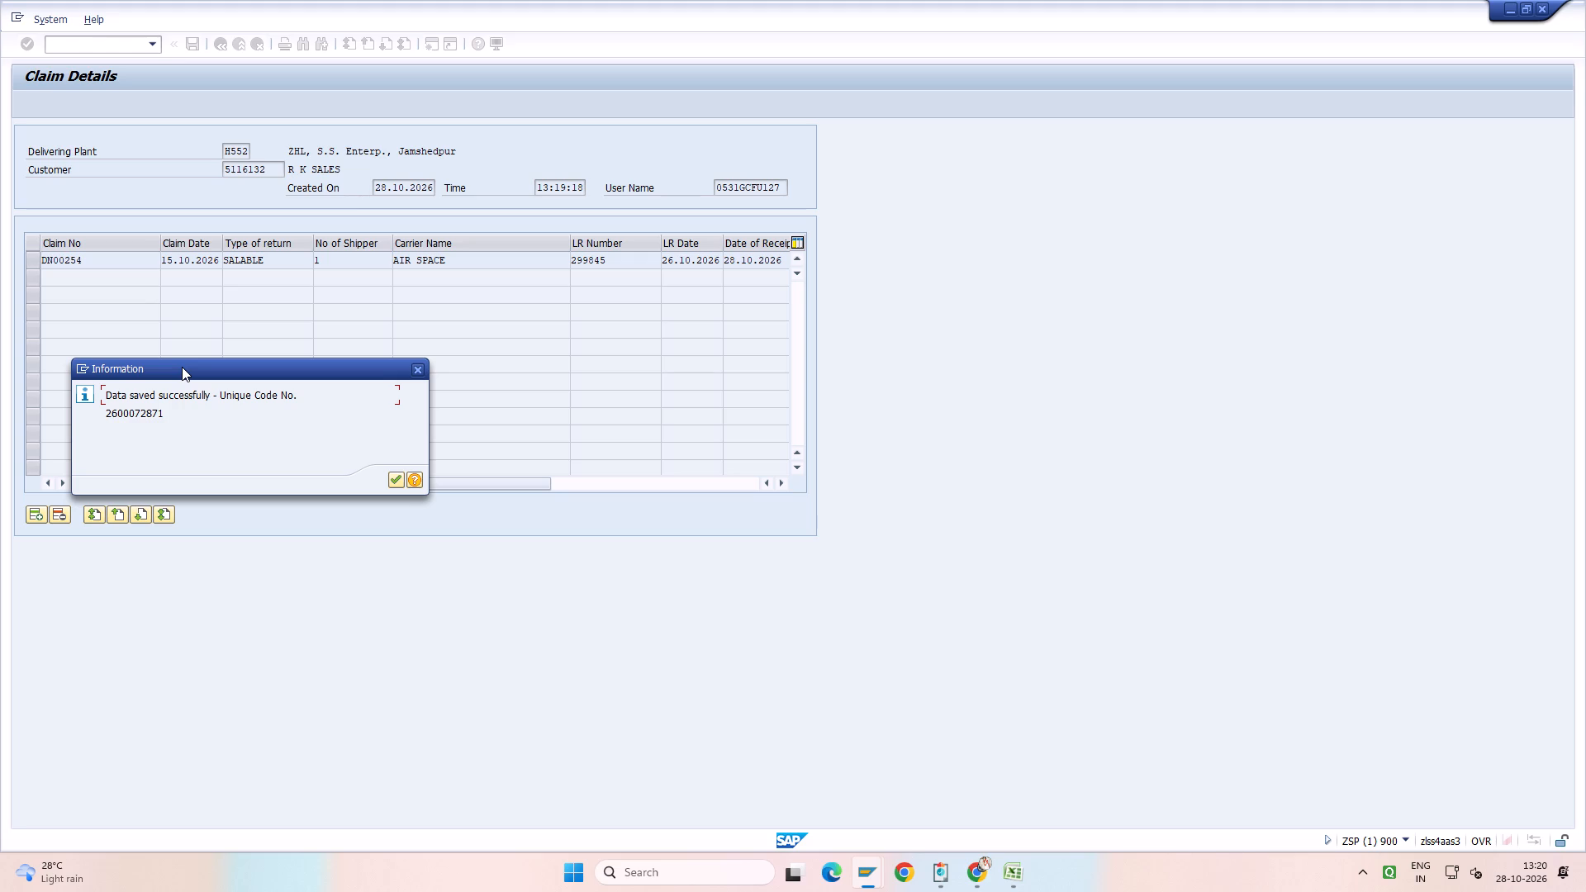
pyautogui.press('Return')
pyautogui.click(243, 156)
pyautogui.press('space')
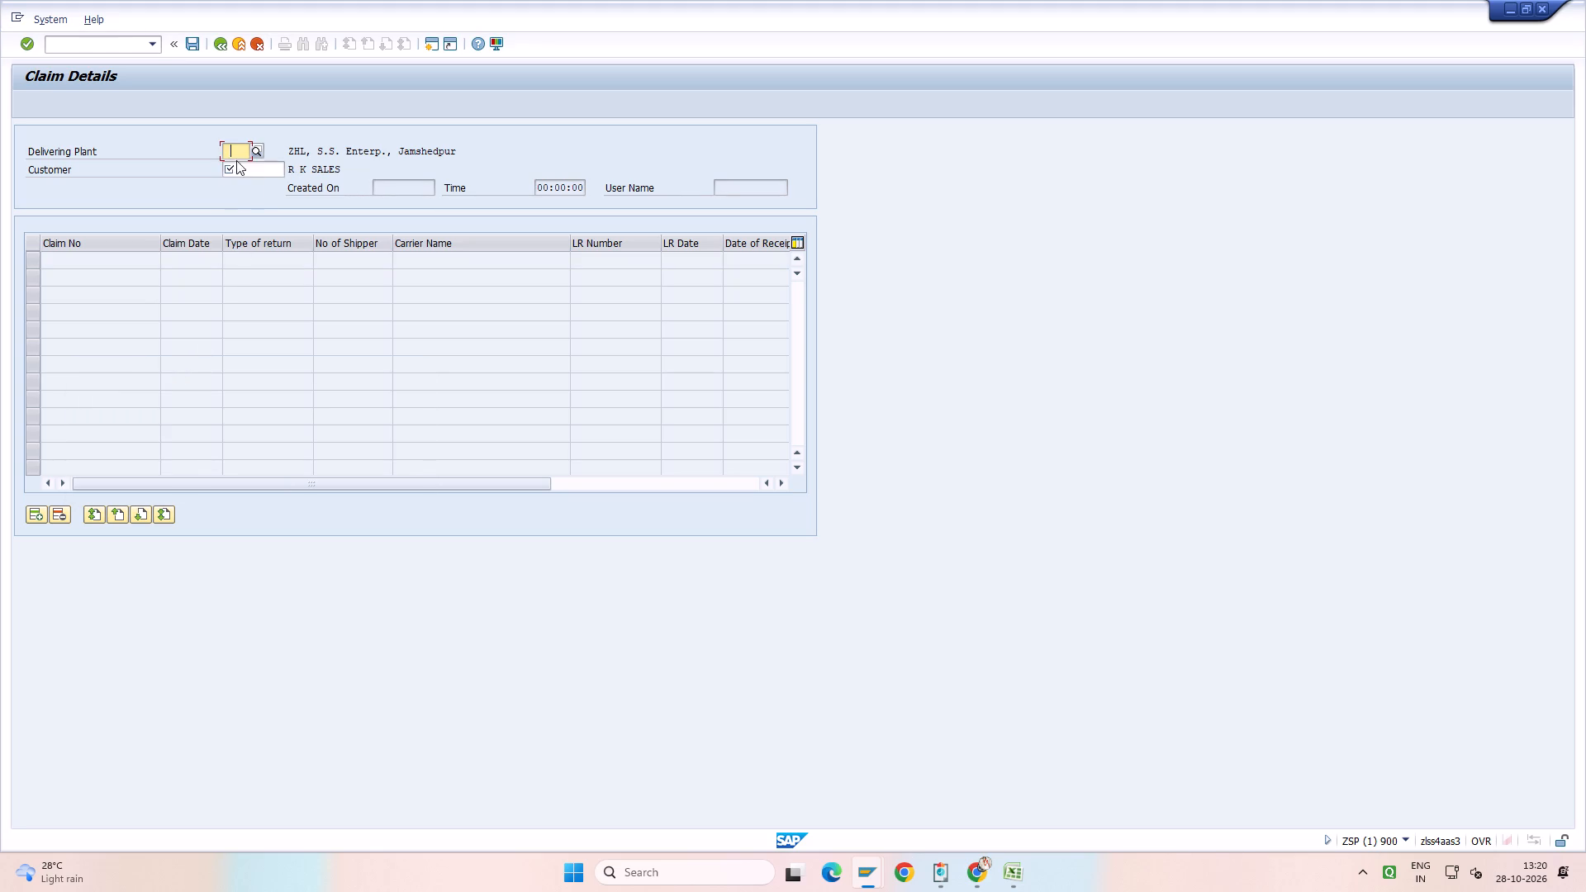
pyautogui.doubleClick(235, 164)
pyautogui.press('space')
pyautogui.press('Down')
pyautogui.press('Return')
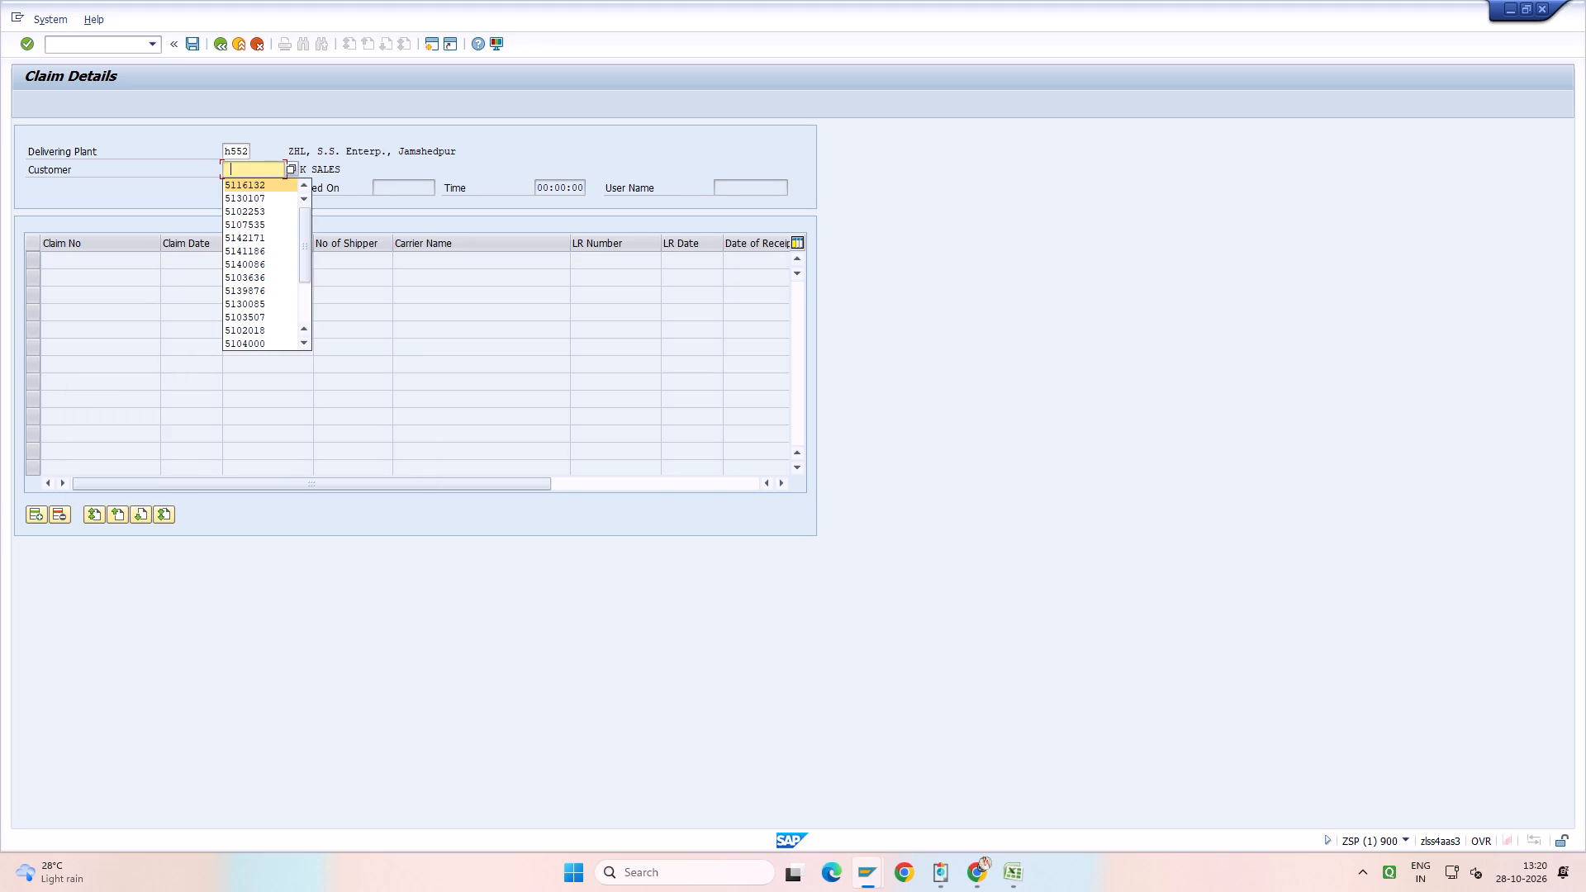
pyautogui.press('Return')
# Enter claim number DN00255 with claim date 15.10.2026 in the first row of the claim table.
pyautogui.click(102, 263)
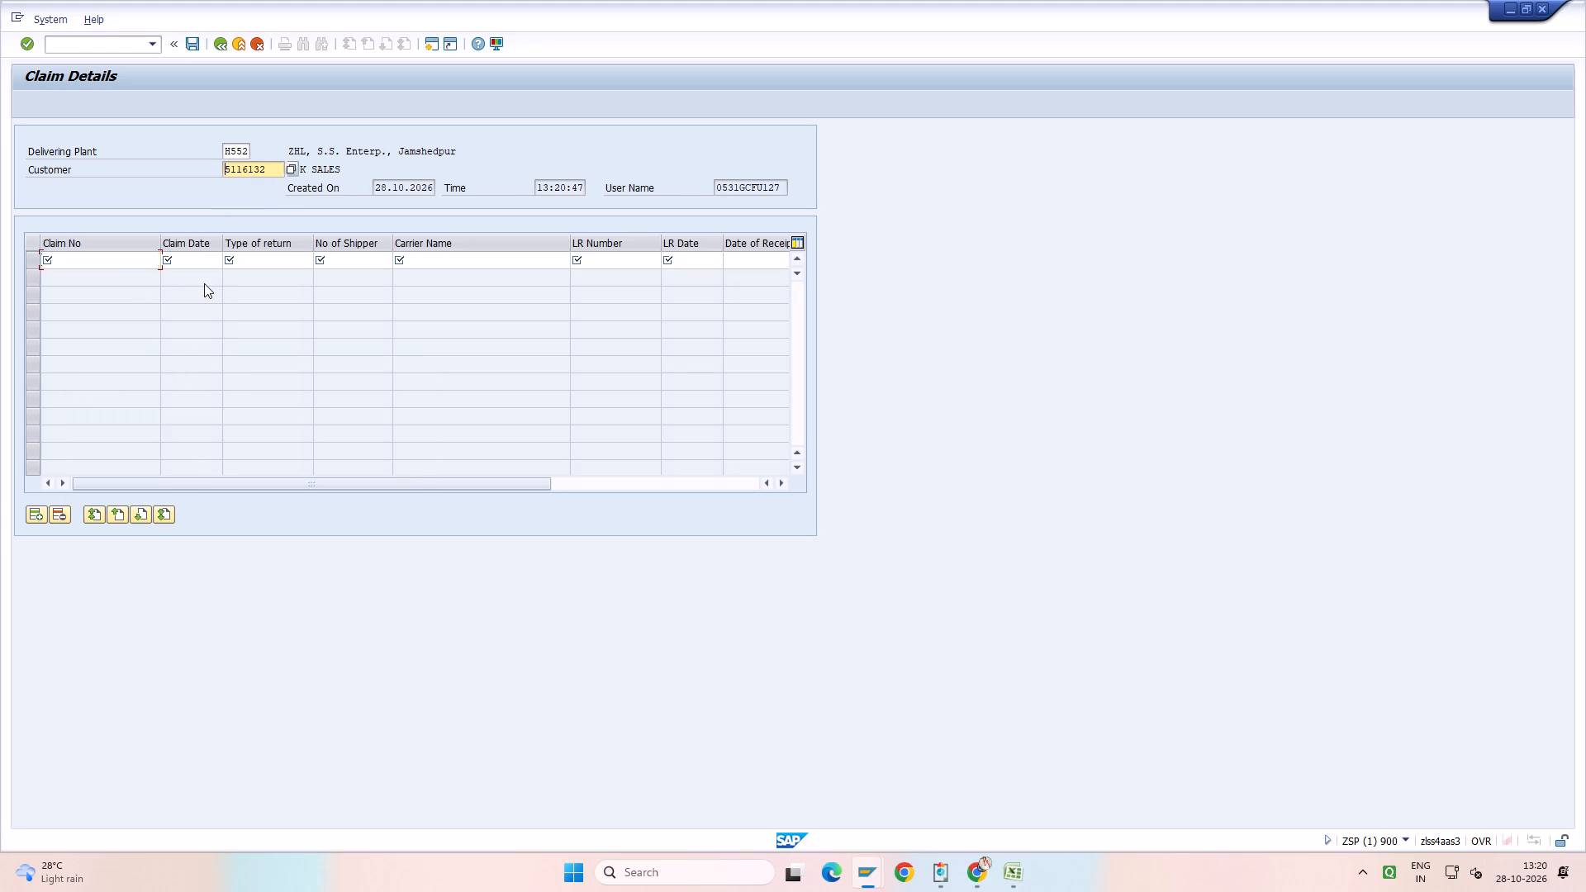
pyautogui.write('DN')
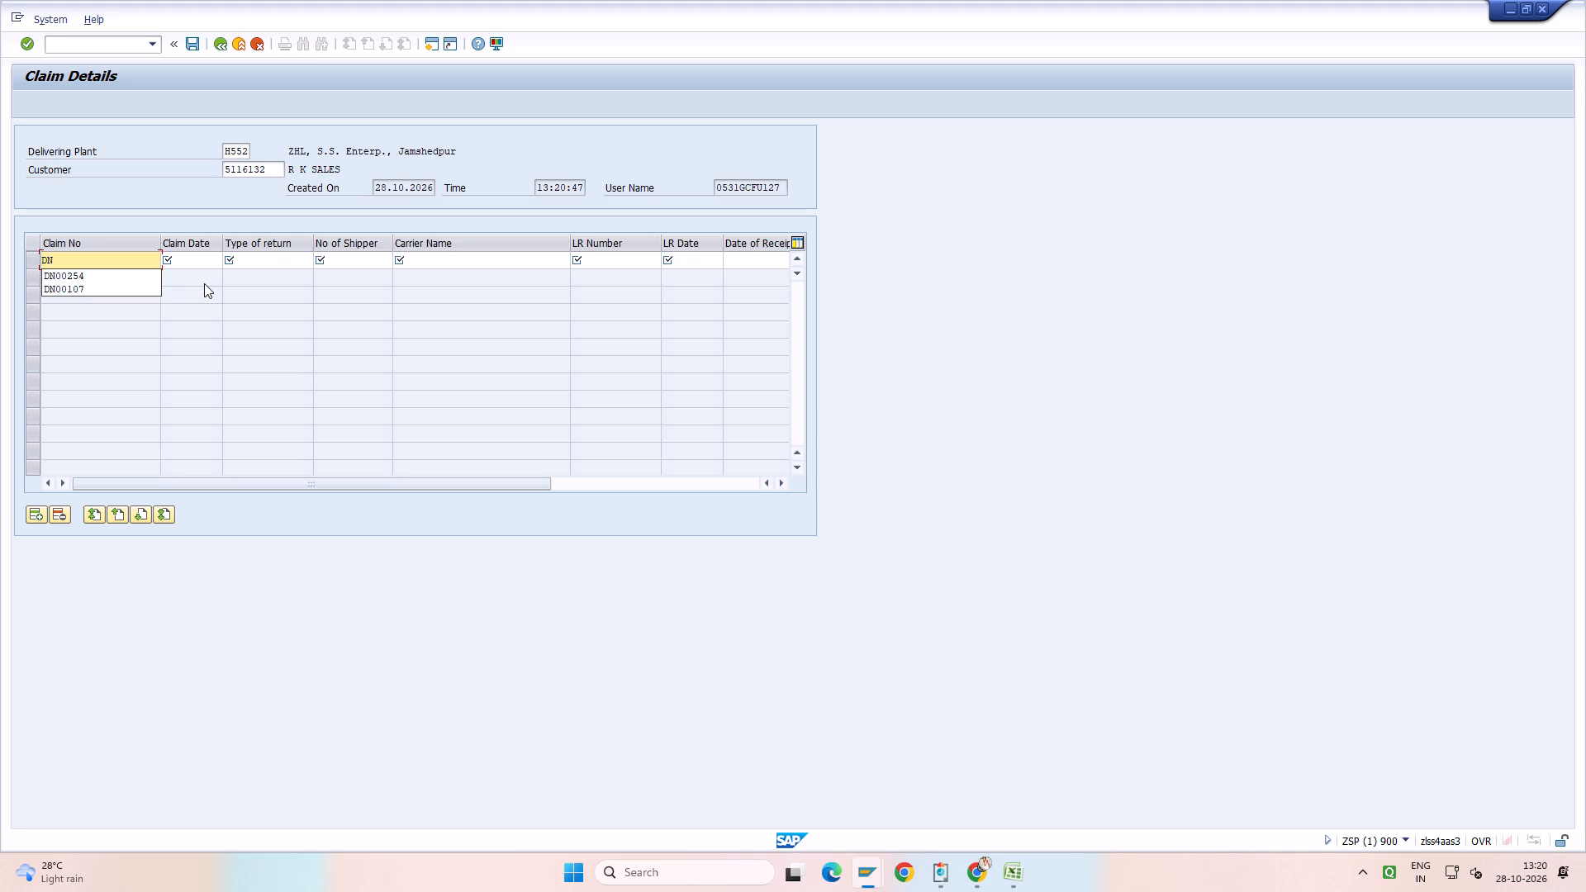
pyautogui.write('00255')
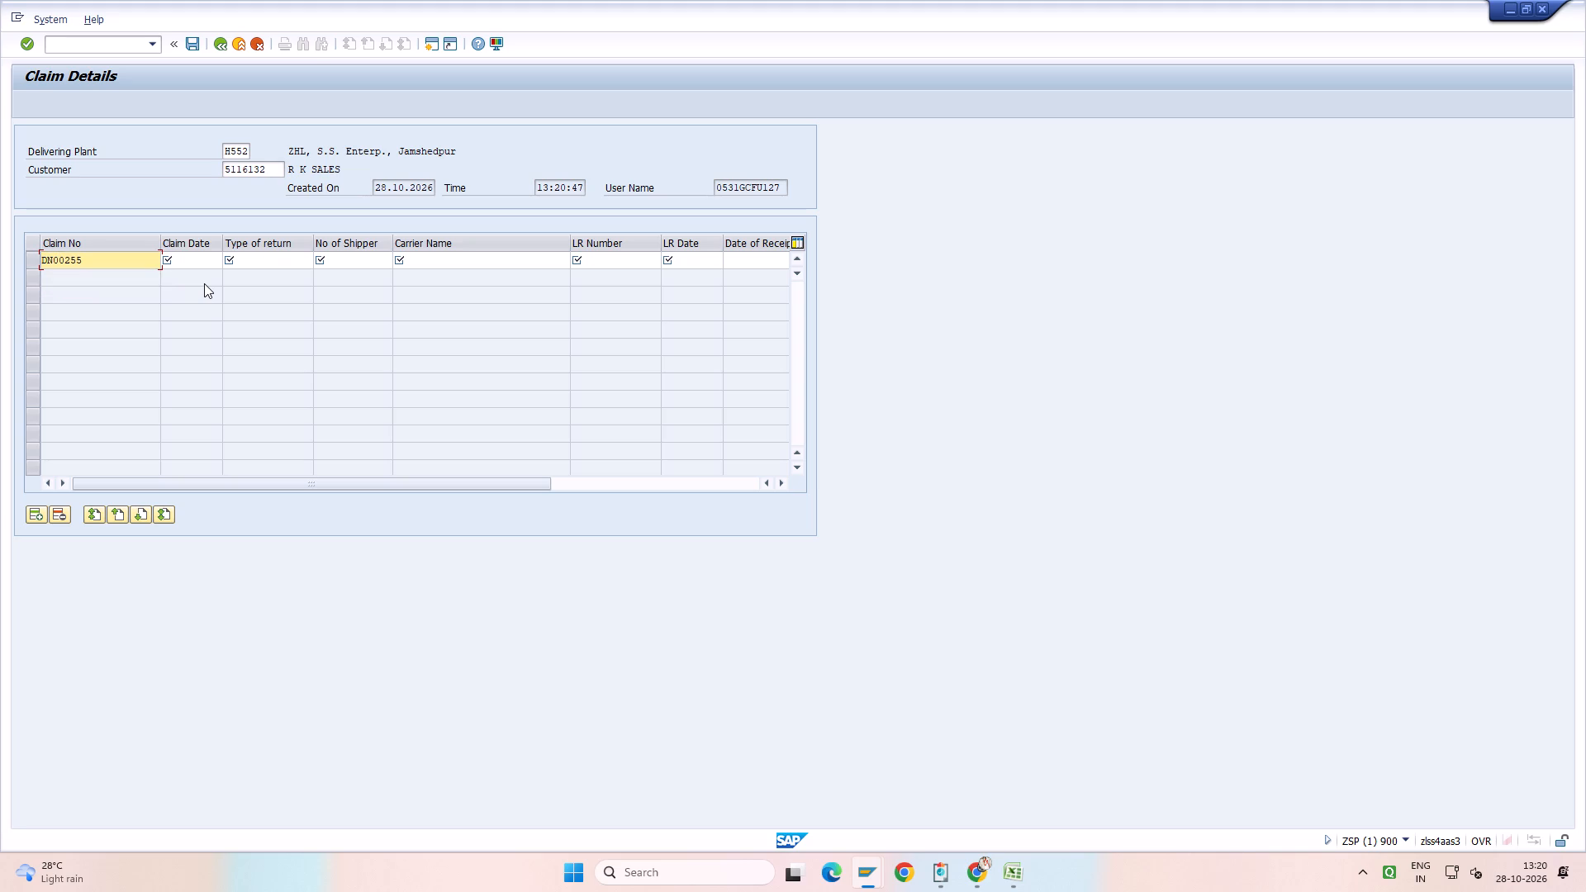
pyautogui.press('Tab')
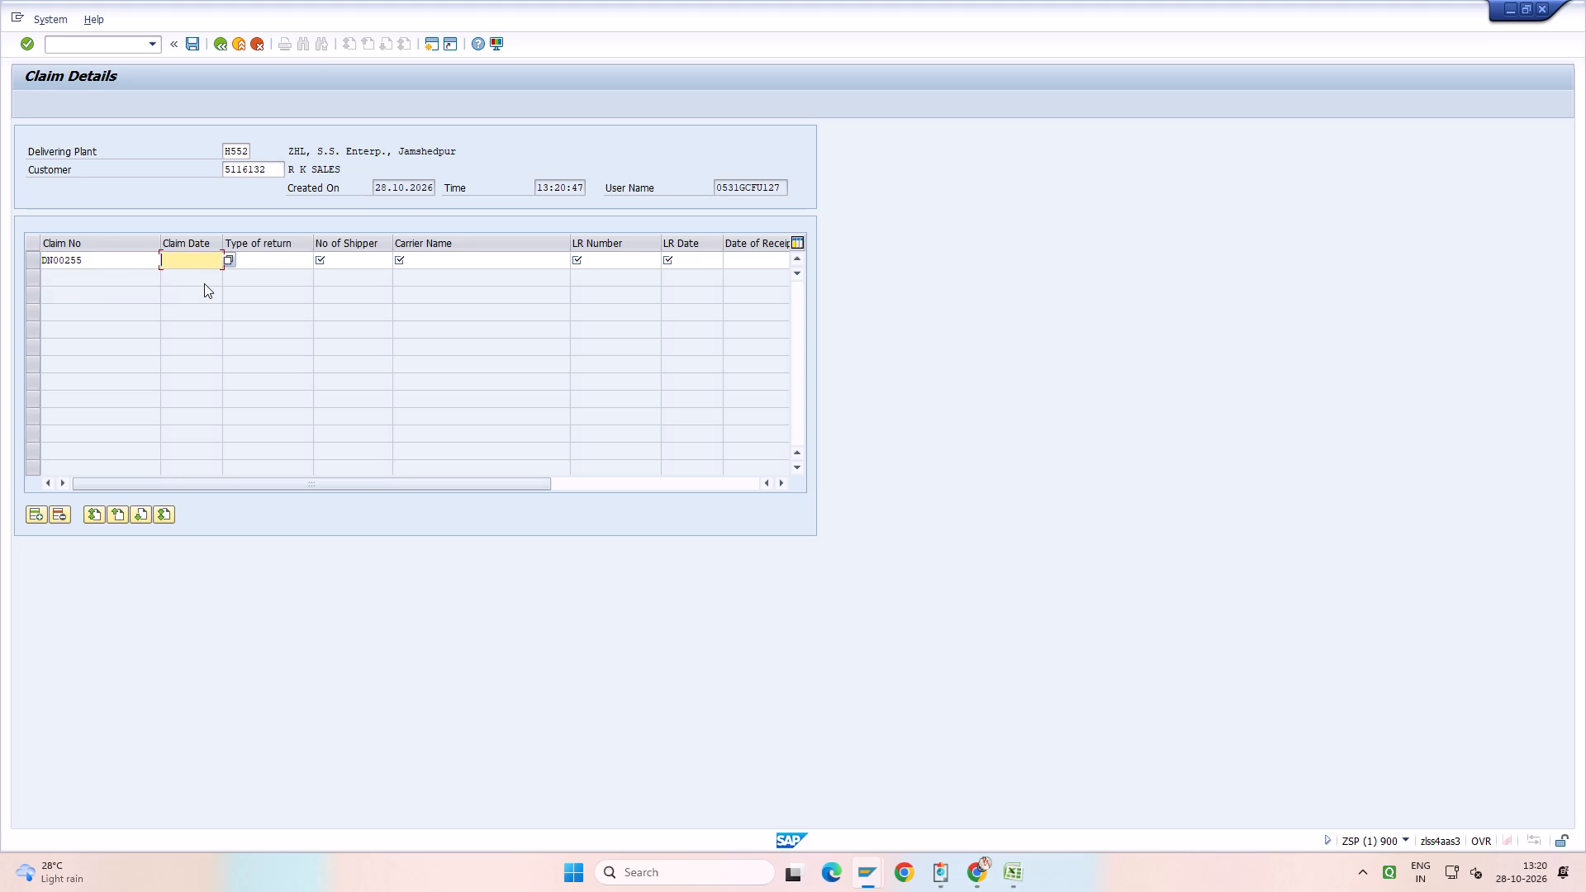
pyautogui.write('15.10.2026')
# Set claim DN00255's type of return to SALABLE and its number of shippers to 1.
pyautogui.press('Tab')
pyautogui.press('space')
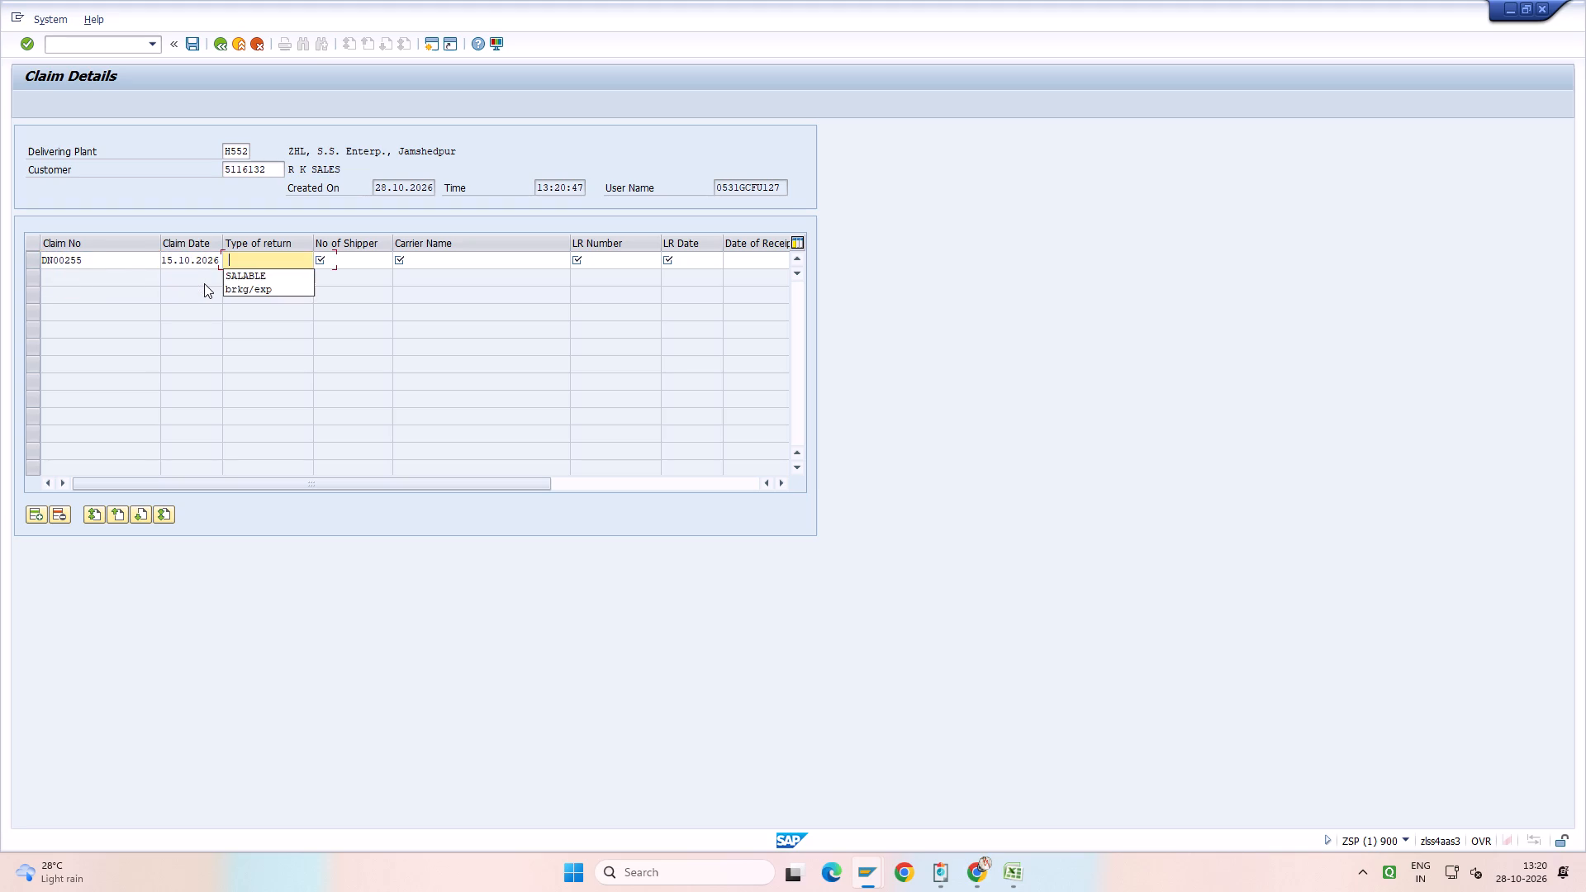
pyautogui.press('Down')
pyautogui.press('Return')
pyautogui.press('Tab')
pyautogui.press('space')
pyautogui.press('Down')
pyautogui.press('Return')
# Enter carrier AIR SPACE, LR number 299845 and LR date 26.10.2026 for claim DN00255.
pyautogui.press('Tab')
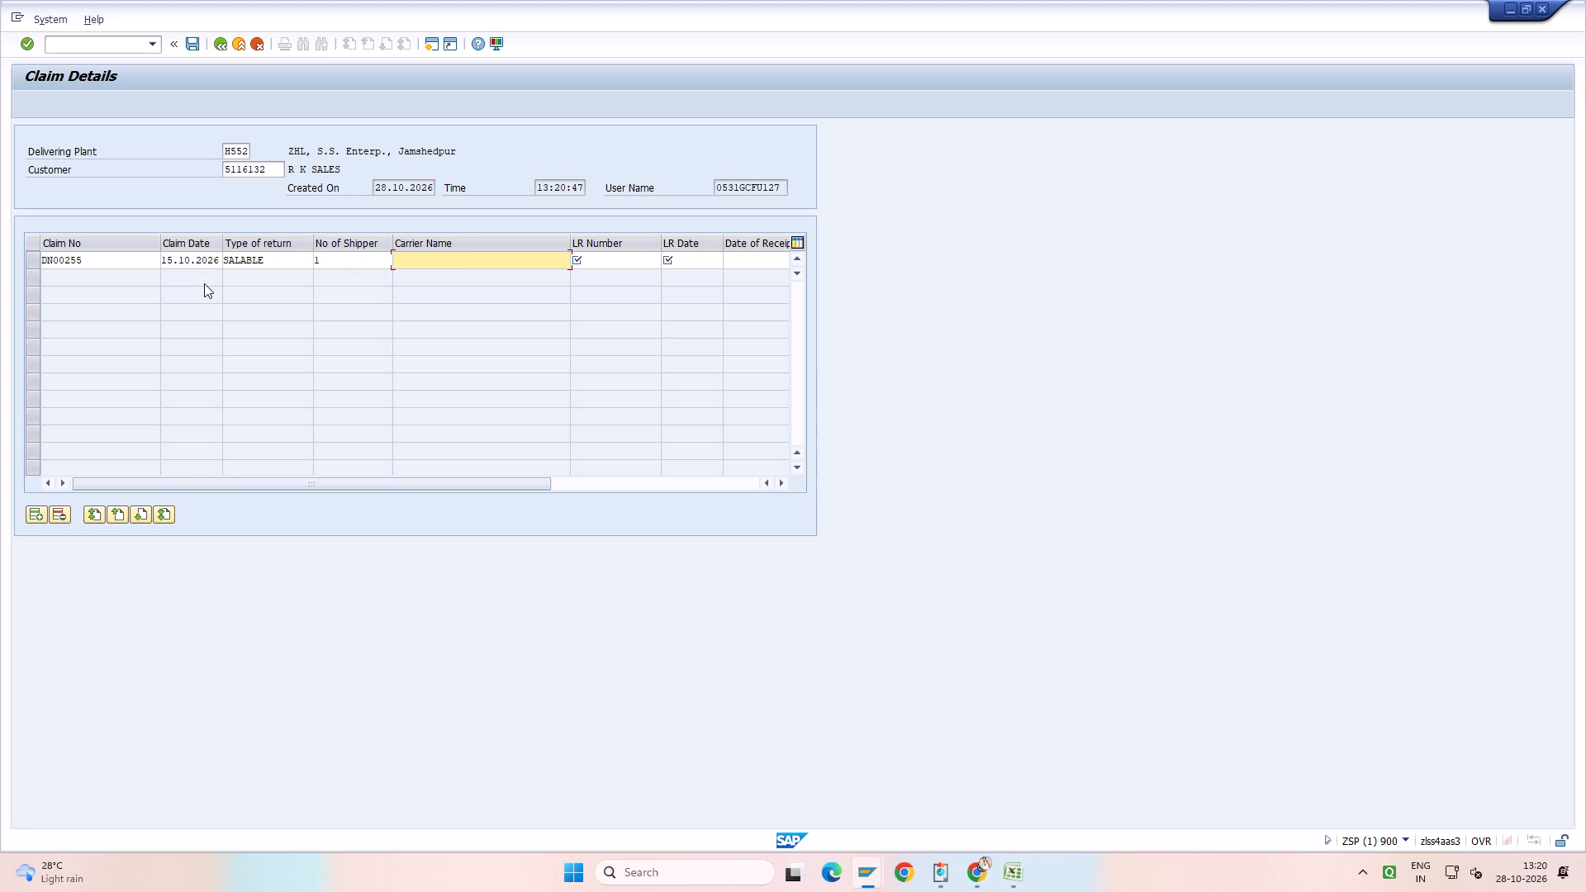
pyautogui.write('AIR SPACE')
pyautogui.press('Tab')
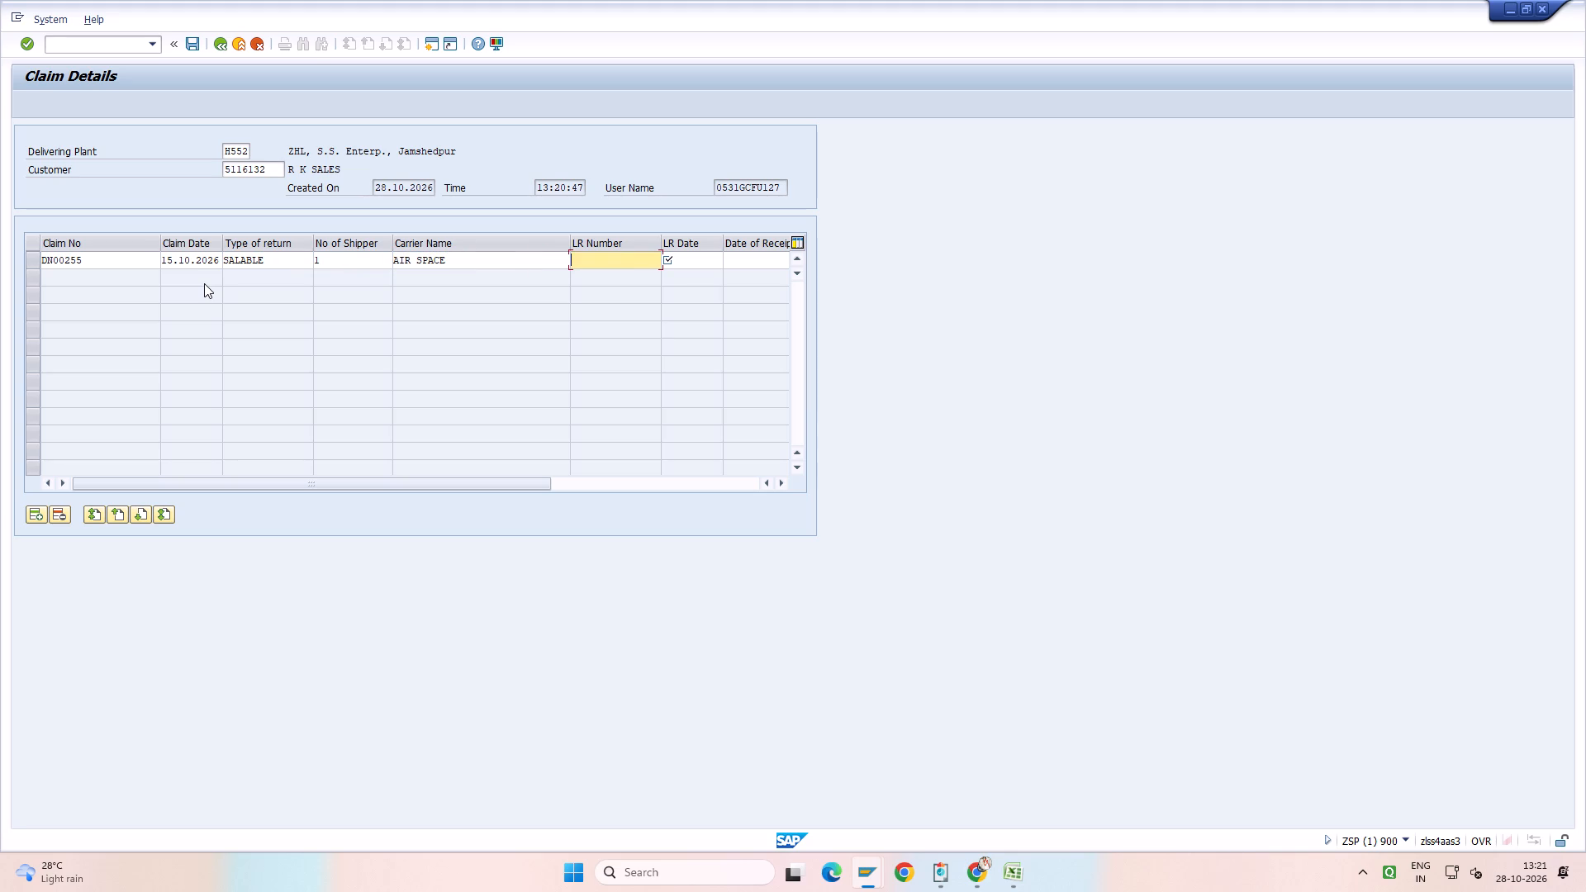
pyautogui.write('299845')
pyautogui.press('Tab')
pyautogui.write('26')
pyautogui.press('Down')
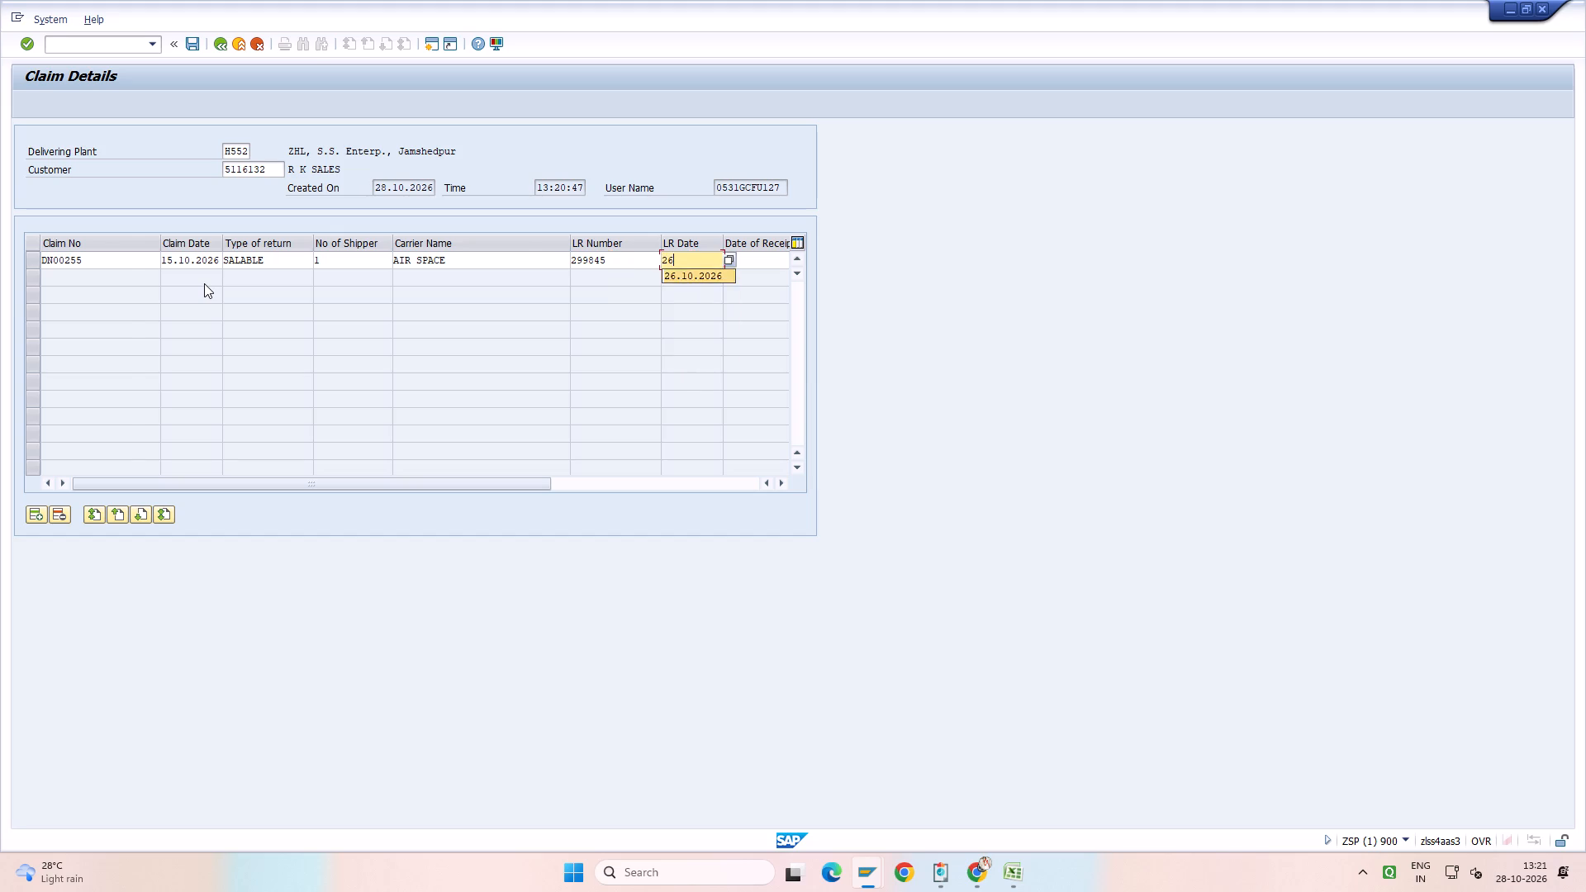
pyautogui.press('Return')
# Set both the claim documents' receipt date and the goods' receipt date to 28.10.2026 for claim DN00255.
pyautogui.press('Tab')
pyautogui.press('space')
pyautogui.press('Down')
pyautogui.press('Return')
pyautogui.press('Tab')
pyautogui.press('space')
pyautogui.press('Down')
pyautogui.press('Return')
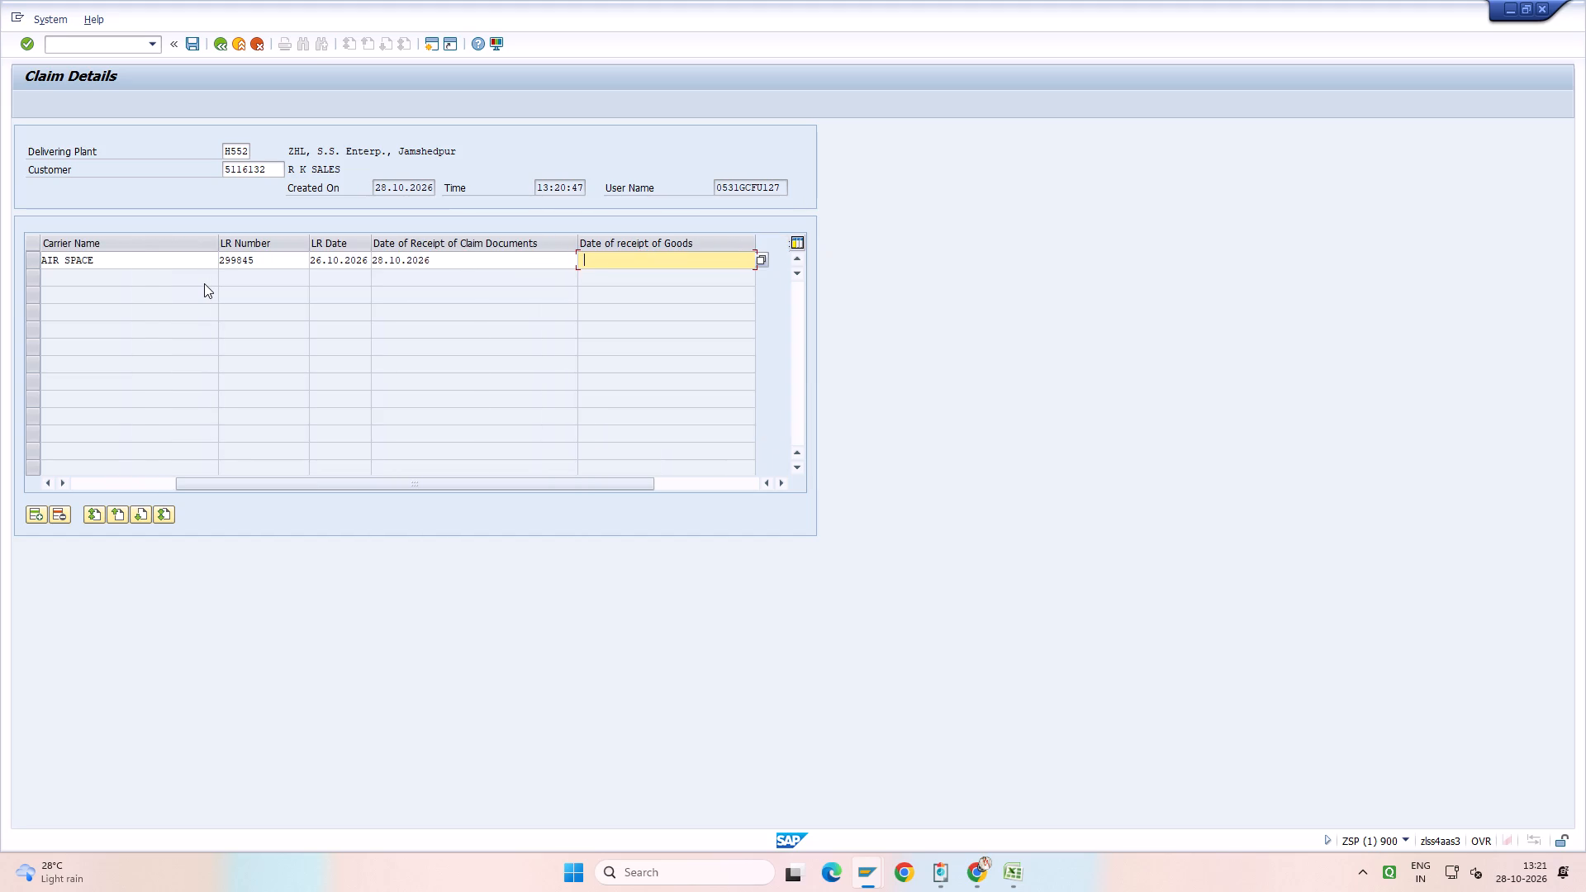
# Review every field of the DN00255 row, from claim number through date of receipt of goods.
pyautogui.moveTo(621, 484); pyautogui.dragTo(271, 382)
pyautogui.click(97, 261)
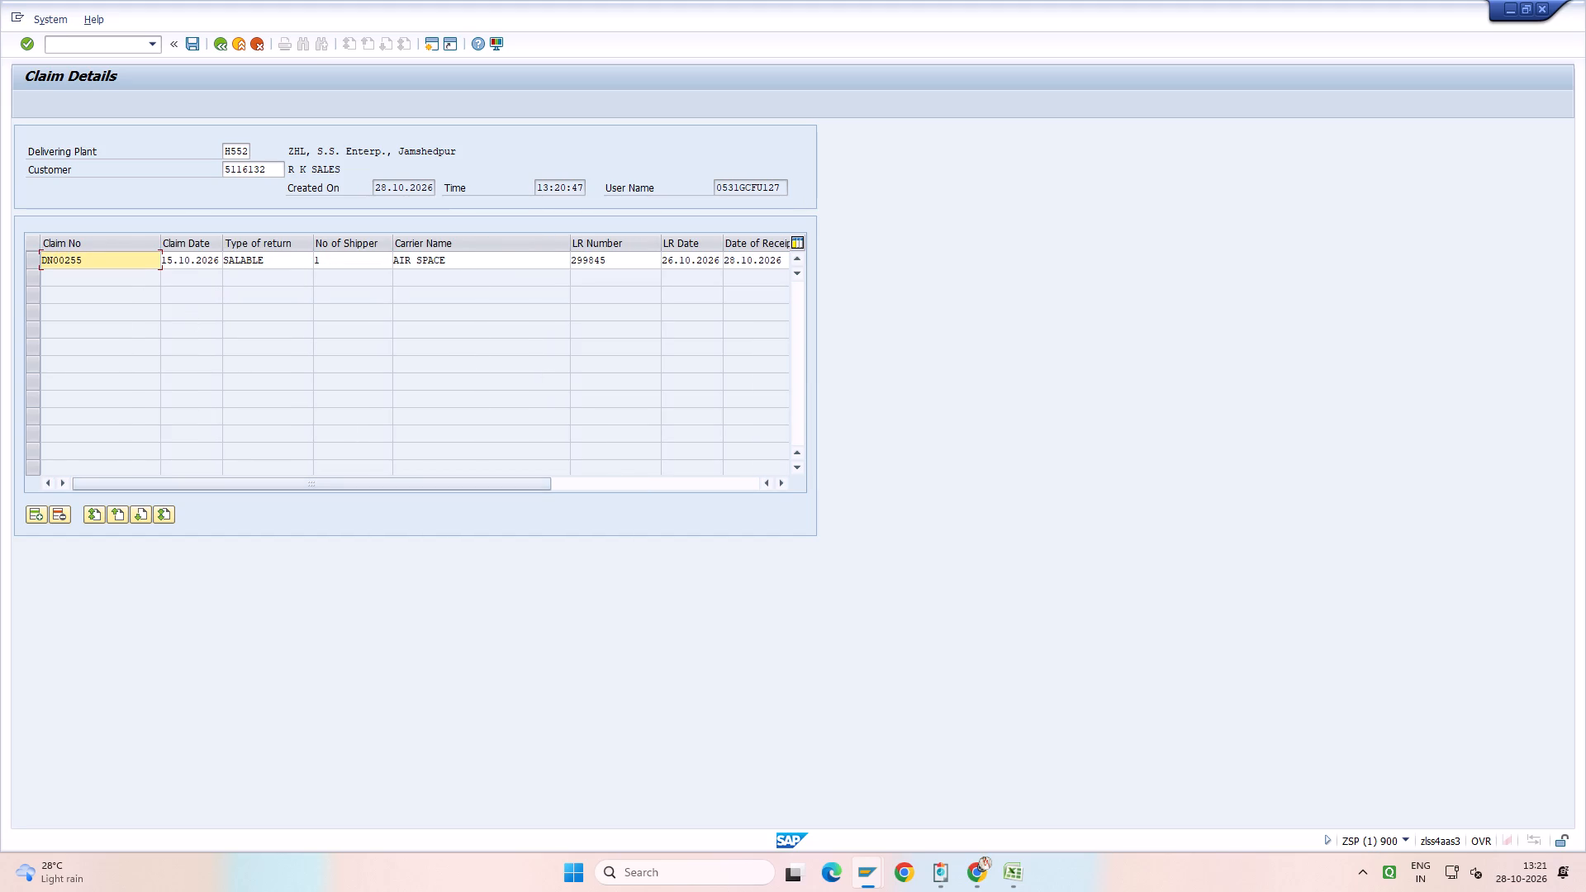
pyautogui.press('Tab')
pyautogui.press('Tab')
pyautogui.press('Tab')
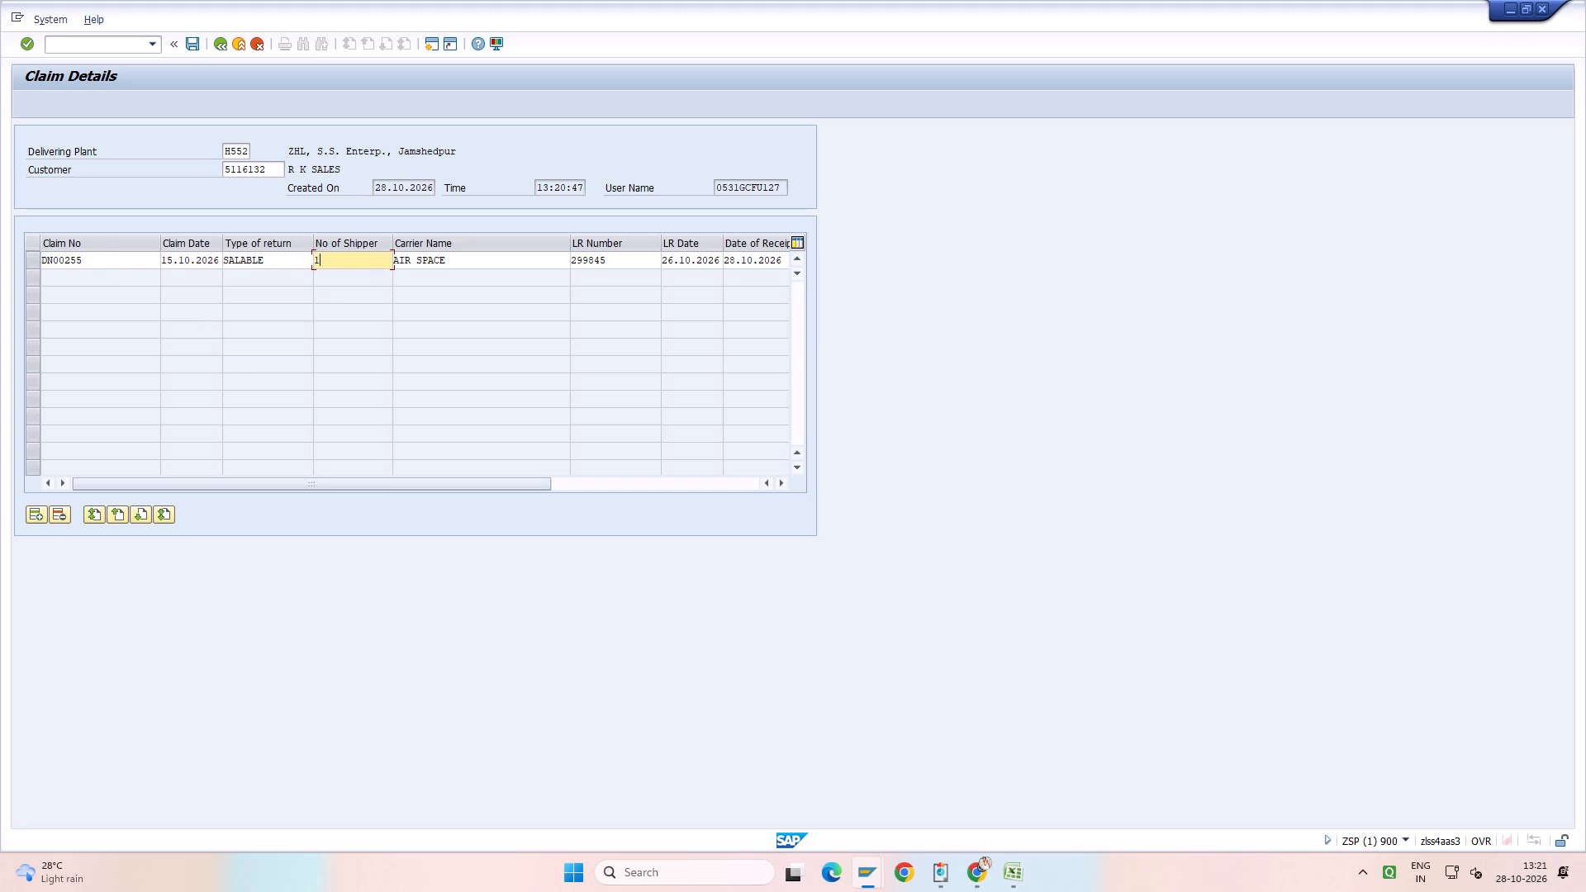
pyautogui.press('Tab')
pyautogui.press('Tab')
pyautogui.press('Tab')
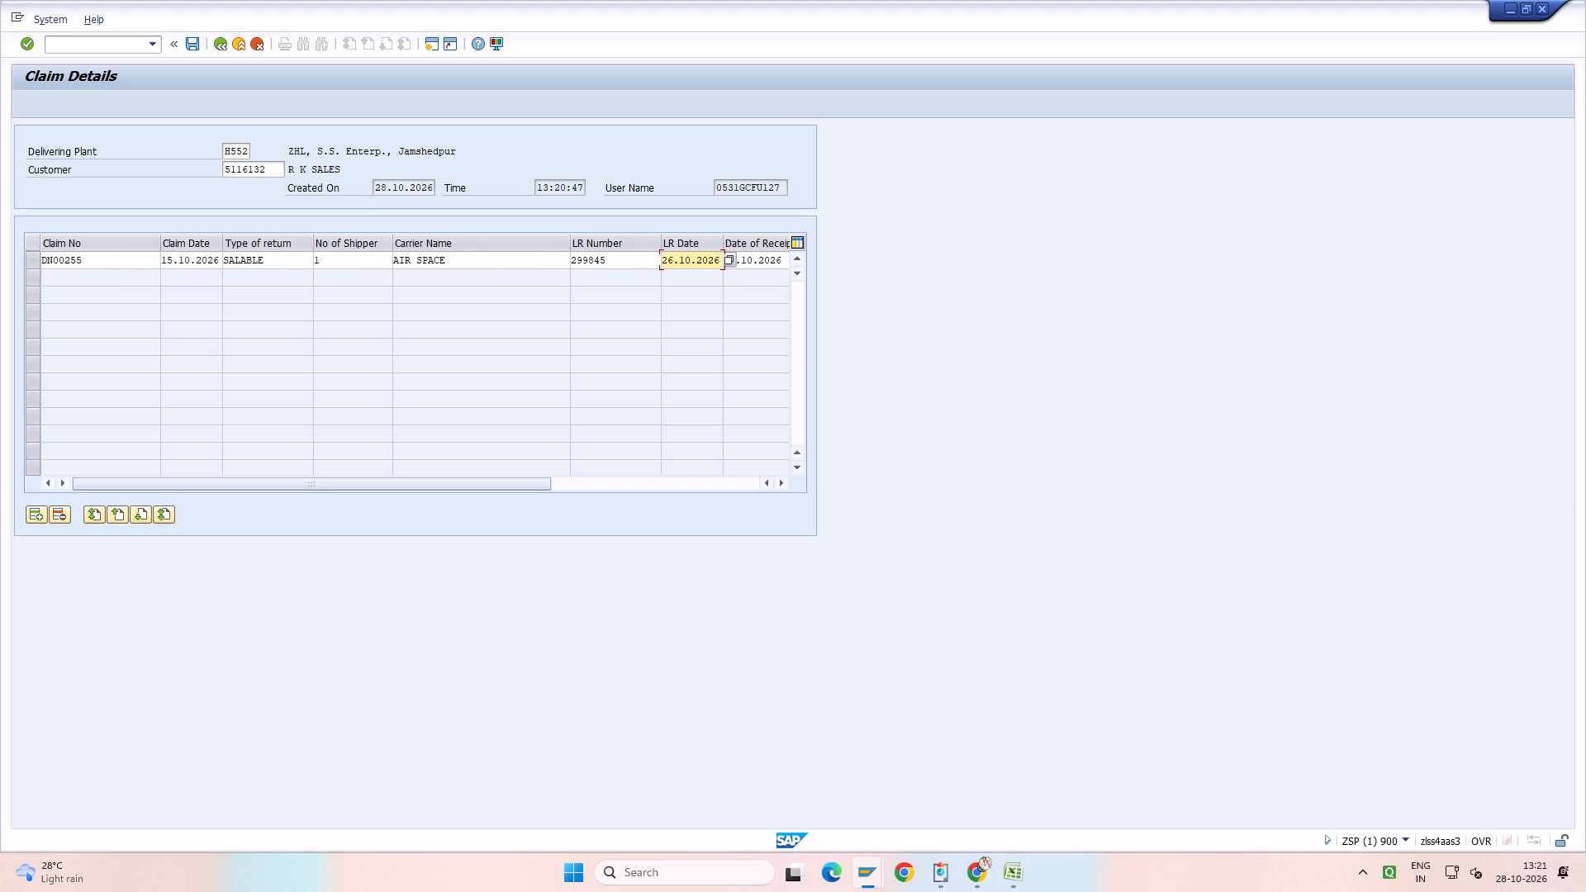
pyautogui.press('Tab')
pyautogui.press('Tab')
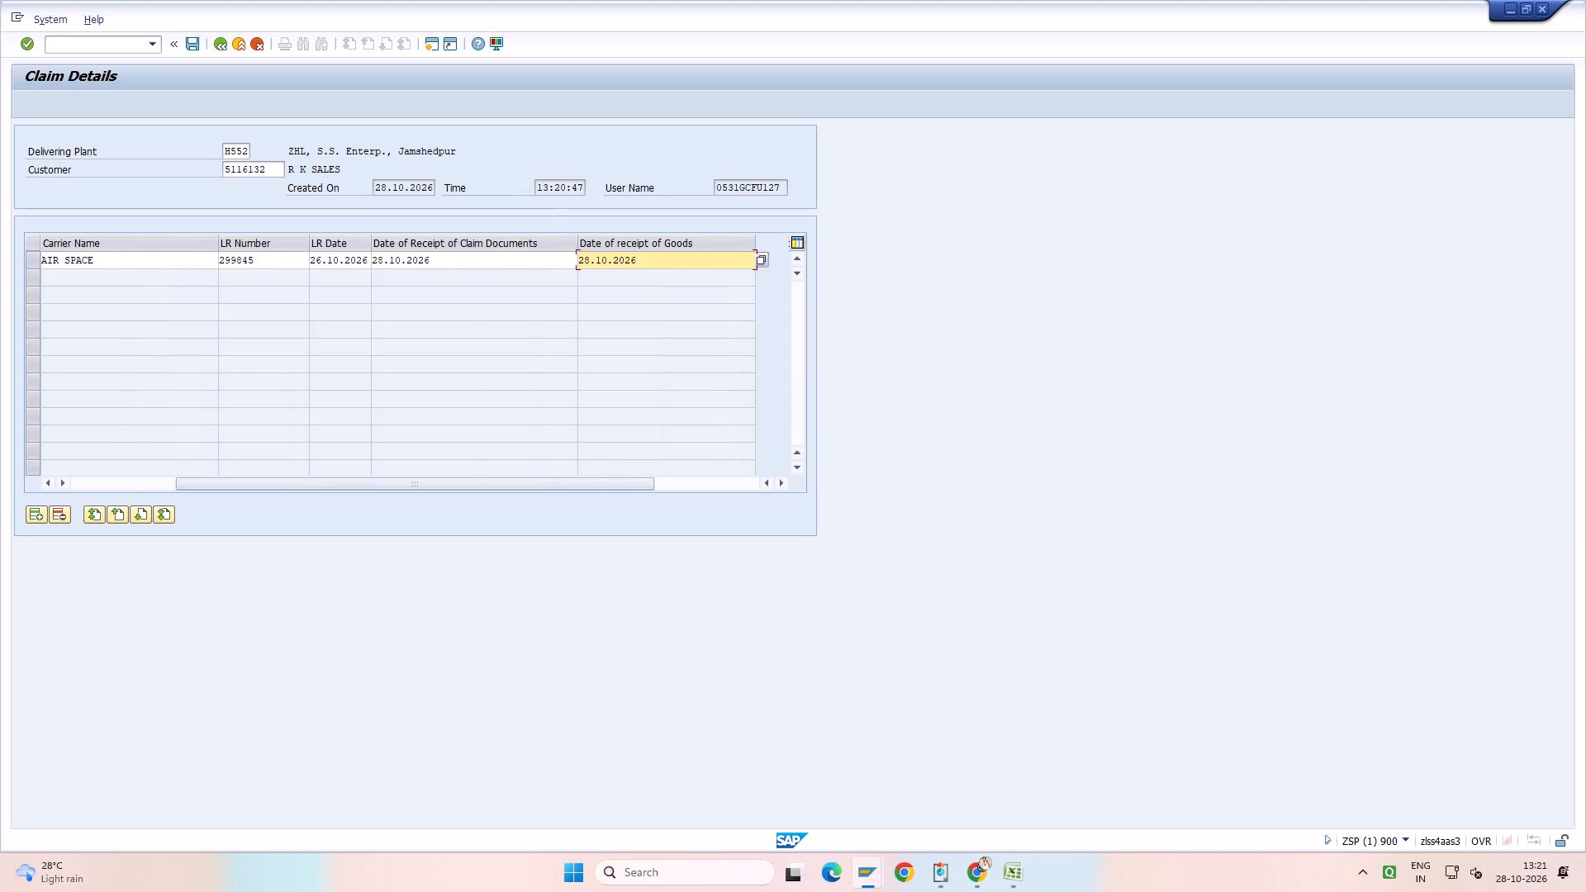
# Save claim DN00255 and dismiss the save notice.
pyautogui.hotkey('ctrl', 's')
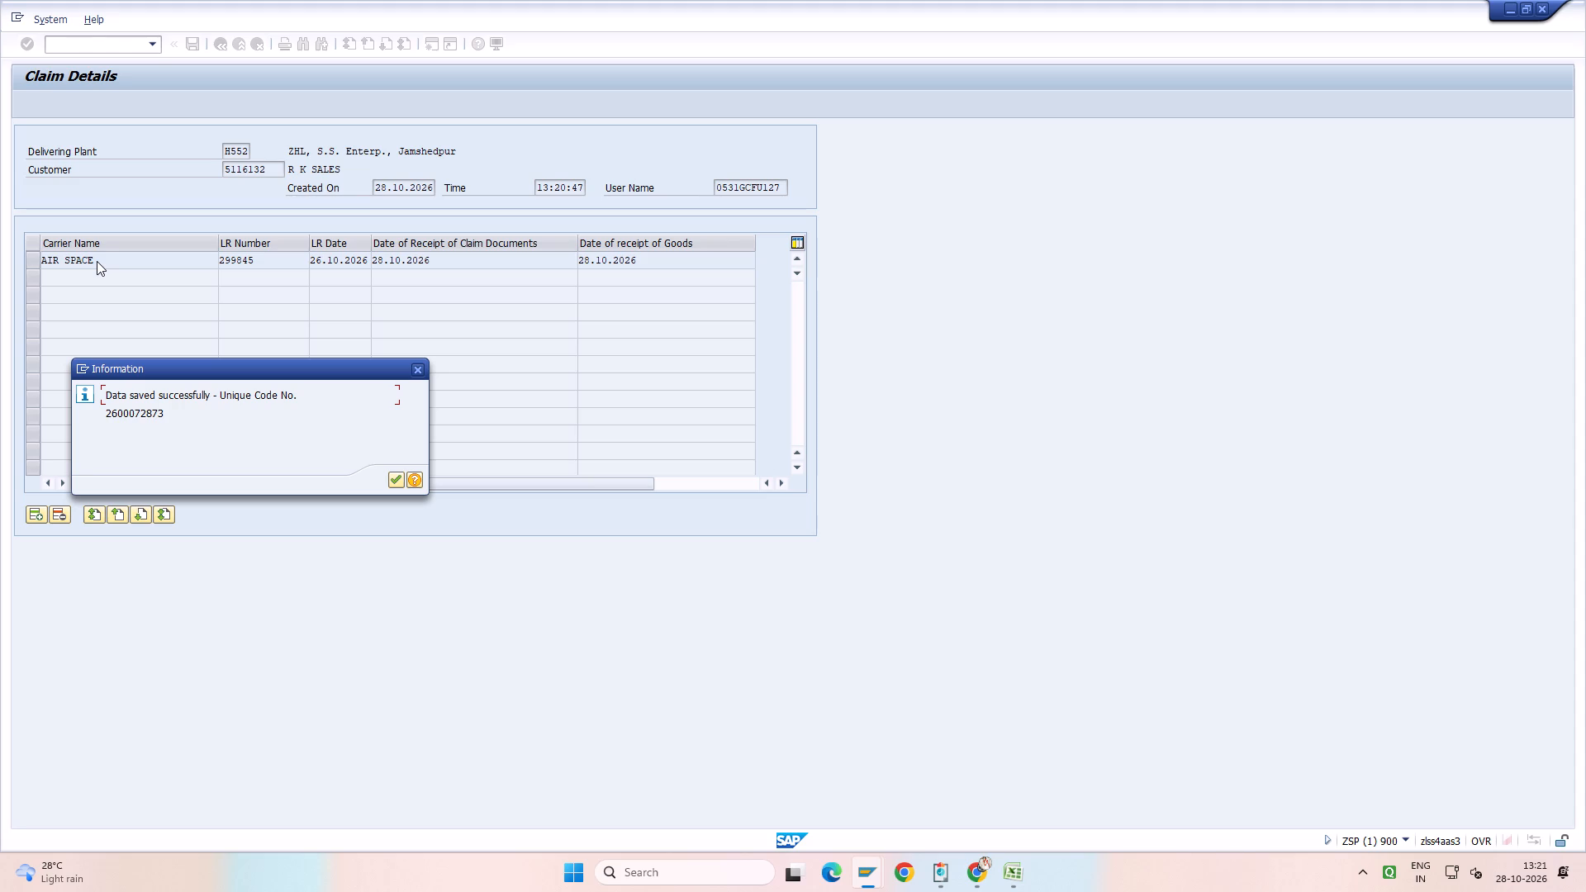
pyautogui.press('Return')
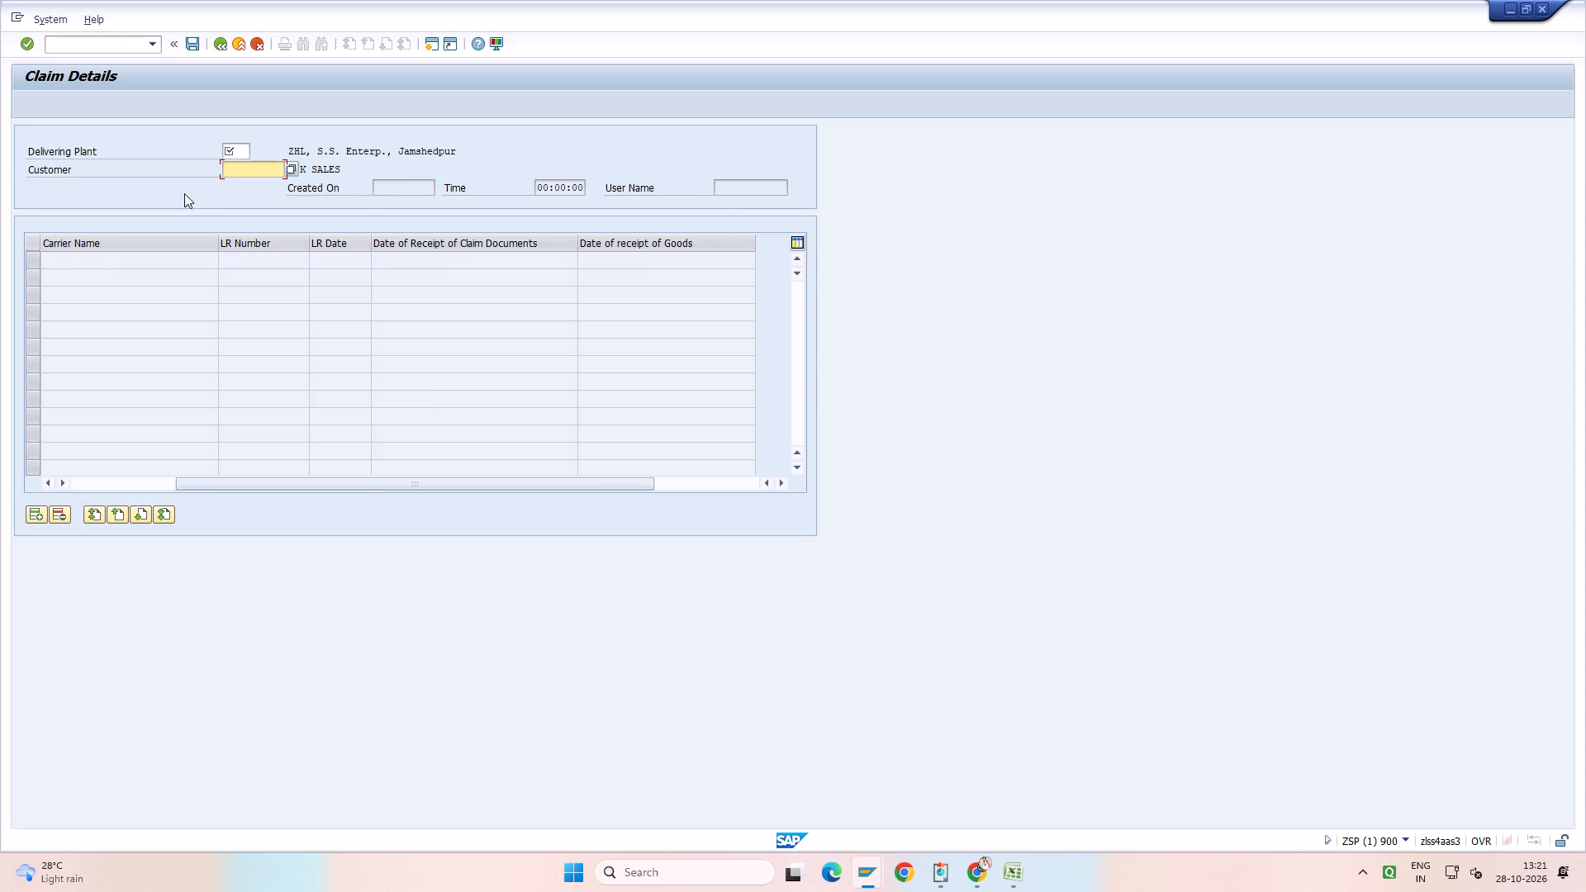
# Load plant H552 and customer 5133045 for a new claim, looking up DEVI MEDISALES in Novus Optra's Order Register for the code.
pyautogui.click(239, 154)
pyautogui.press('space')
pyautogui.doubleClick(242, 169)
pyautogui.click(947, 873)
pyautogui.click(1003, 816)
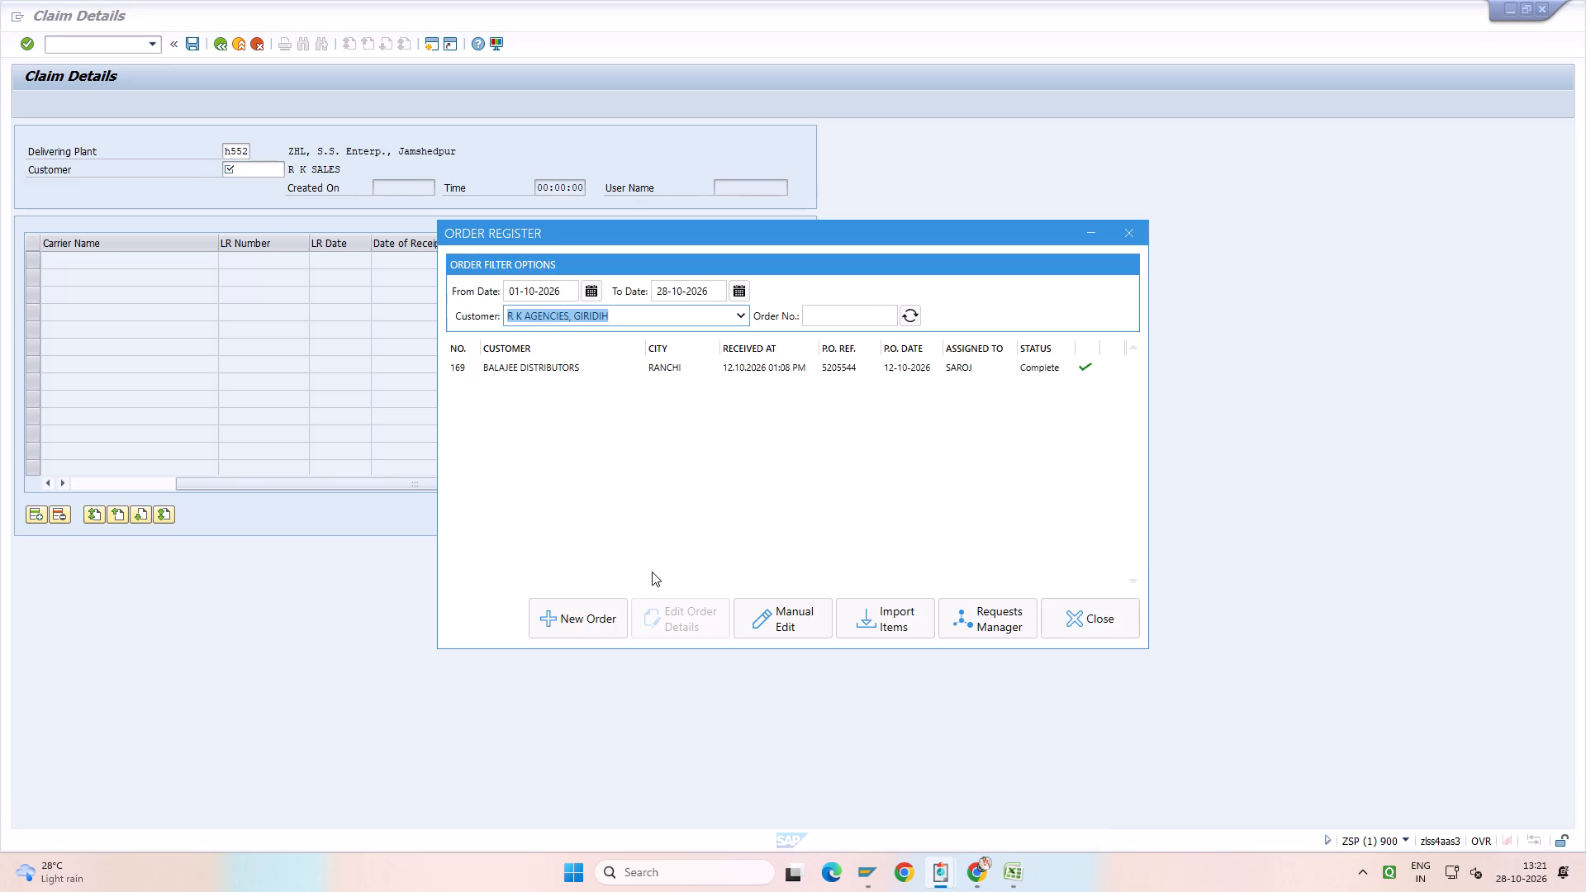
pyautogui.write('DEVI ME')
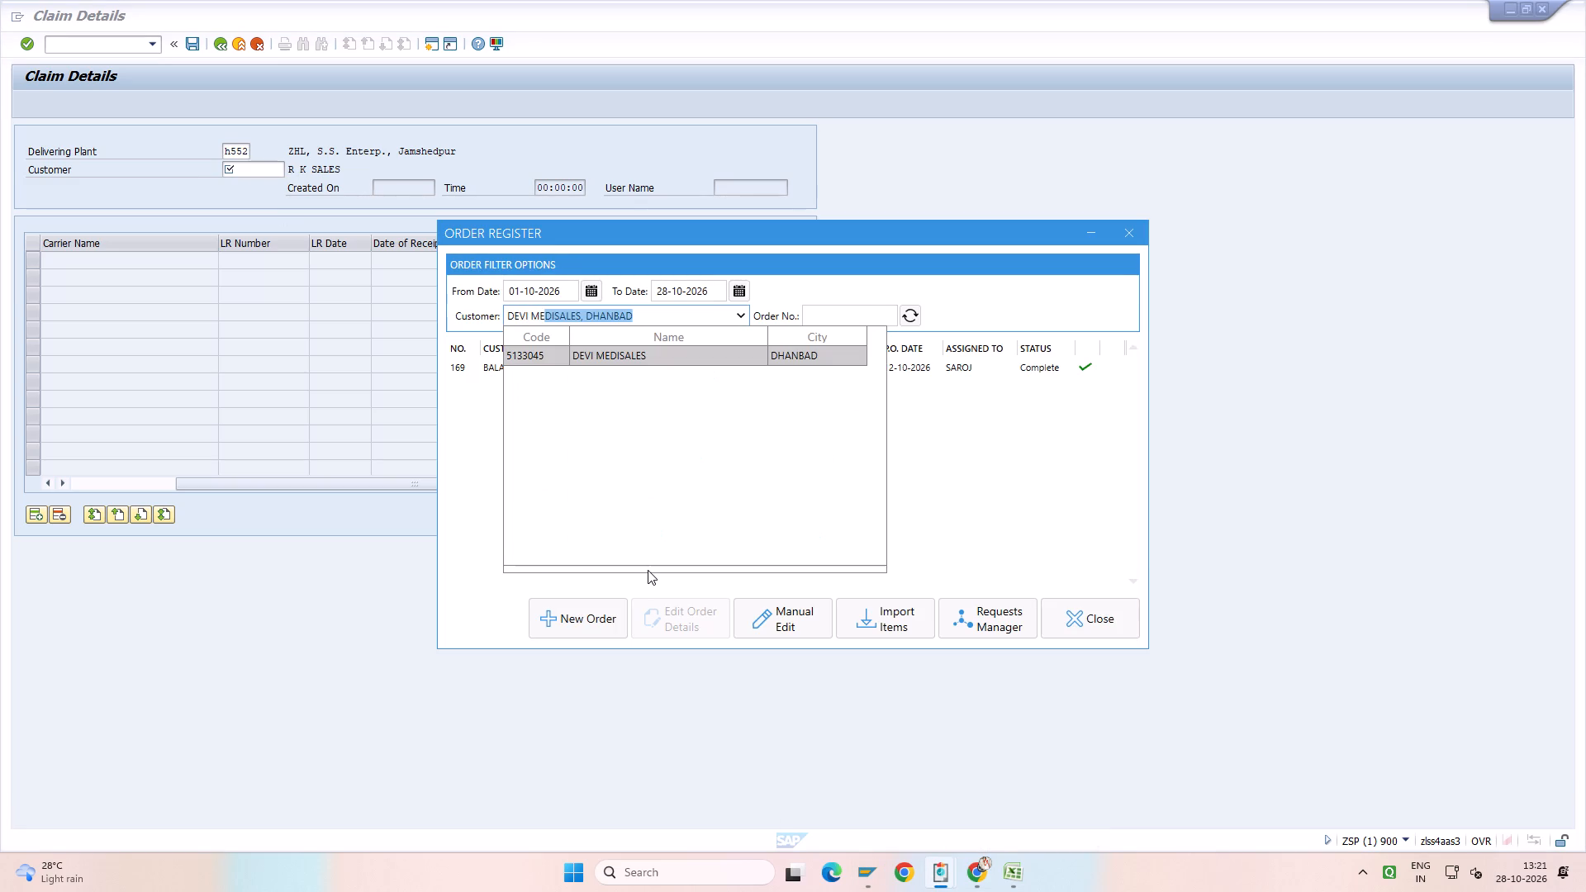
pyautogui.click(247, 168)
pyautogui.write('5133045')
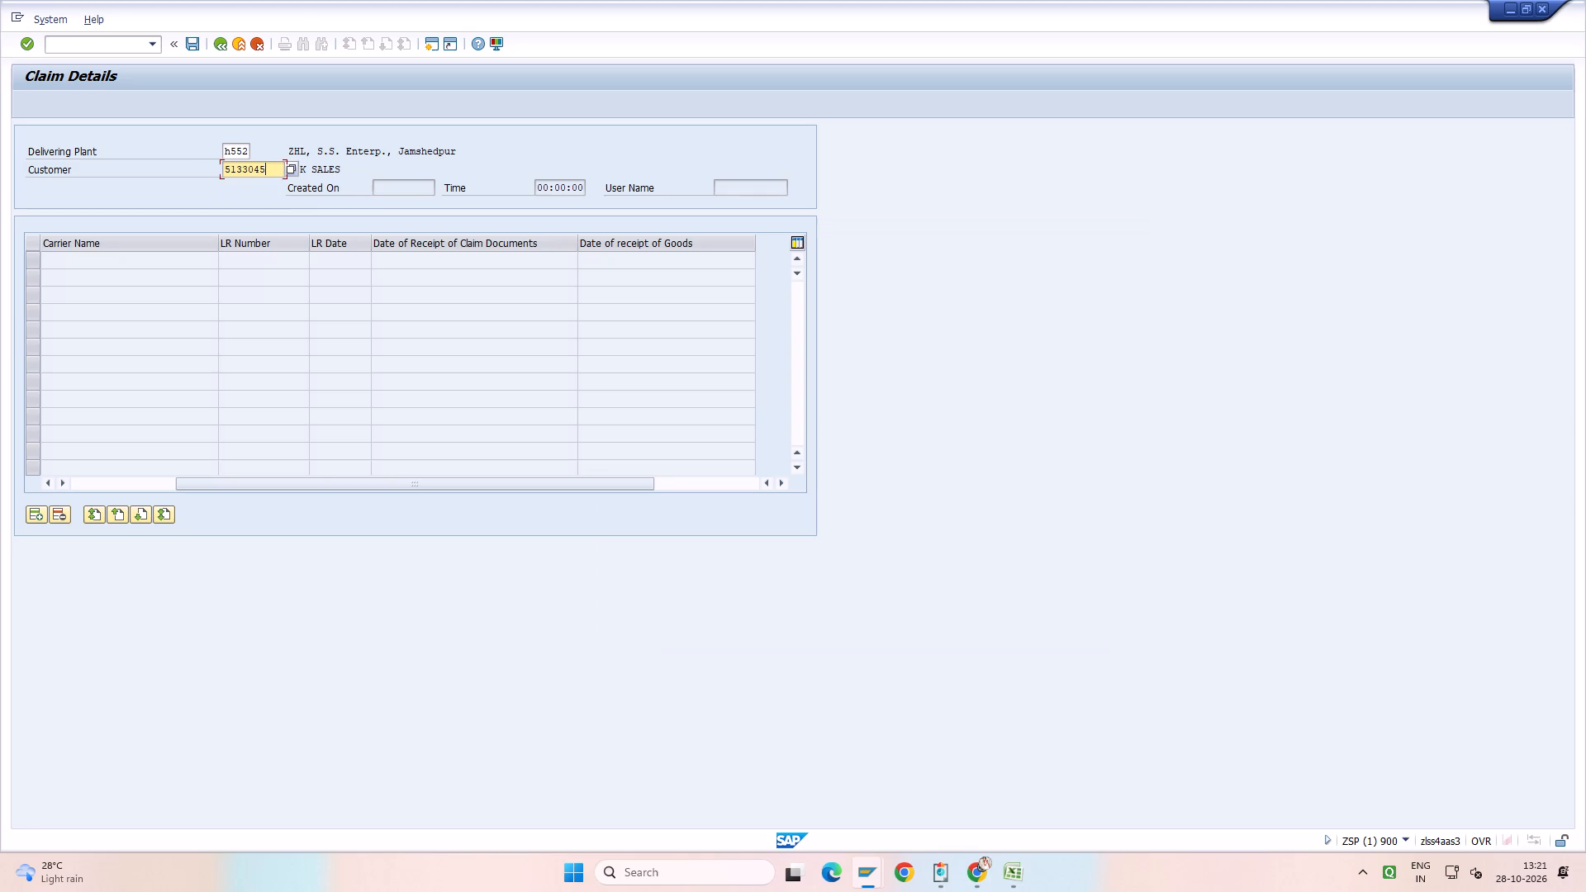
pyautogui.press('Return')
# Enter claim number 709 dated 17.10.2026 with return type SALABLE and 1 shipper for DEVI MEDISALES.
pyautogui.moveTo(347, 484); pyautogui.dragTo(76, 351)
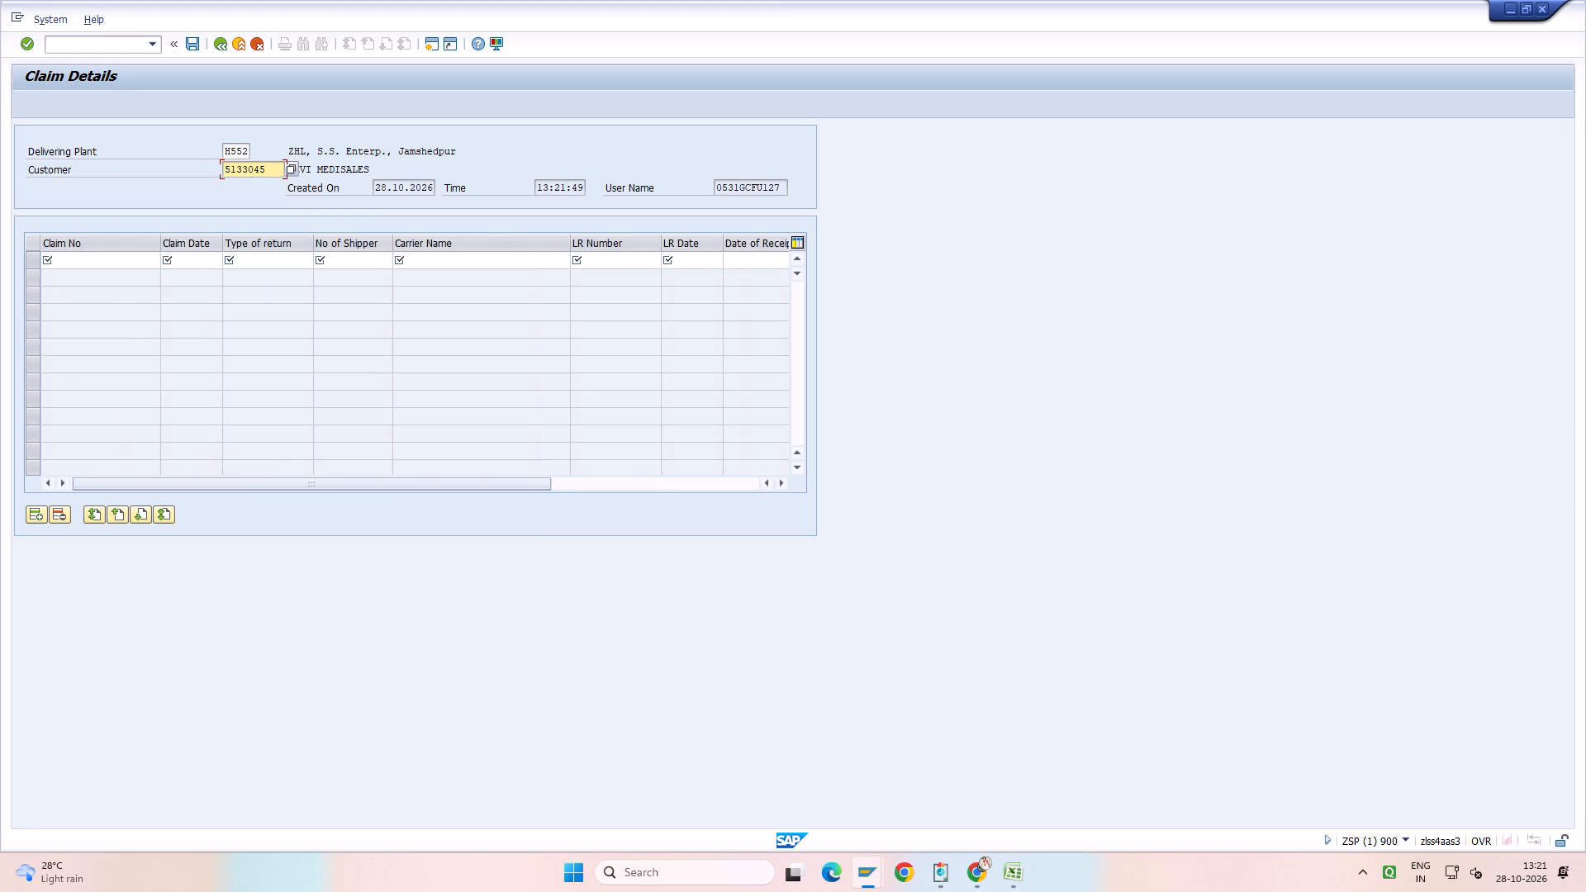
pyautogui.click(73, 263)
pyautogui.write('709')
pyautogui.press('Tab')
pyautogui.write('17.10.2026')
pyautogui.press('Tab')
pyautogui.press('space')
pyautogui.press('Down')
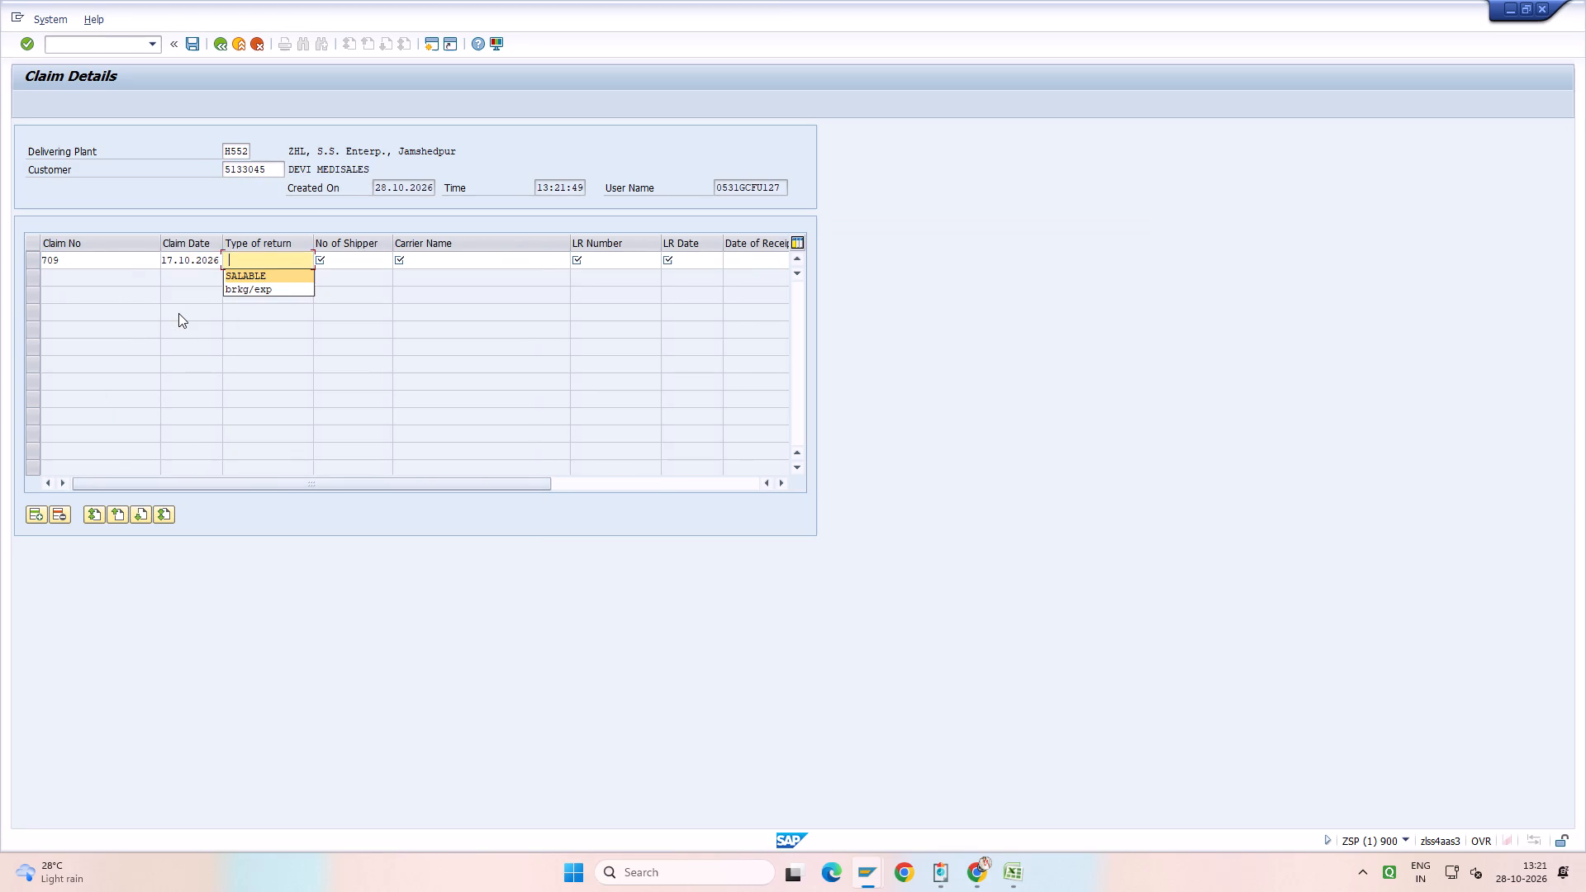
pyautogui.press('Return')
pyautogui.press('Tab')
pyautogui.press('space')
pyautogui.press('Down')
pyautogui.press('Return')
# Enter carrier NCS, LR number 1365 and LR date 26.10.2026 for claim 709.
pyautogui.press('Tab')
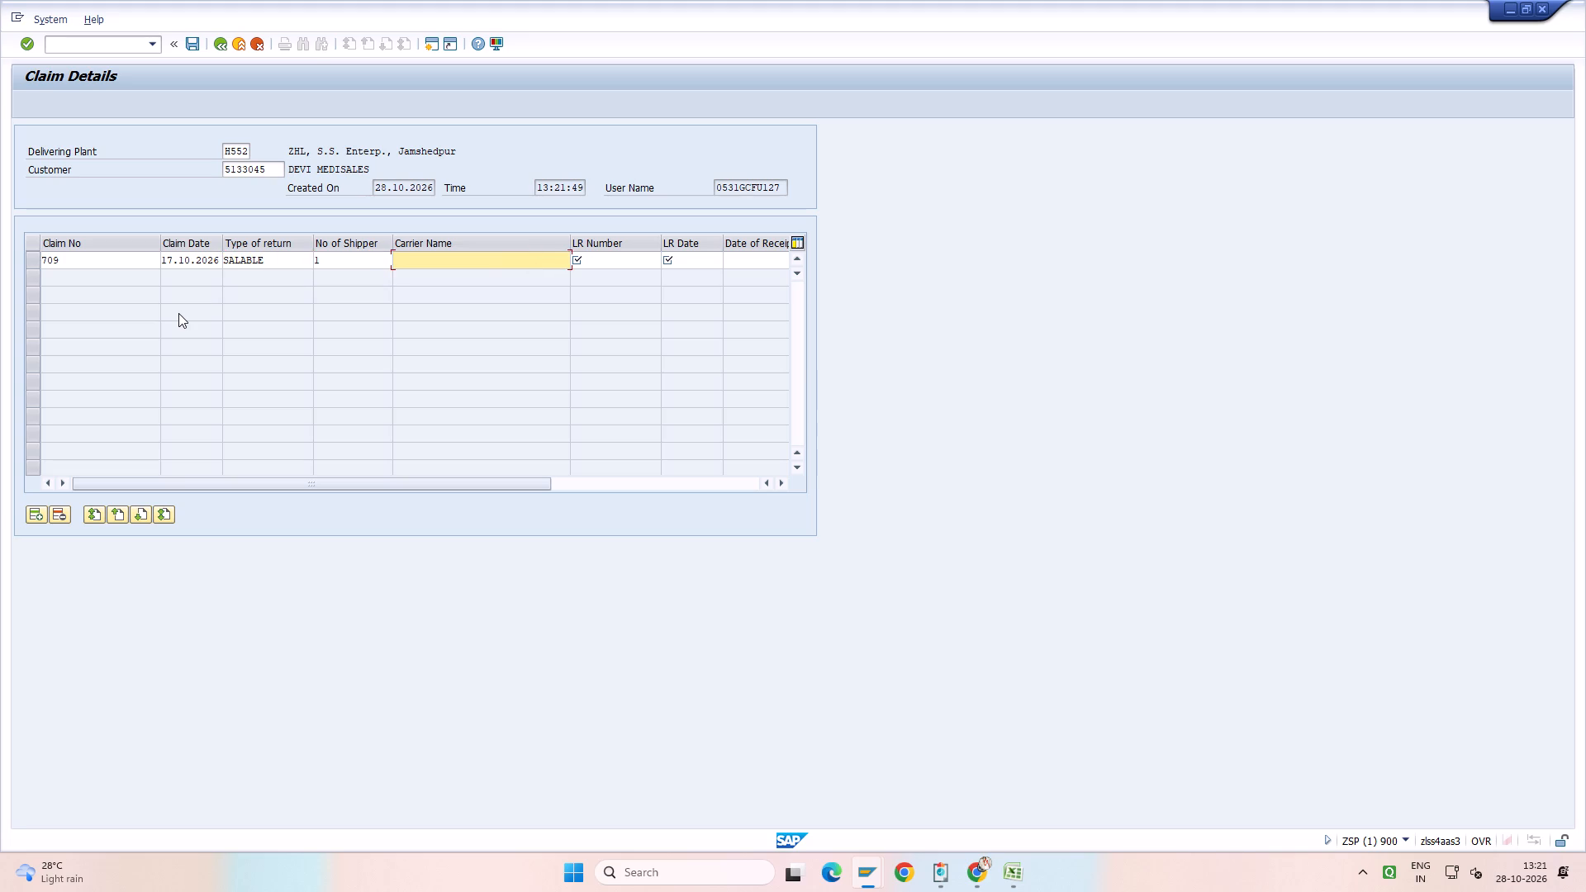
pyautogui.write('NCS')
pyautogui.press('Tab')
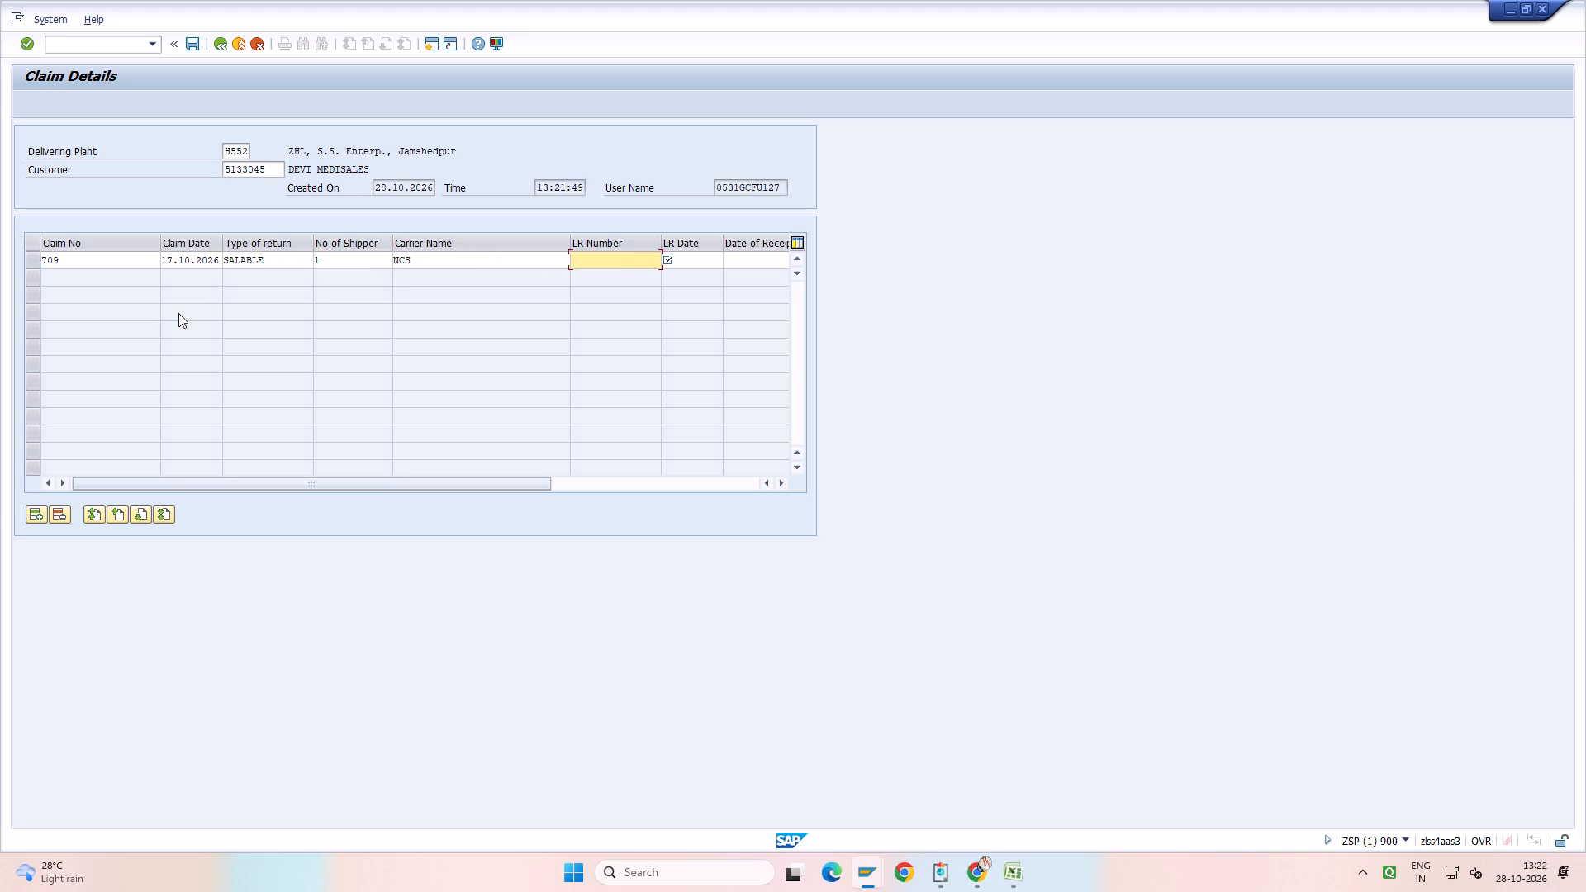
pyautogui.write('1365')
pyautogui.press('Tab')
pyautogui.write('26')
pyautogui.press('Down')
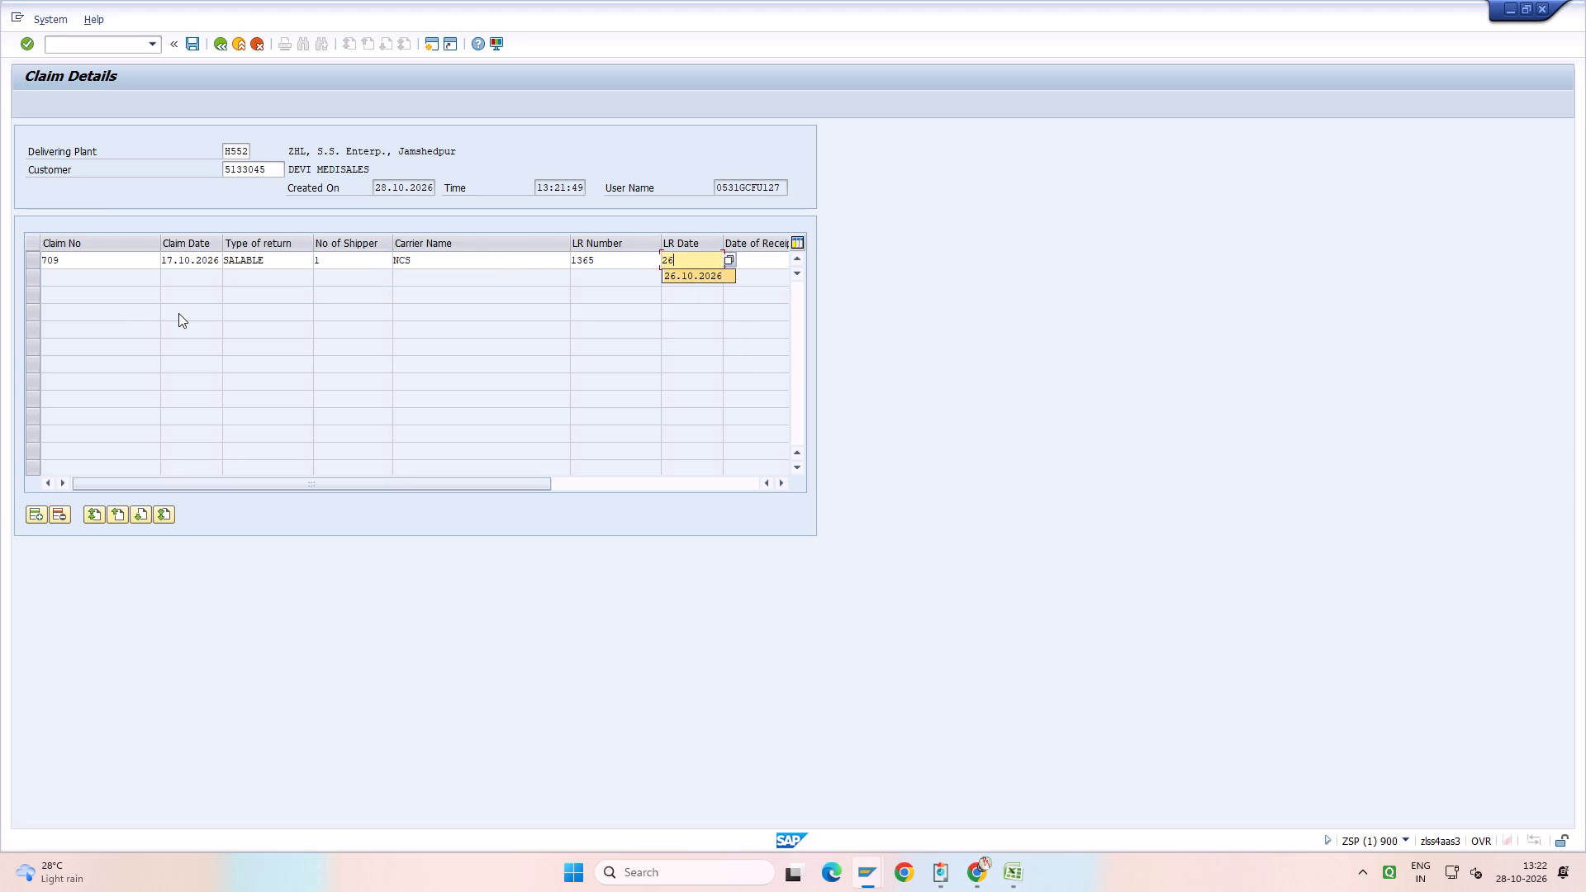
pyautogui.press('Return')
# Set both the claim documents' receipt date and the goods' receipt date to 28.10.2026 for claim 709.
pyautogui.press('Tab')
pyautogui.press('space')
pyautogui.press('Down')
pyautogui.press('Return')
pyautogui.press('Tab')
pyautogui.press('space')
pyautogui.press('Down')
pyautogui.press('Return')
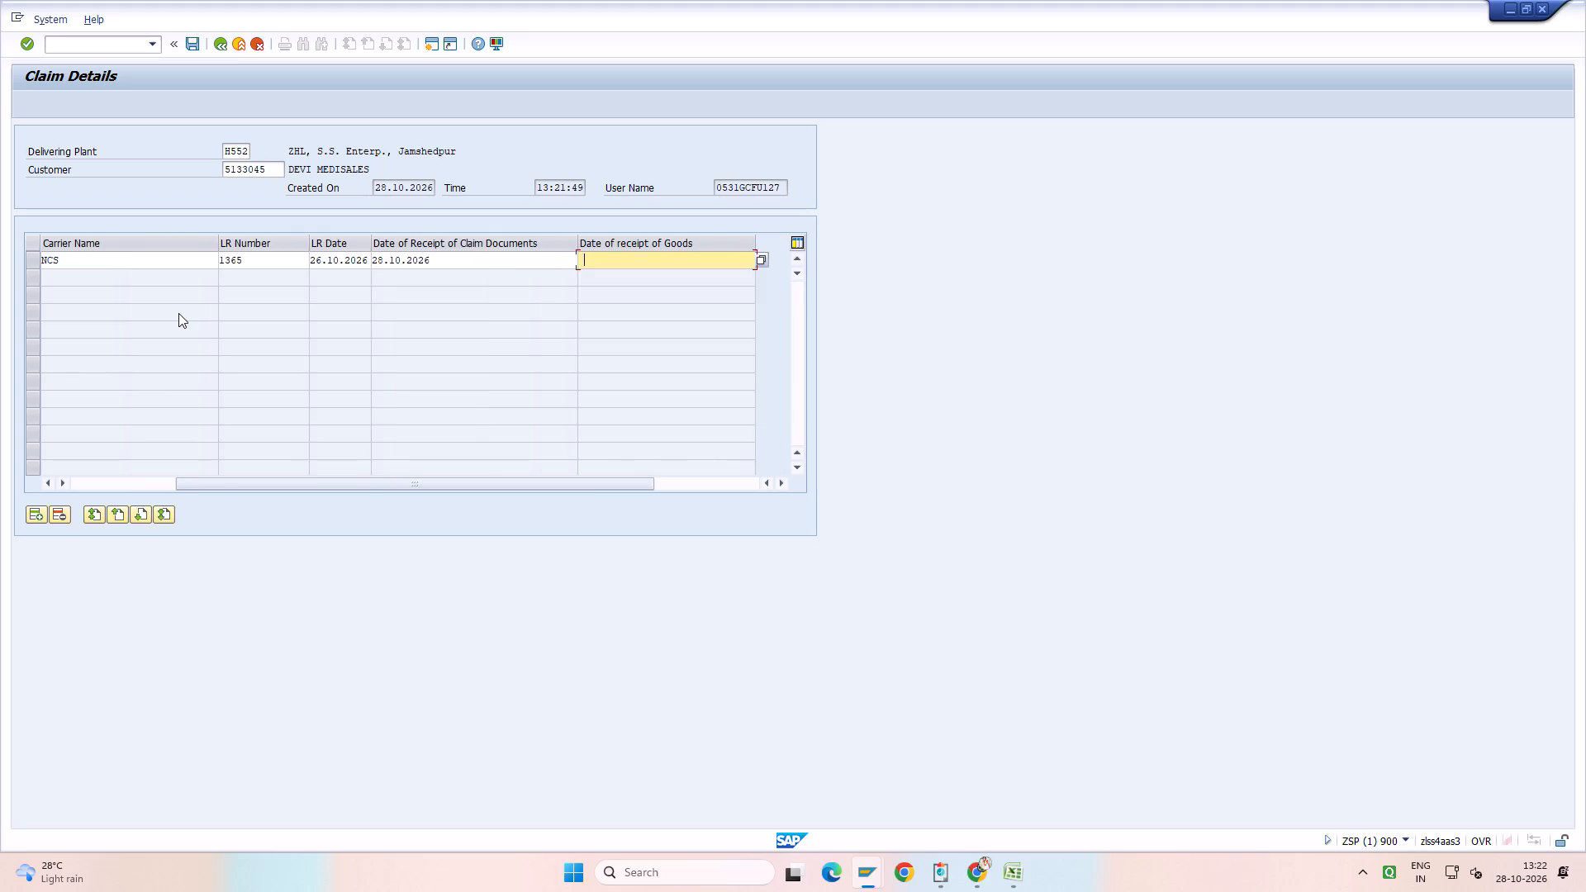
# Review every field of the claim 709 row, from claim number through date of receipt of goods.
pyautogui.moveTo(622, 486); pyautogui.dragTo(281, 405)
pyautogui.click(87, 259)
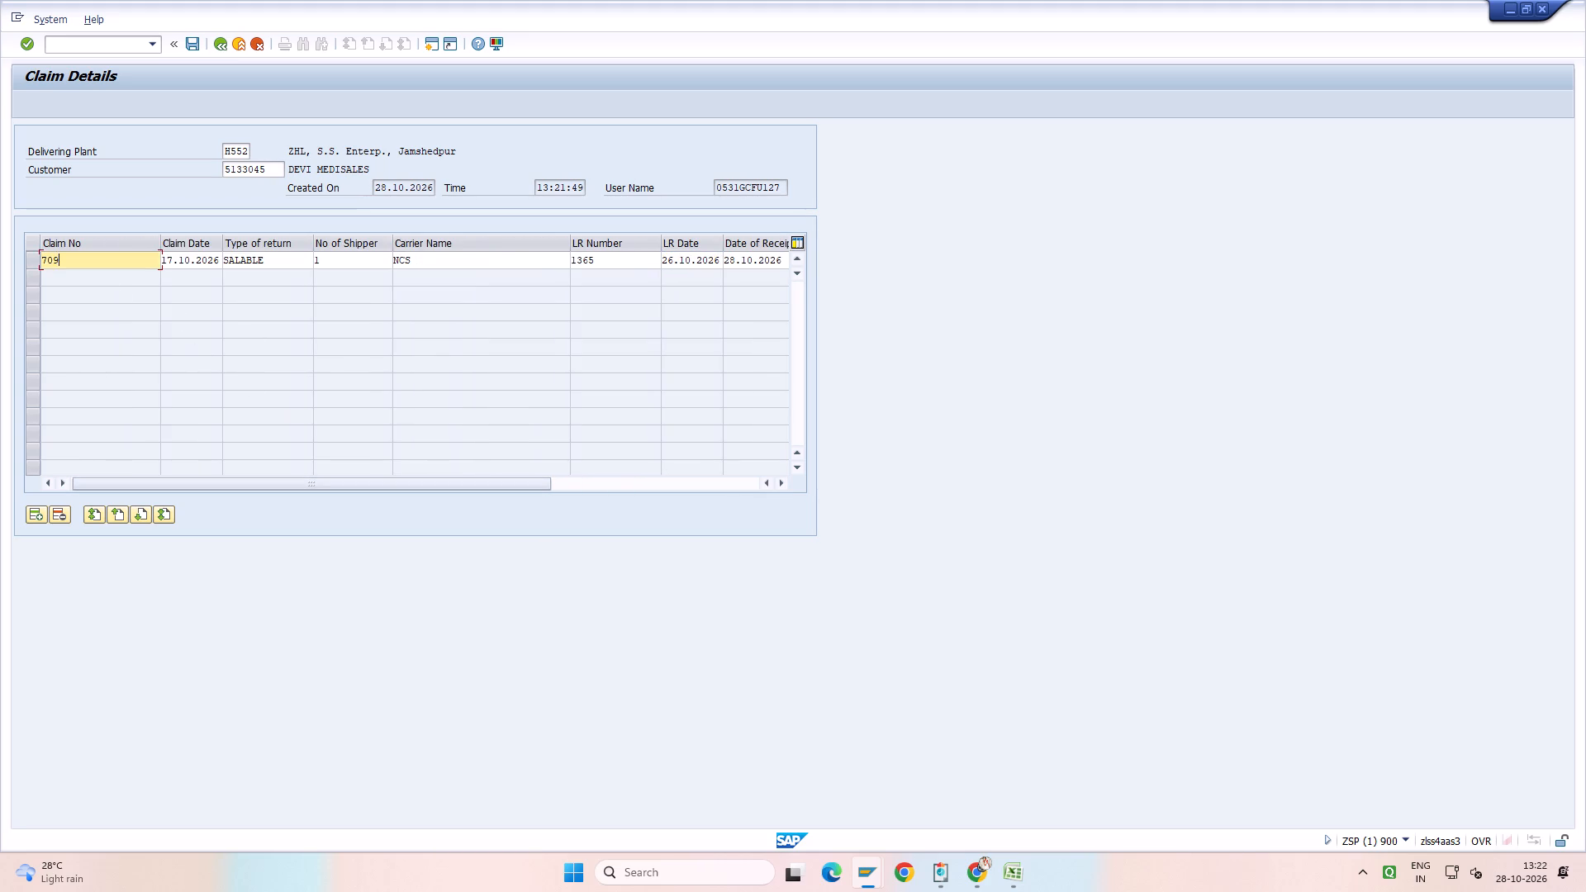
pyautogui.press('Tab')
pyautogui.press('Tab')
pyautogui.press('Tab')
pyautogui.press('Tab')
pyautogui.press('Tab')
pyautogui.press('Tab')
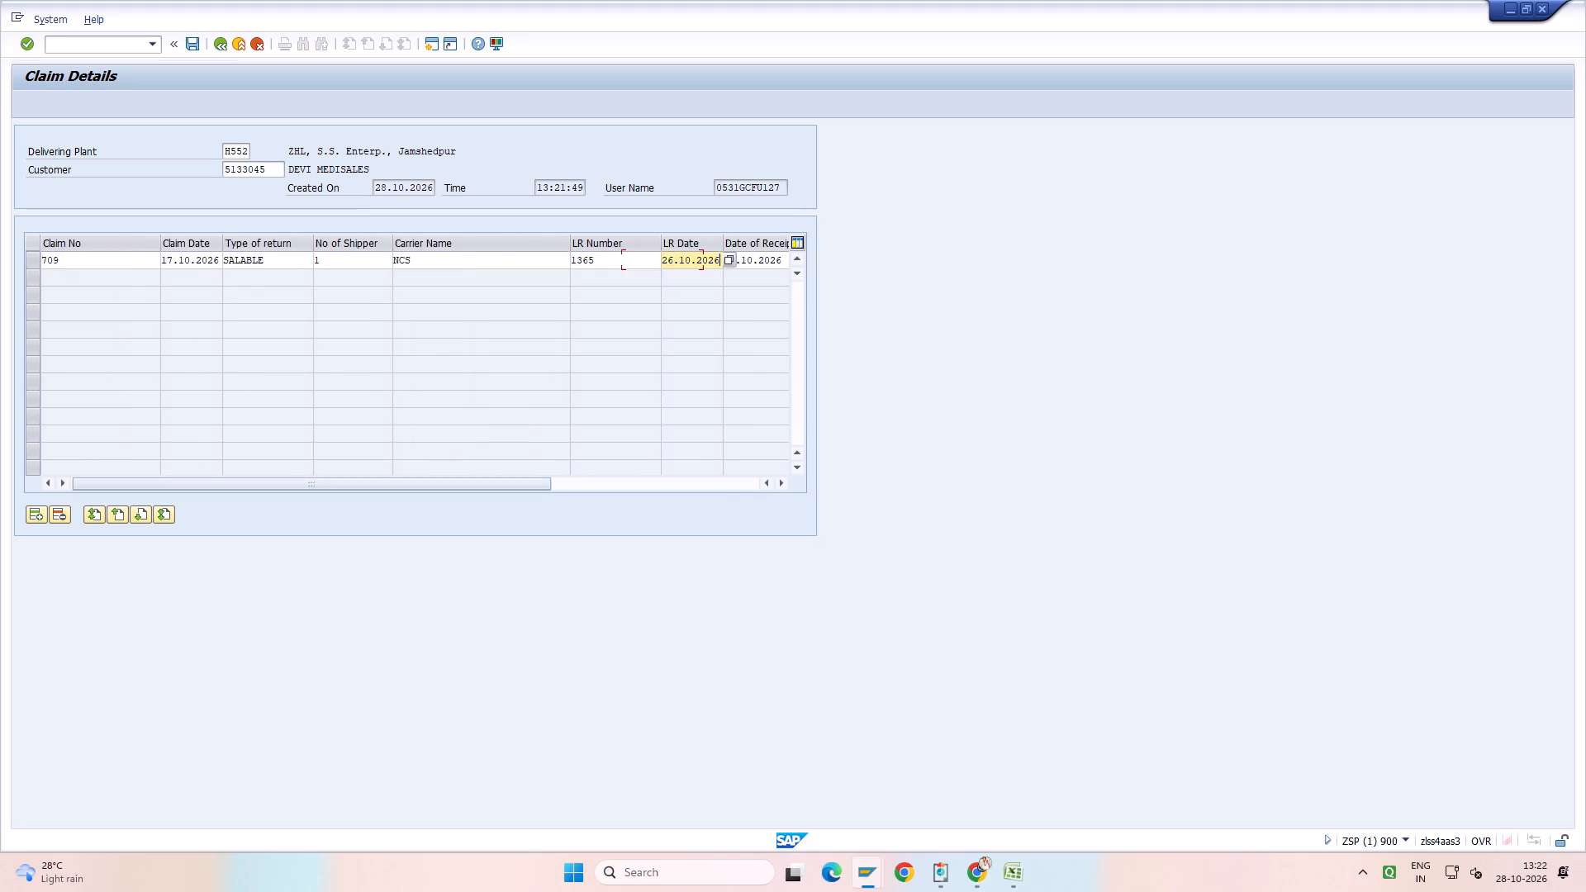
pyautogui.press('Tab')
pyautogui.press('Tab')
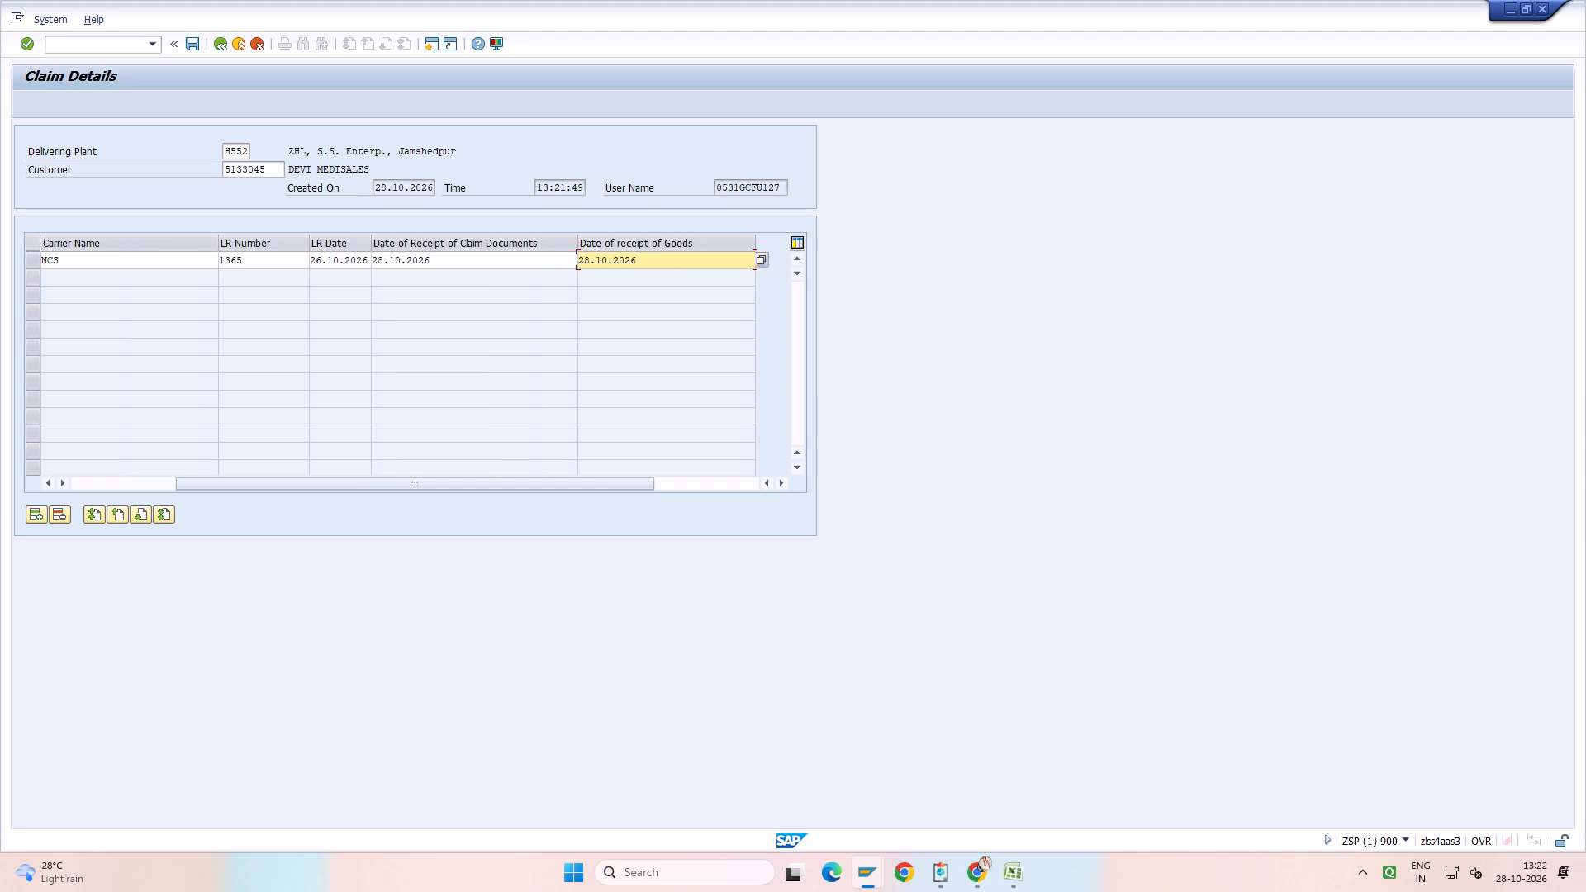
# Save claim 709 and dismiss the save notice.
pyautogui.hotkey('ctrl', 's')
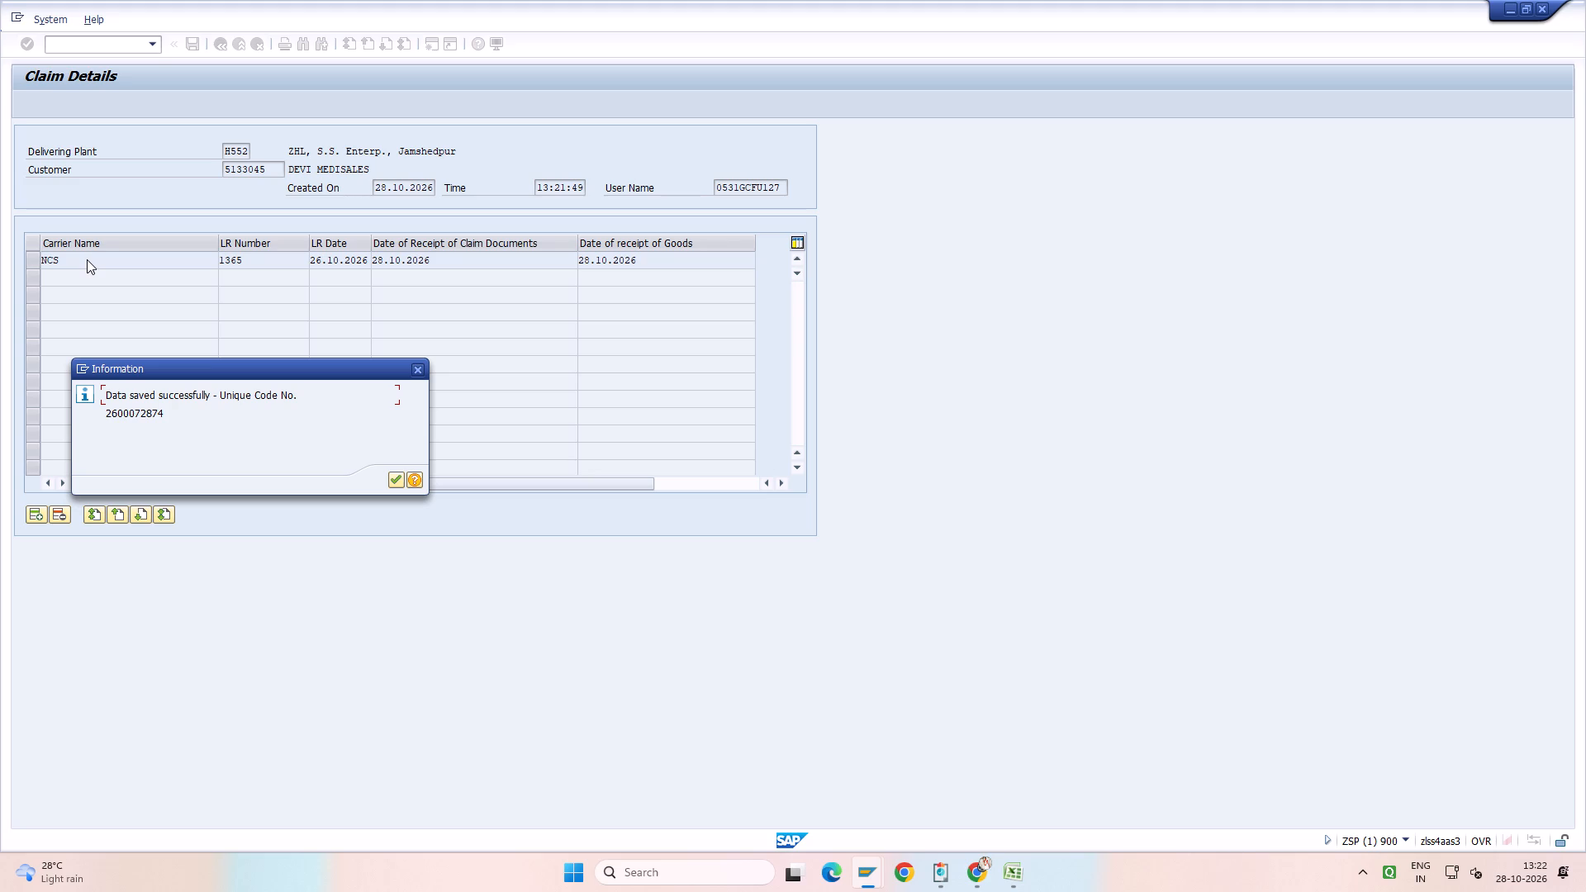
pyautogui.press('Return')
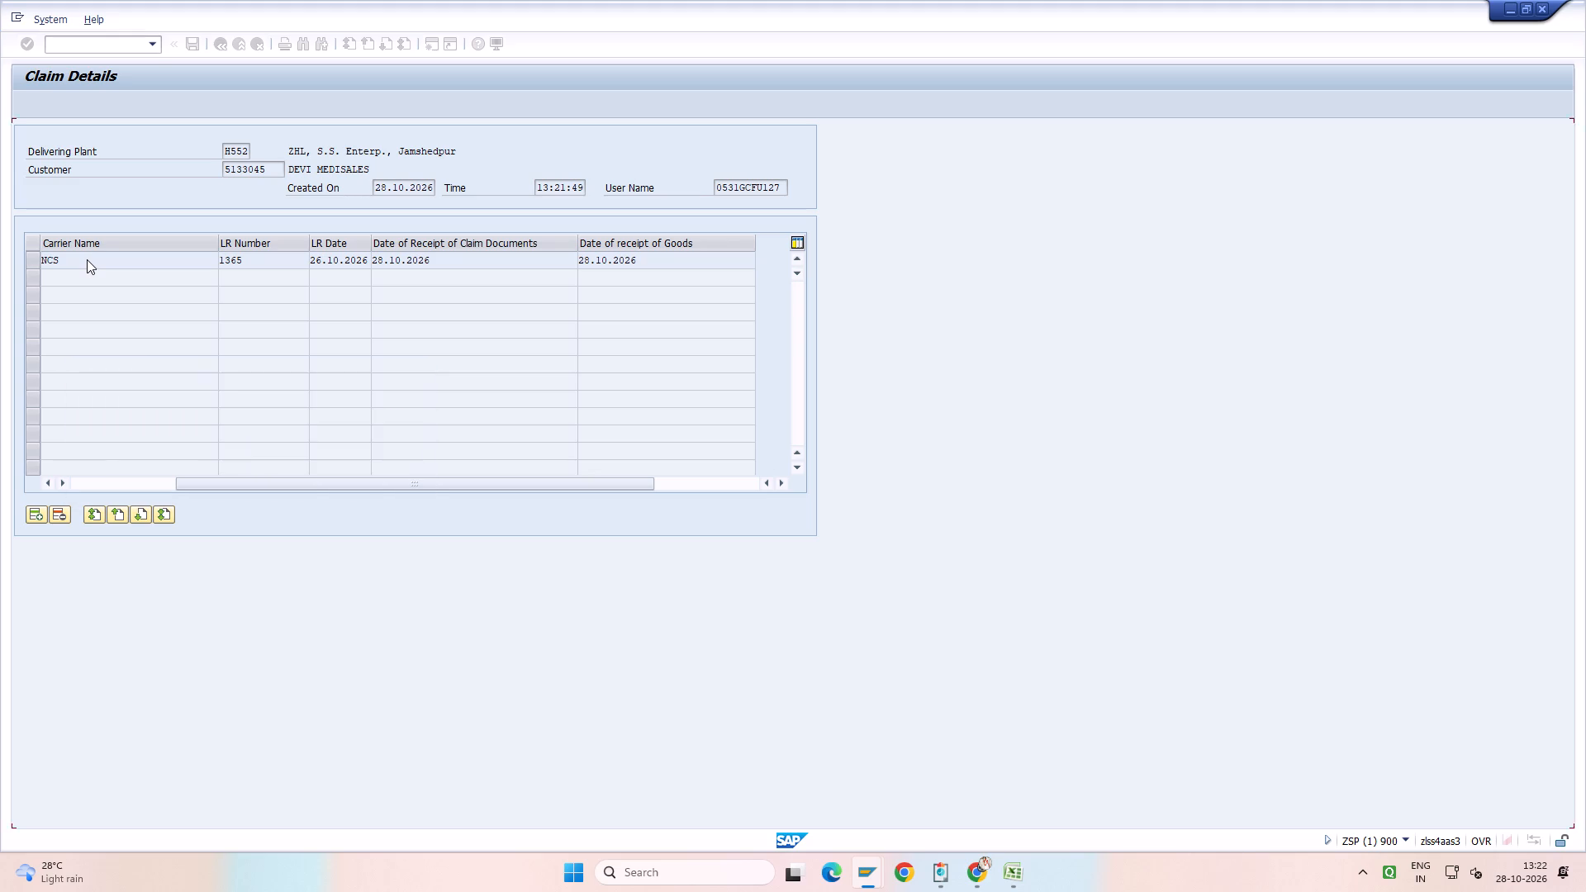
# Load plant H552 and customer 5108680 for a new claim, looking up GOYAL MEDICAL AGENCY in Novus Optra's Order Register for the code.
pyautogui.click(230, 155)
pyautogui.press('space')
pyautogui.doubleClick(238, 168)
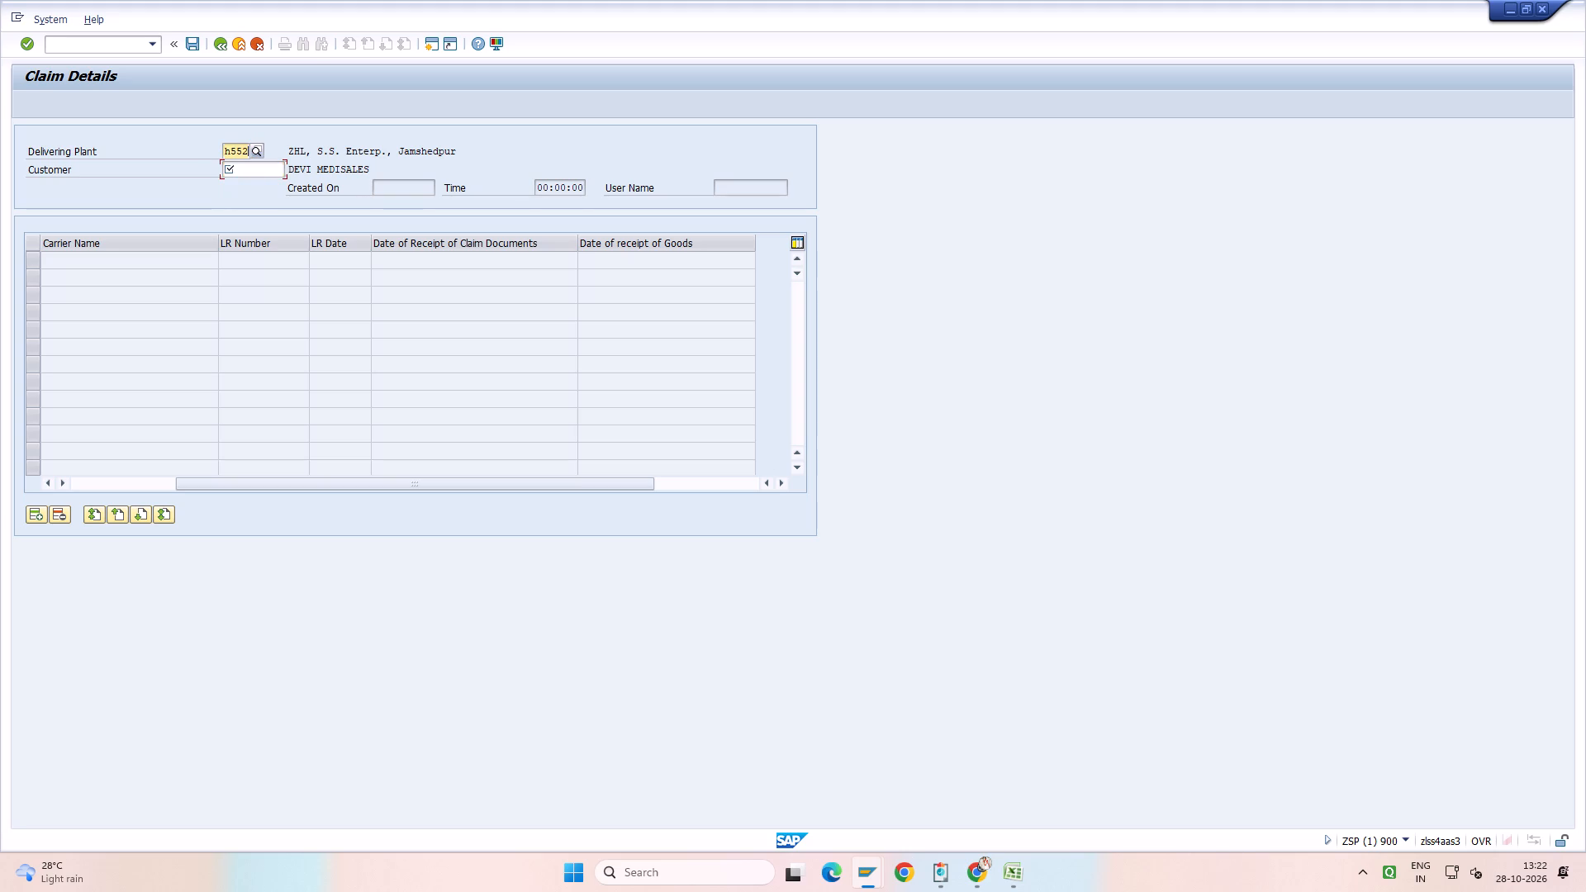
pyautogui.click(935, 870)
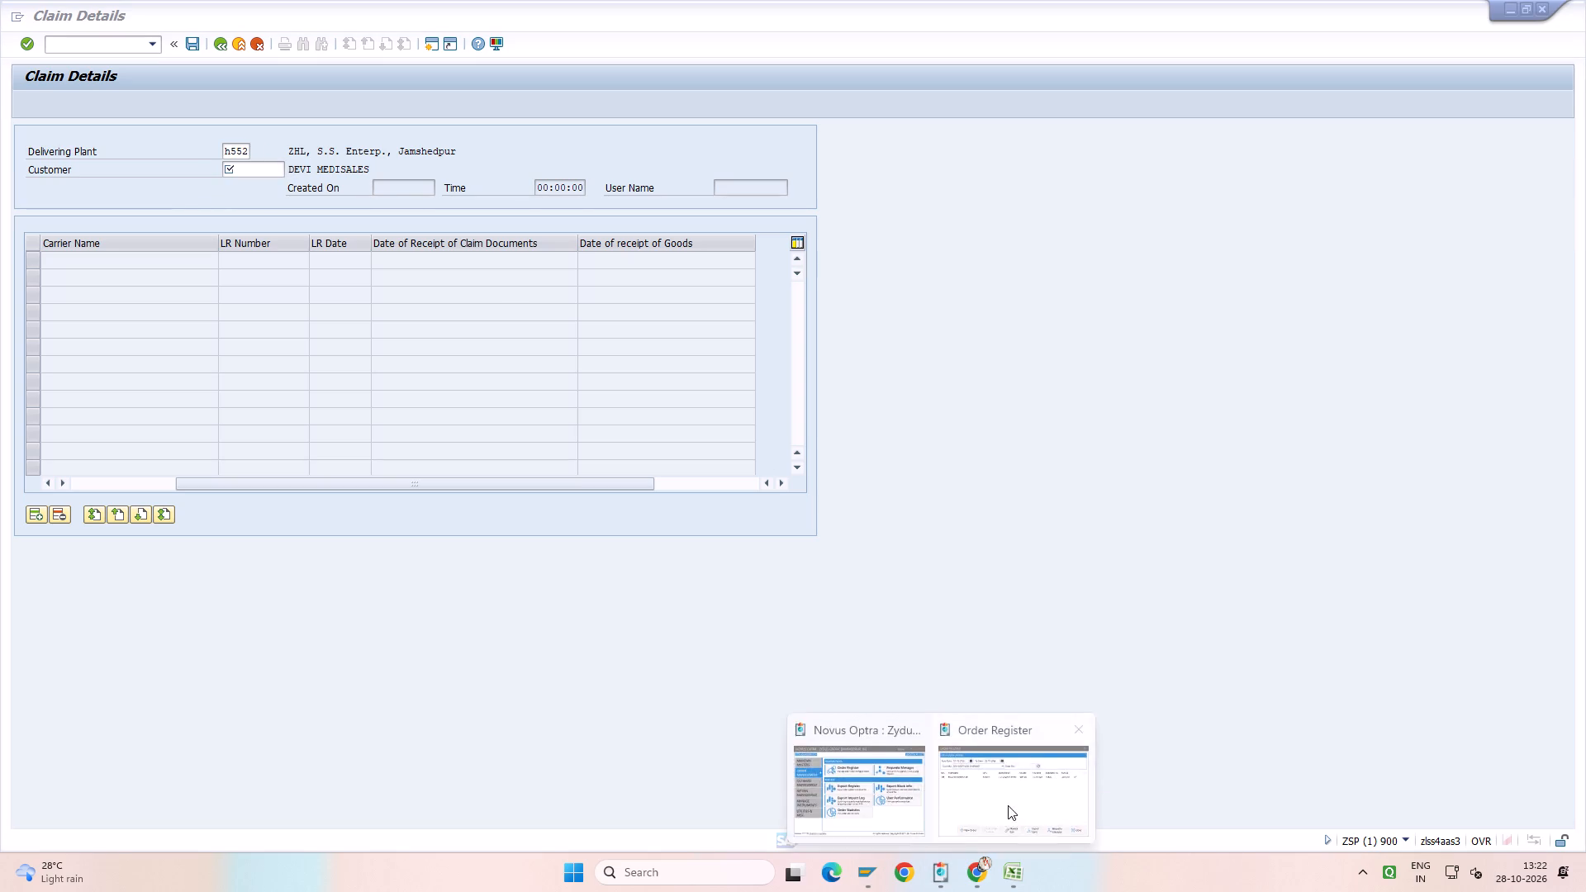
pyautogui.click(1009, 804)
pyautogui.write('GOYAL MEDI')
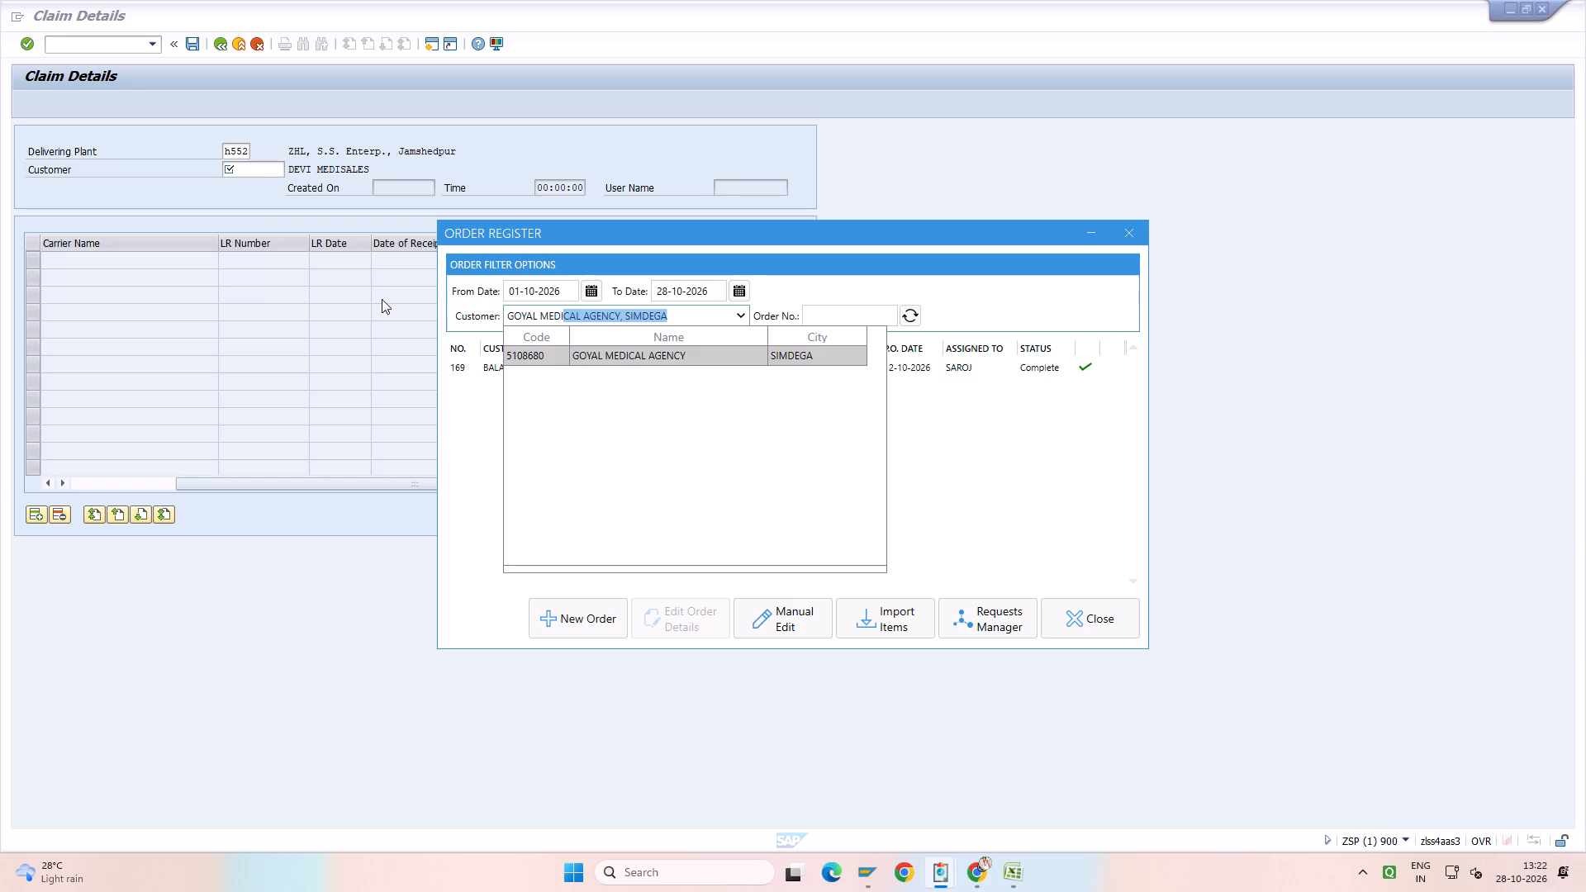
pyautogui.click(260, 175)
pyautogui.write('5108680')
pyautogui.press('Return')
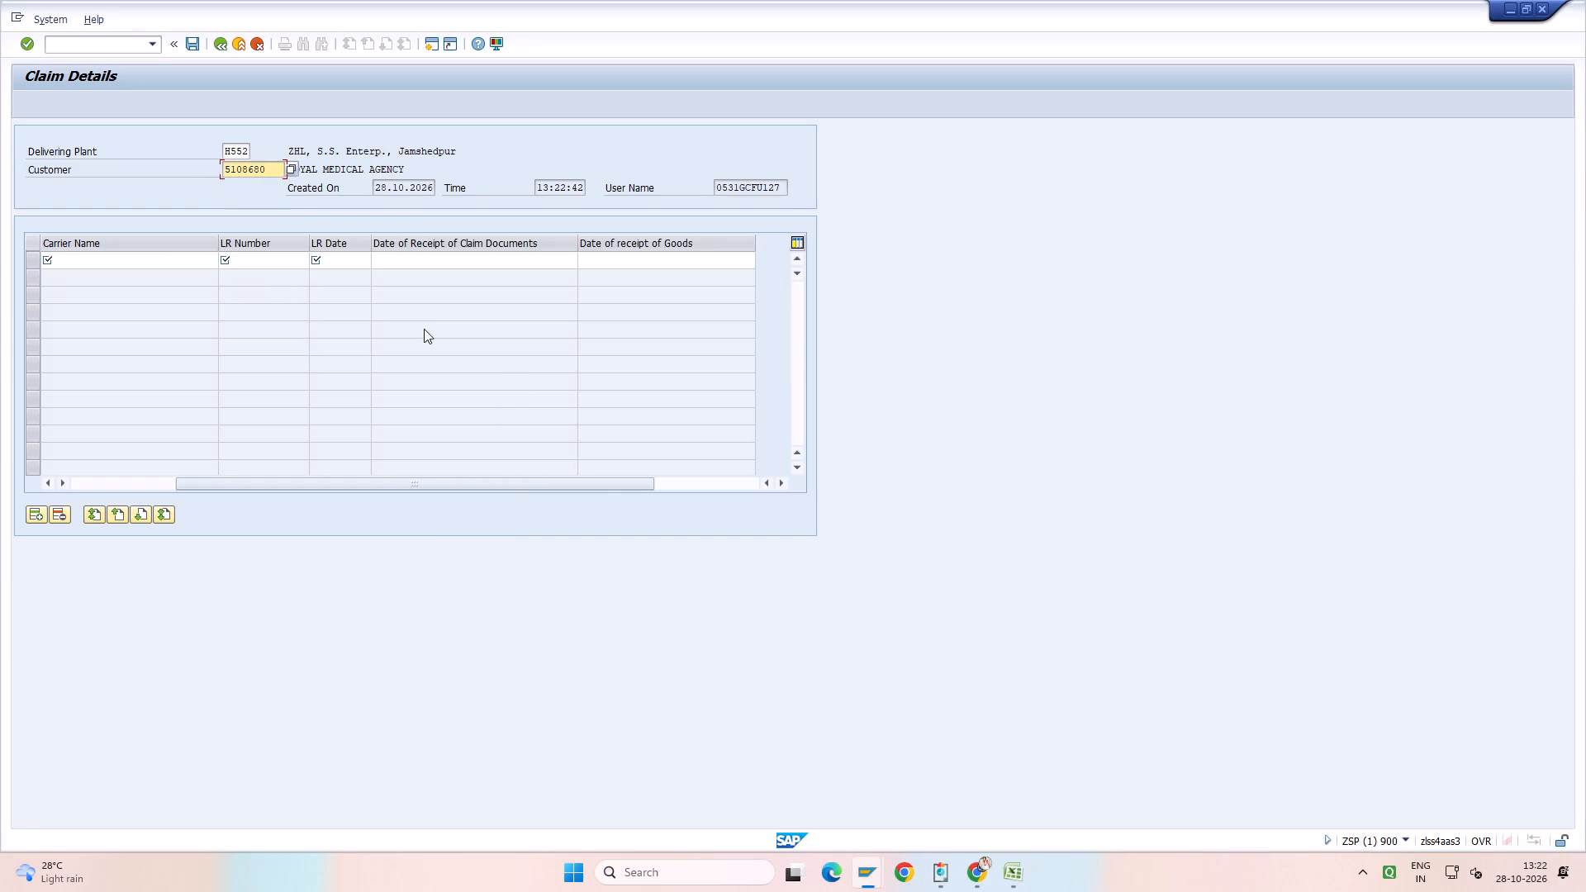
# Enter claim number 261 dated 19.10.2026 with return type SALABLE and 1 shipper for GOYAL MEDICAL AGENCY.
pyautogui.moveTo(604, 486); pyautogui.dragTo(88, 346)
pyautogui.click(55, 258)
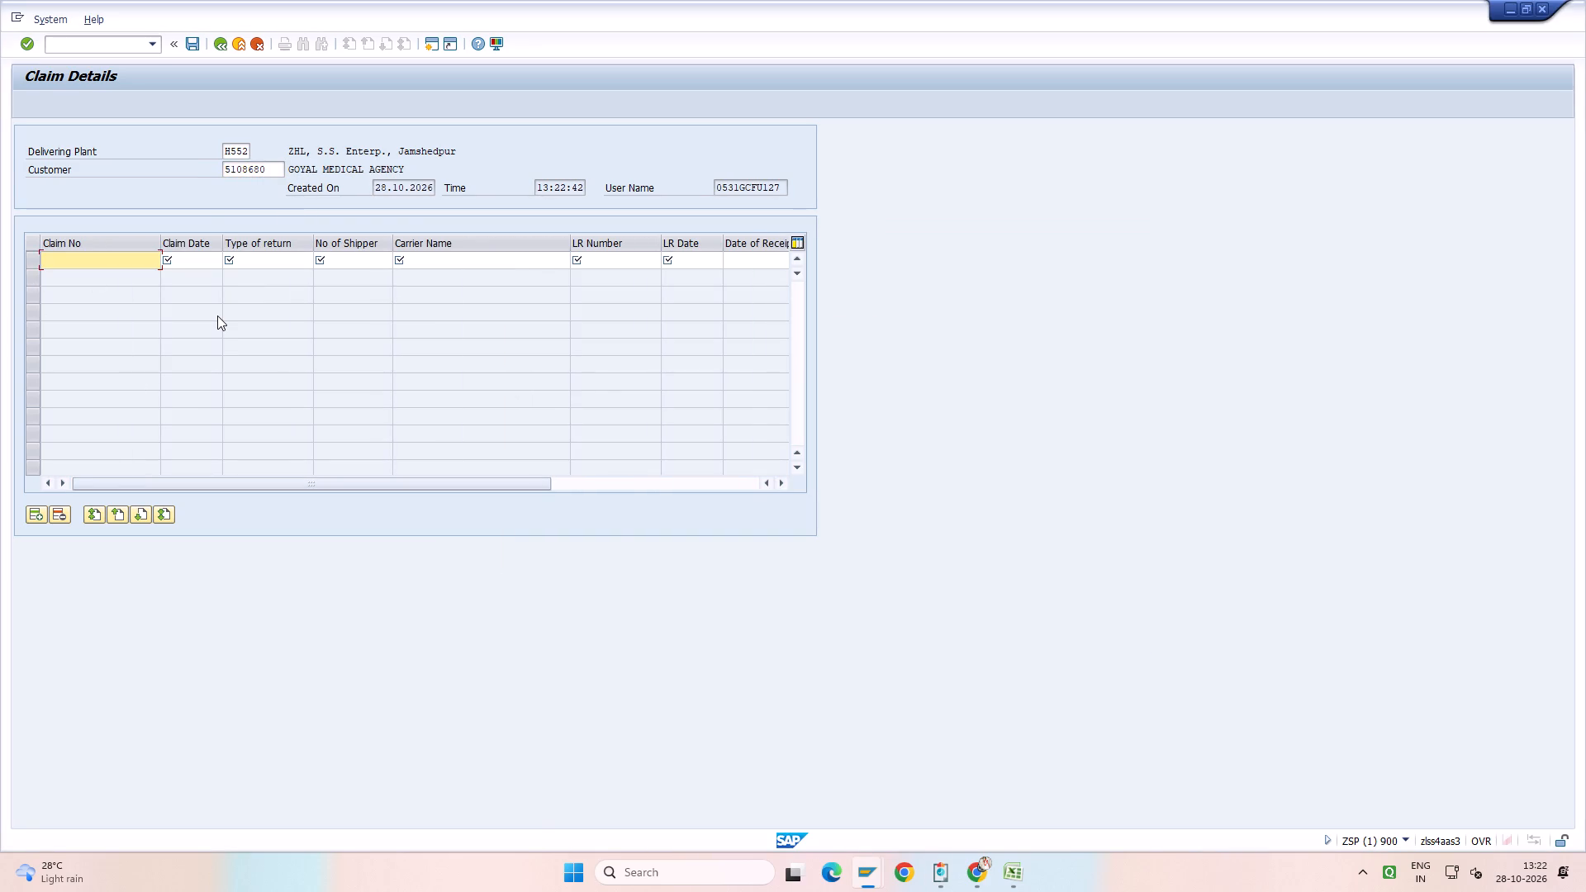
pyautogui.write('261')
pyautogui.press('Tab')
pyautogui.write('19.10.2026')
pyautogui.press('Tab')
pyautogui.press('space')
pyautogui.press('Down')
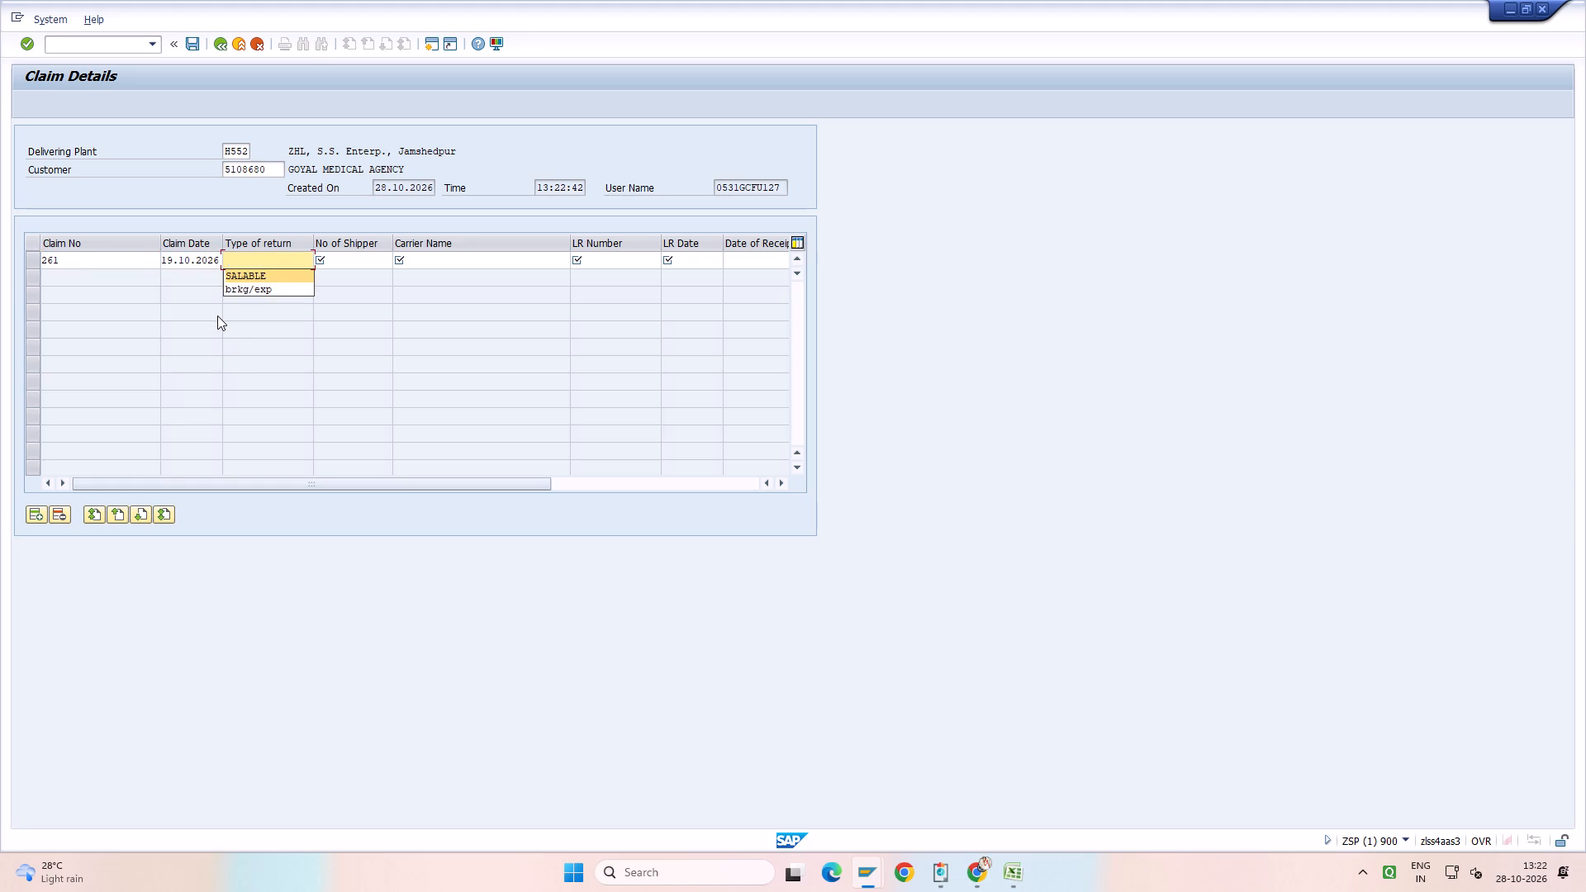
pyautogui.press('Return')
pyautogui.press('Tab')
pyautogui.press('space')
pyautogui.press('Down')
pyautogui.press('Return')
# Enter carrier NCS, LR number 15634 and LR date 26.10.2026 for claim 261.
pyautogui.press('Tab')
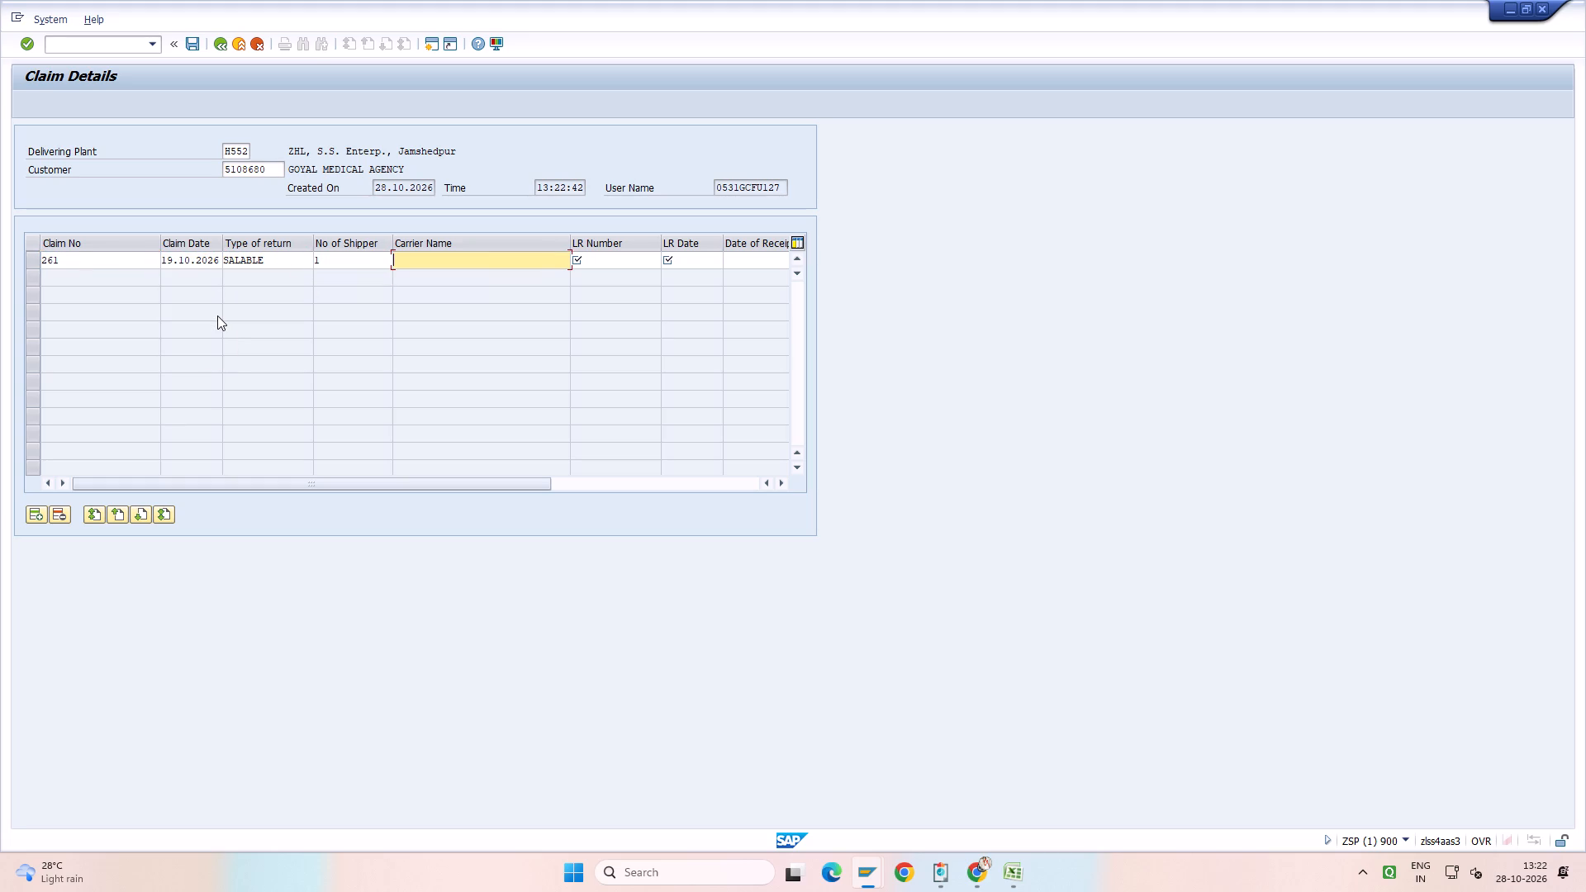
pyautogui.write('NCS')
pyautogui.press('Tab')
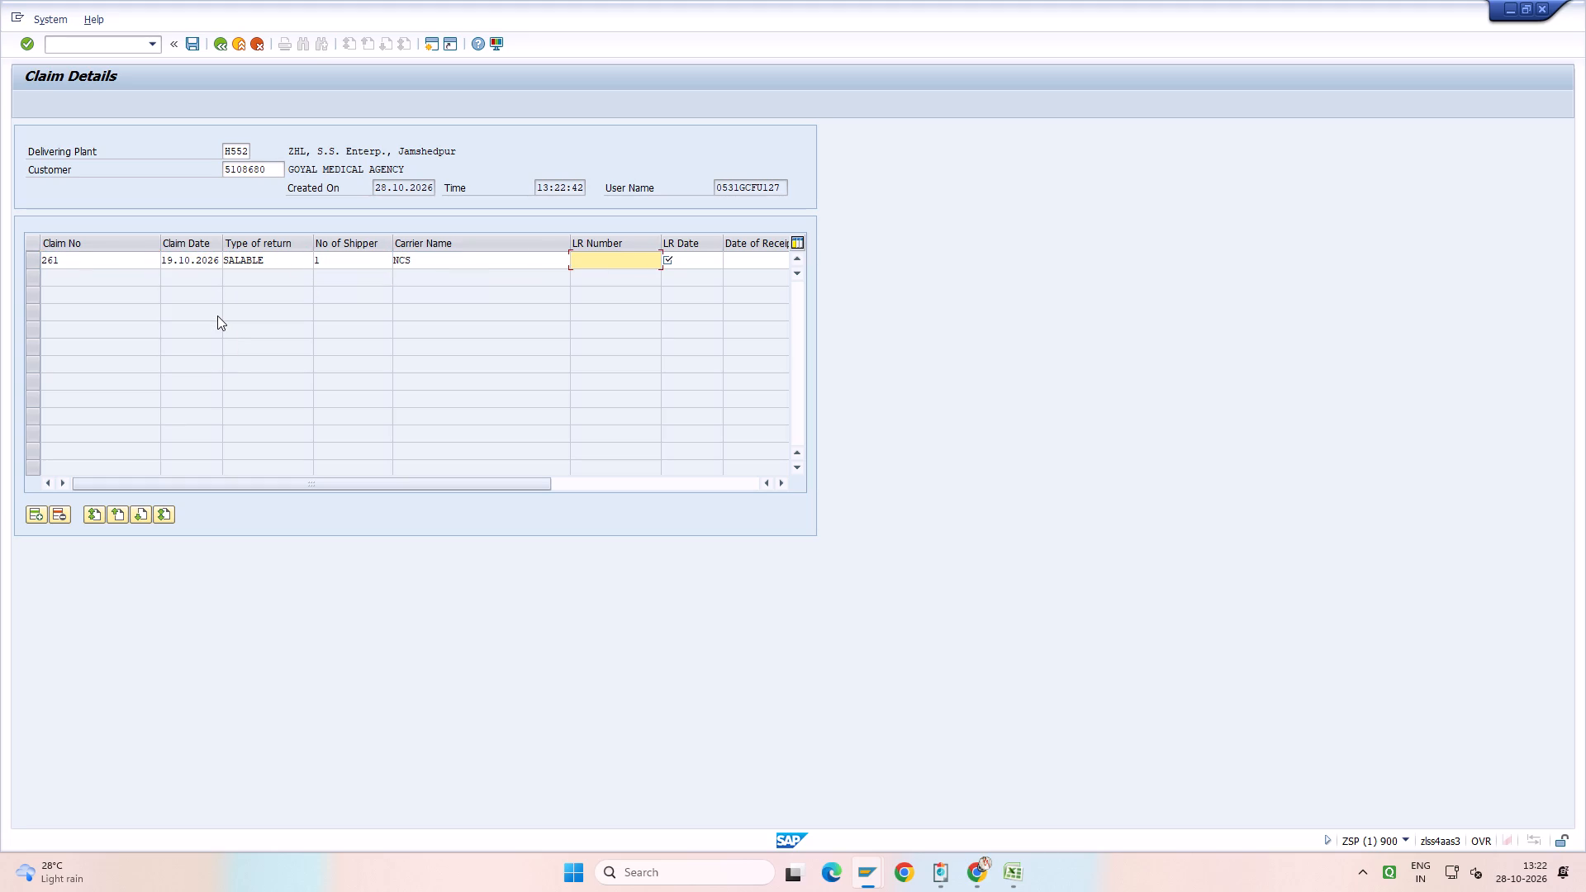
pyautogui.write('15634')
pyautogui.press('Tab')
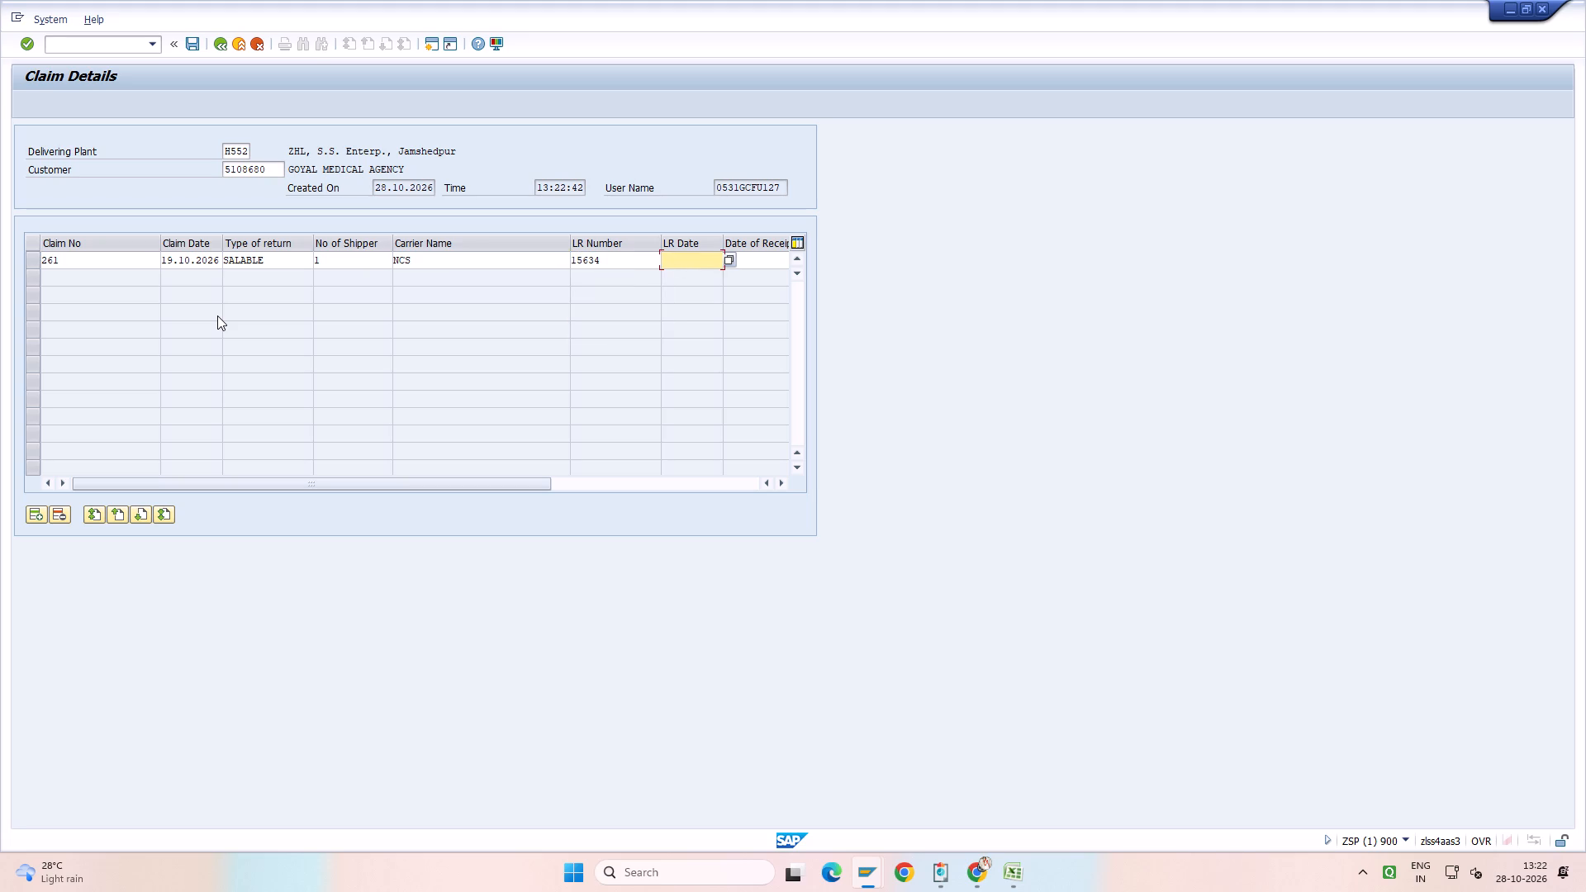
pyautogui.write('26.10')
pyautogui.press('Down')
pyautogui.press('Return')
# Set both the claim documents' receipt date and the goods' receipt date to 28.10.2026 for claim 261.
pyautogui.press('Tab')
pyautogui.press('space')
pyautogui.press('Down')
pyautogui.press('Return')
pyautogui.press('Tab')
pyautogui.press('space')
pyautogui.press('Down')
pyautogui.press('Return')
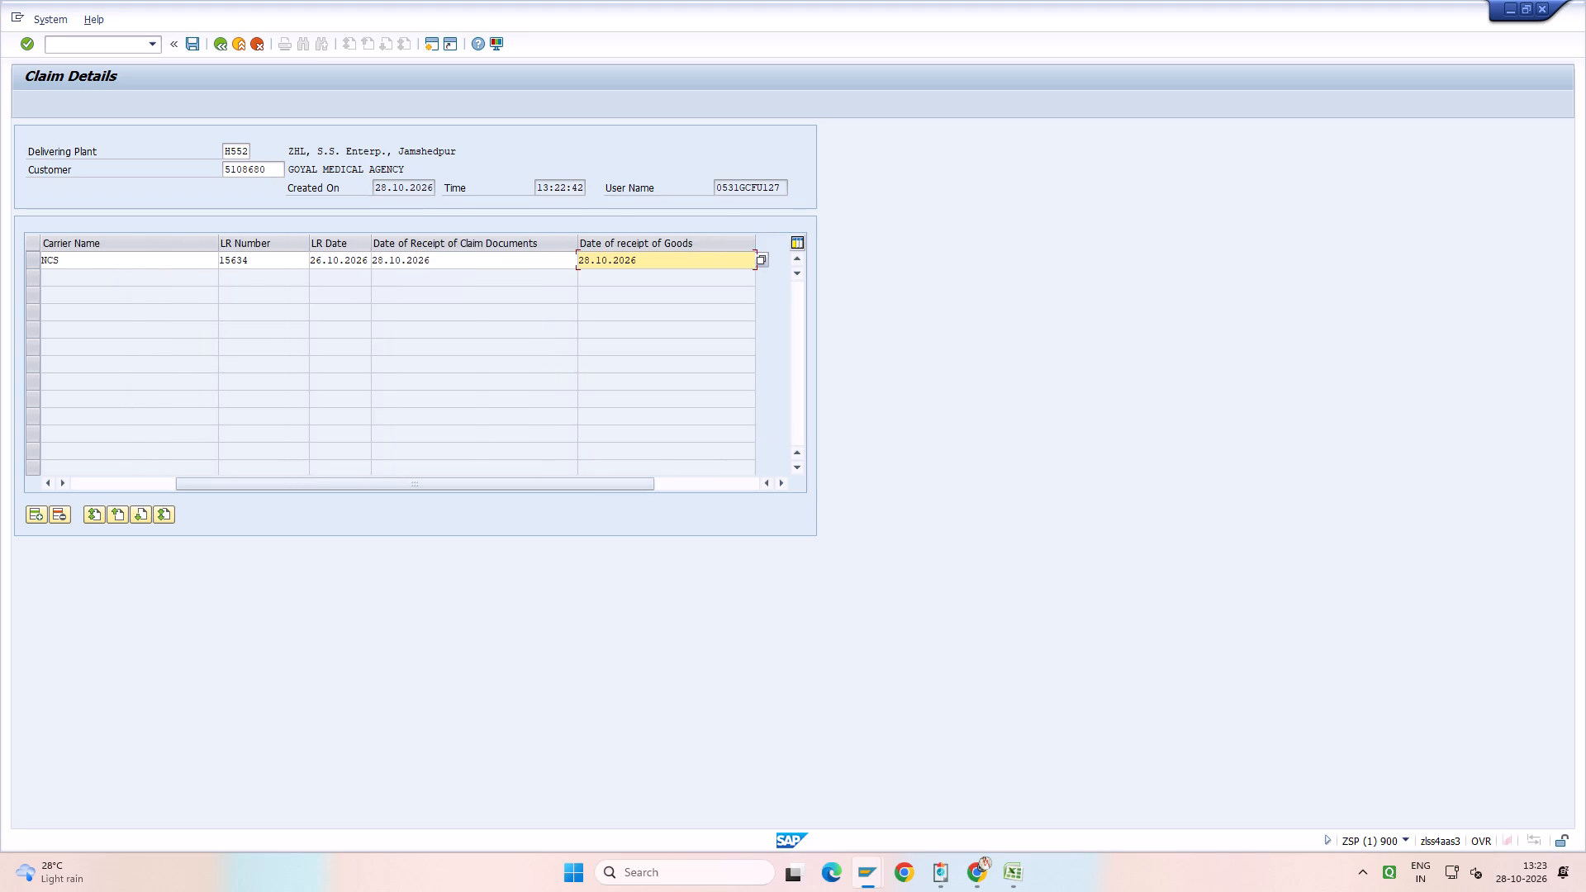
# Review every field of the claim 261 row, from claim number through date of receipt of goods.
pyautogui.moveTo(611, 486); pyautogui.dragTo(155, 350)
pyautogui.click(88, 254)
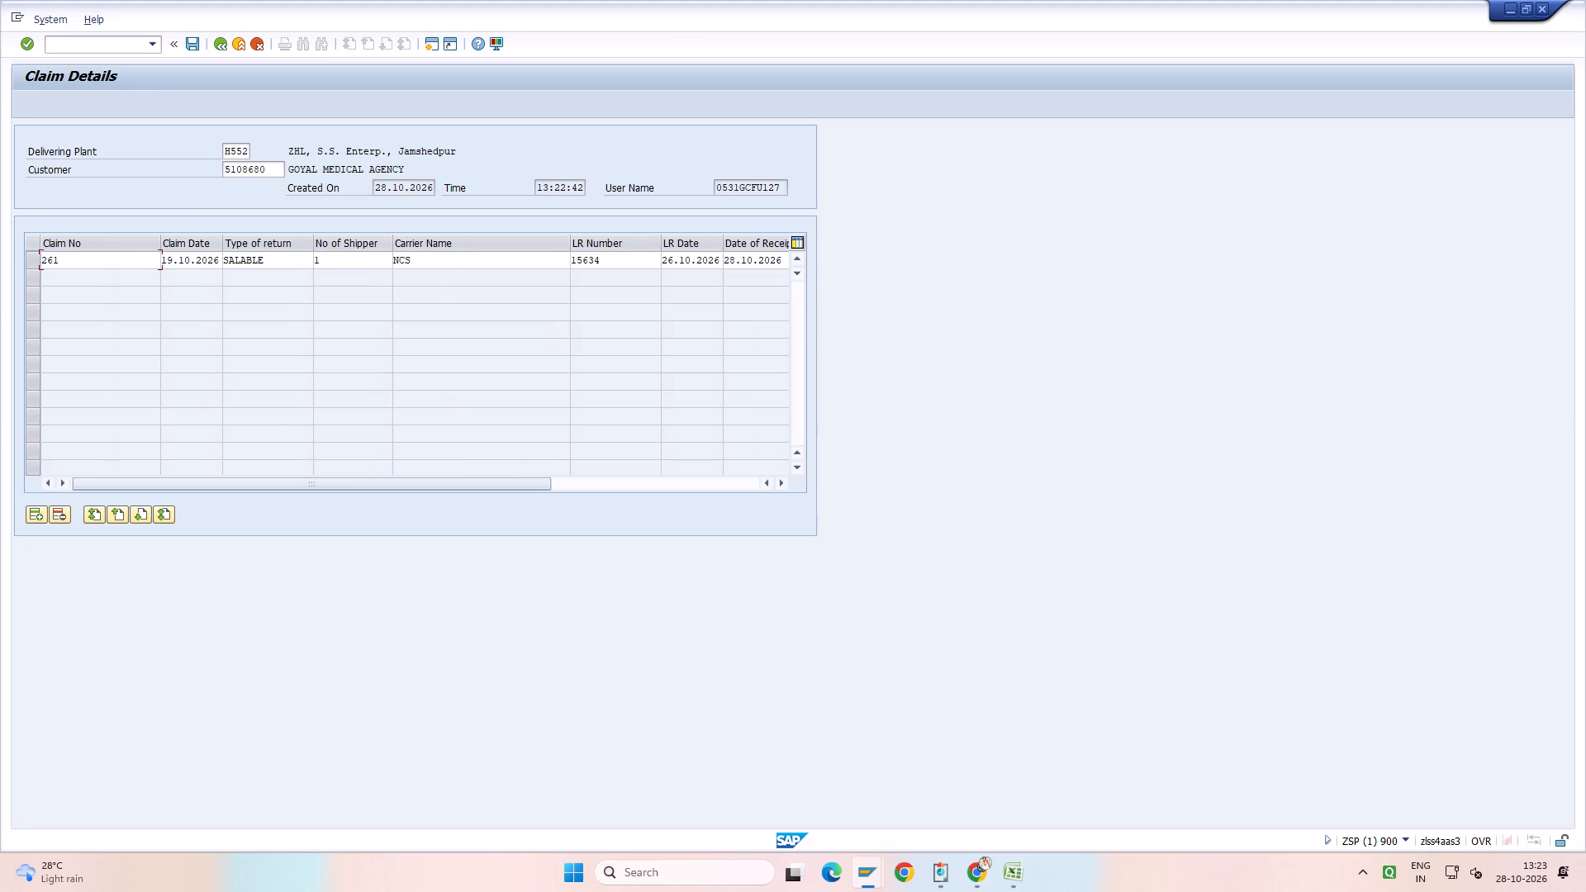
pyautogui.press('Tab')
pyautogui.press('Tab')
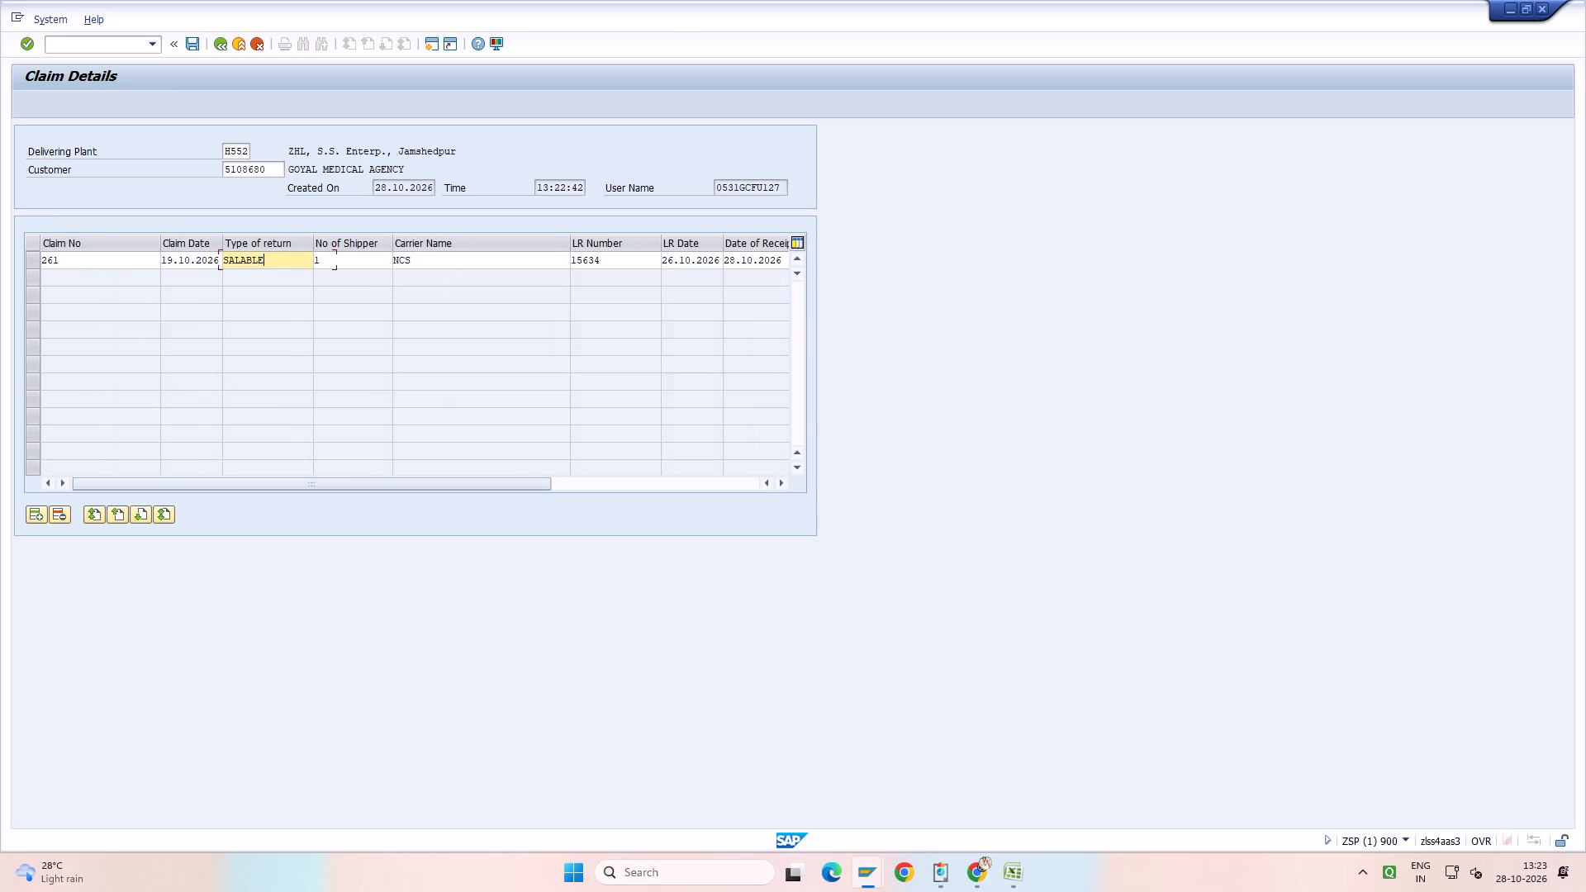
pyautogui.press('Tab')
pyautogui.press('Tab')
pyautogui.press('Tab')
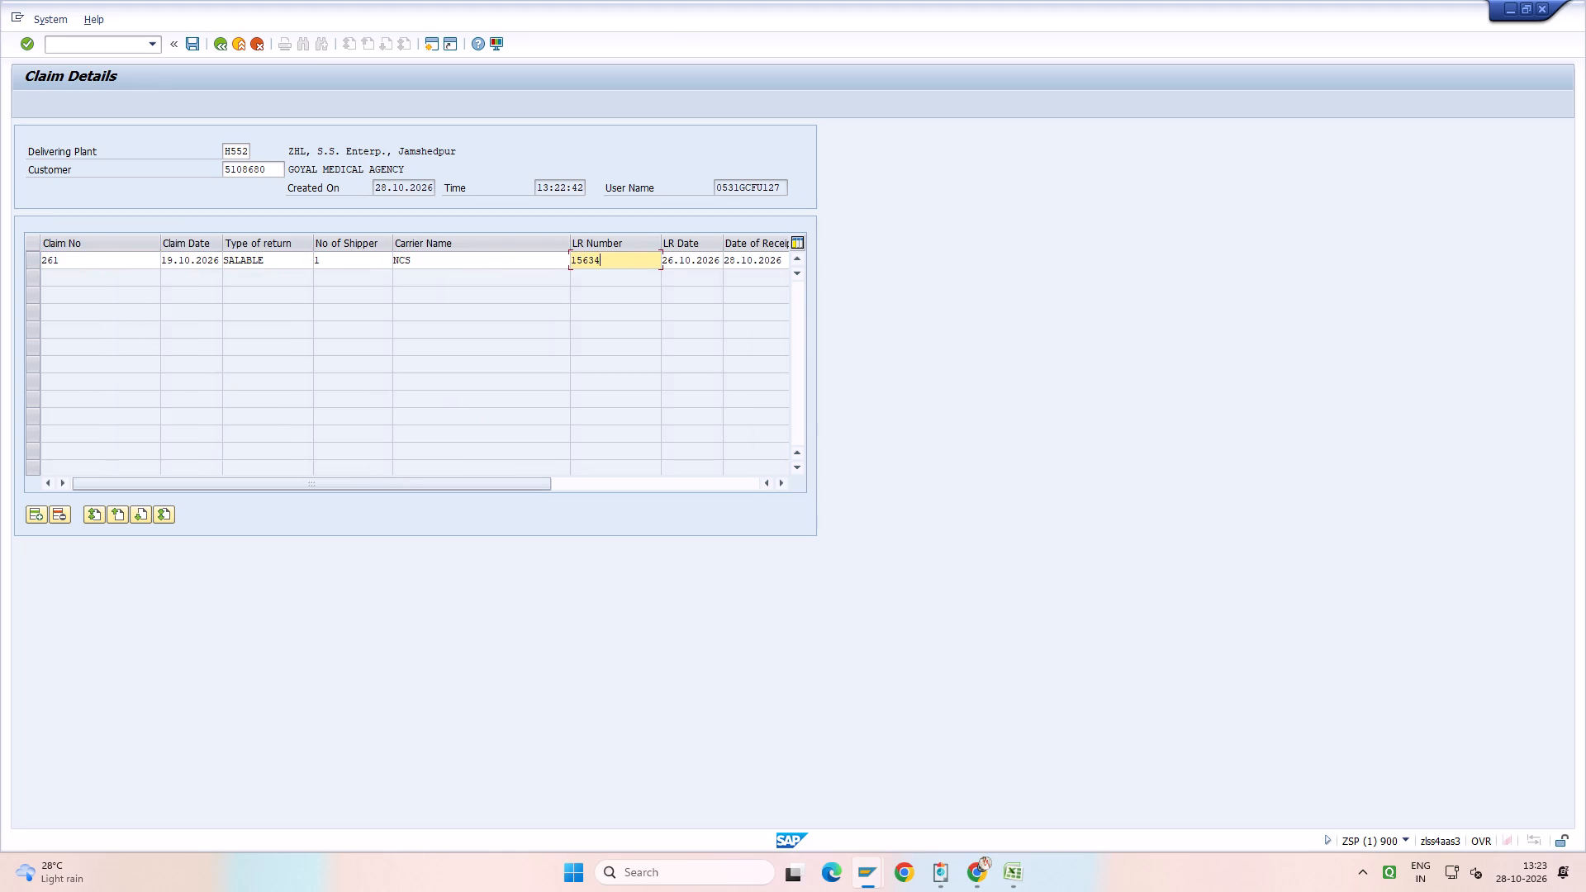
pyautogui.press('Tab')
pyautogui.press('Tab')
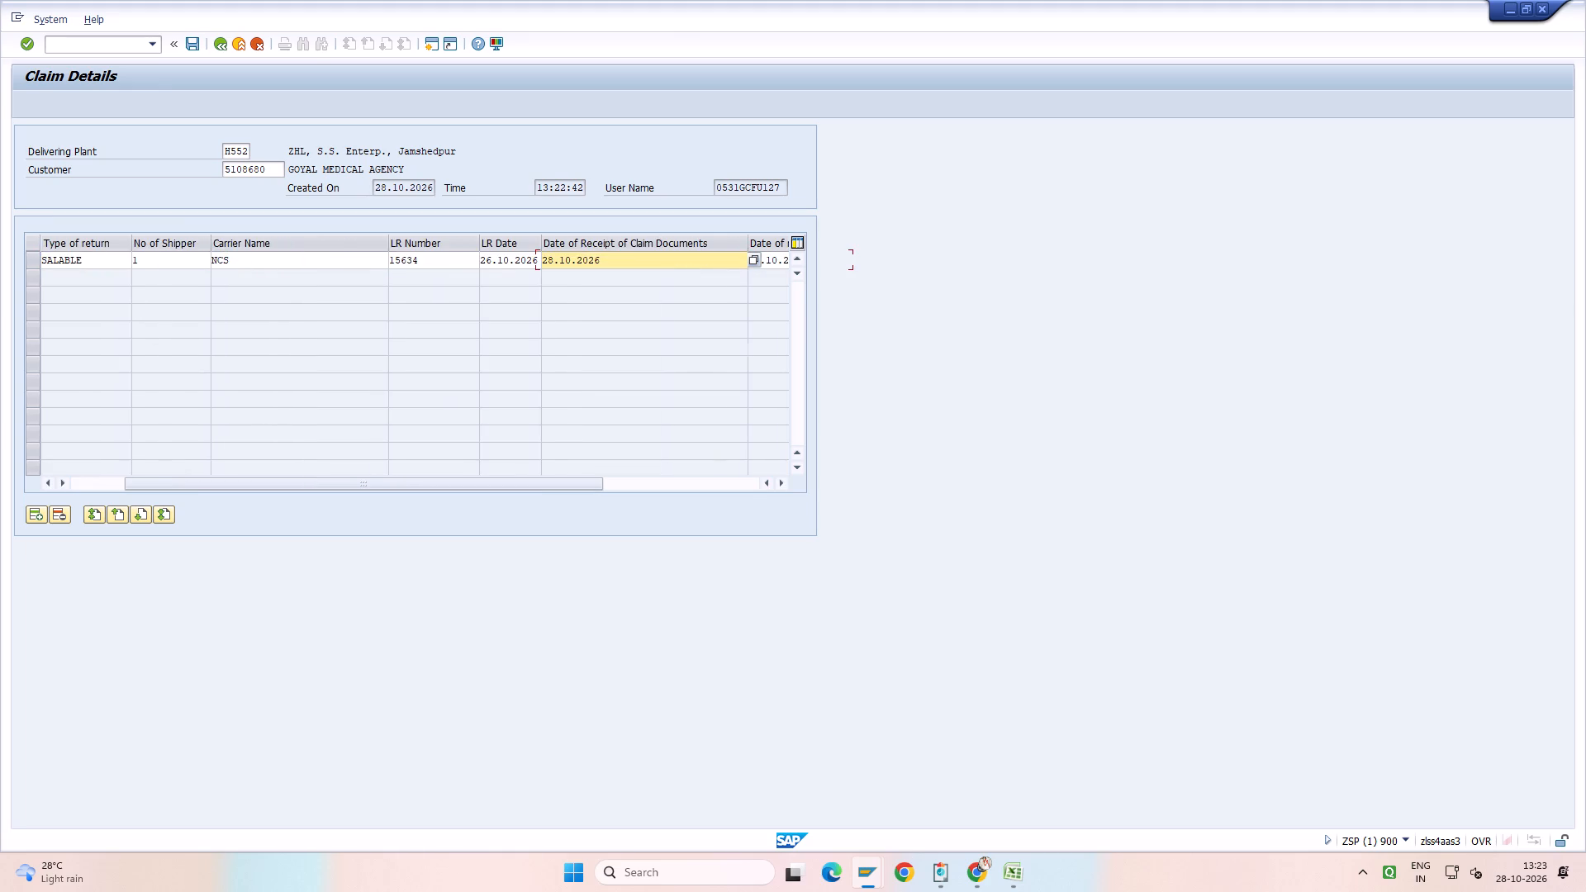
pyautogui.press('Tab')
# Save claim 261 and dismiss the save notice.
pyautogui.hotkey('ctrl', 's')
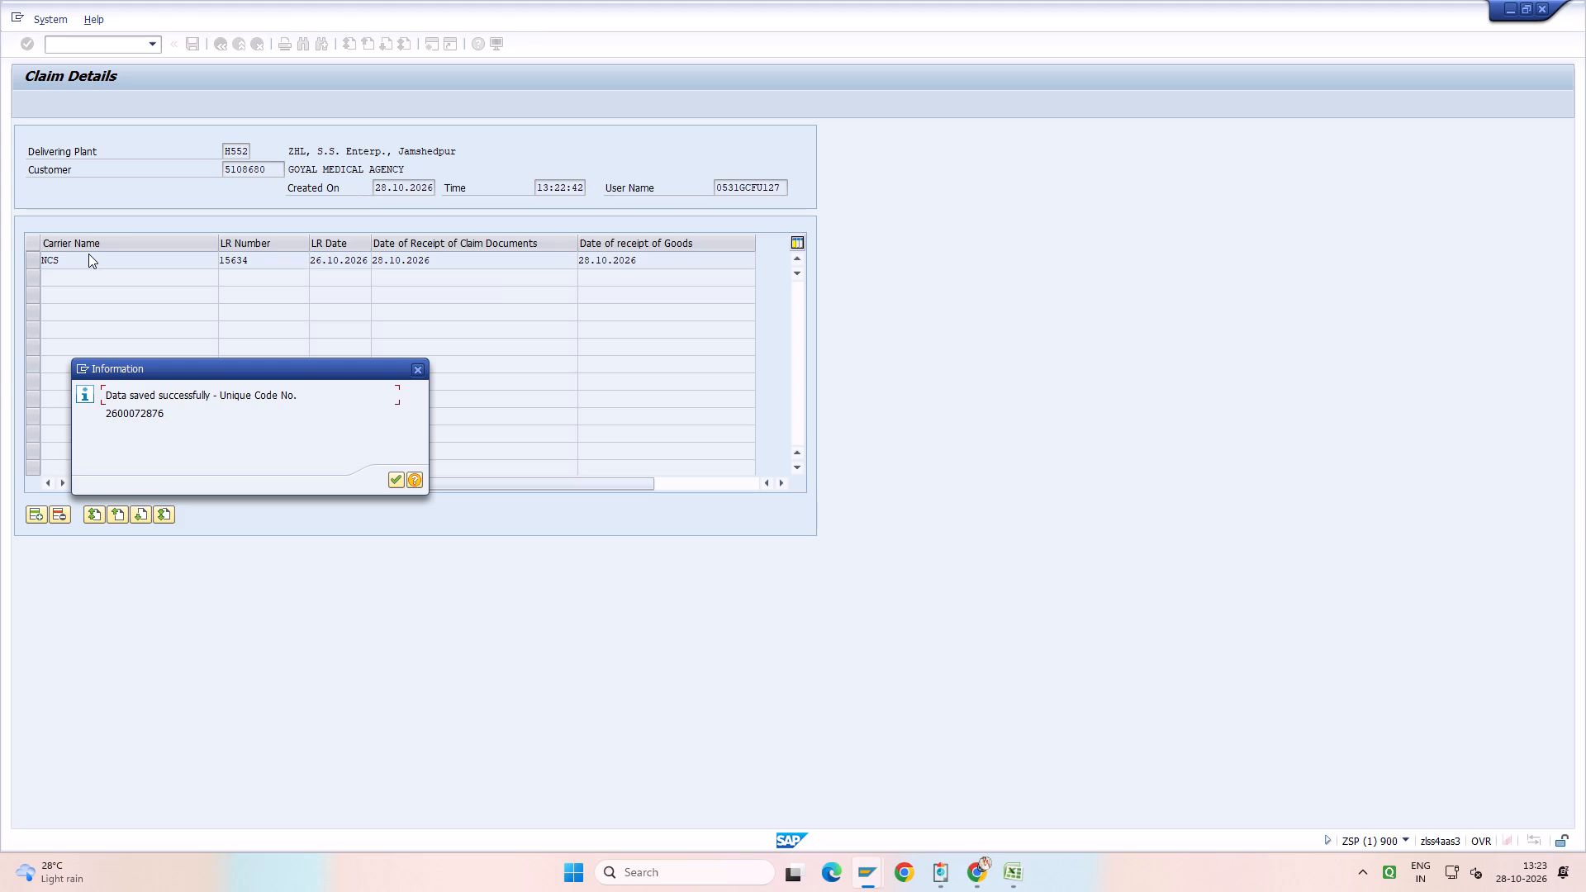
pyautogui.press('Return')
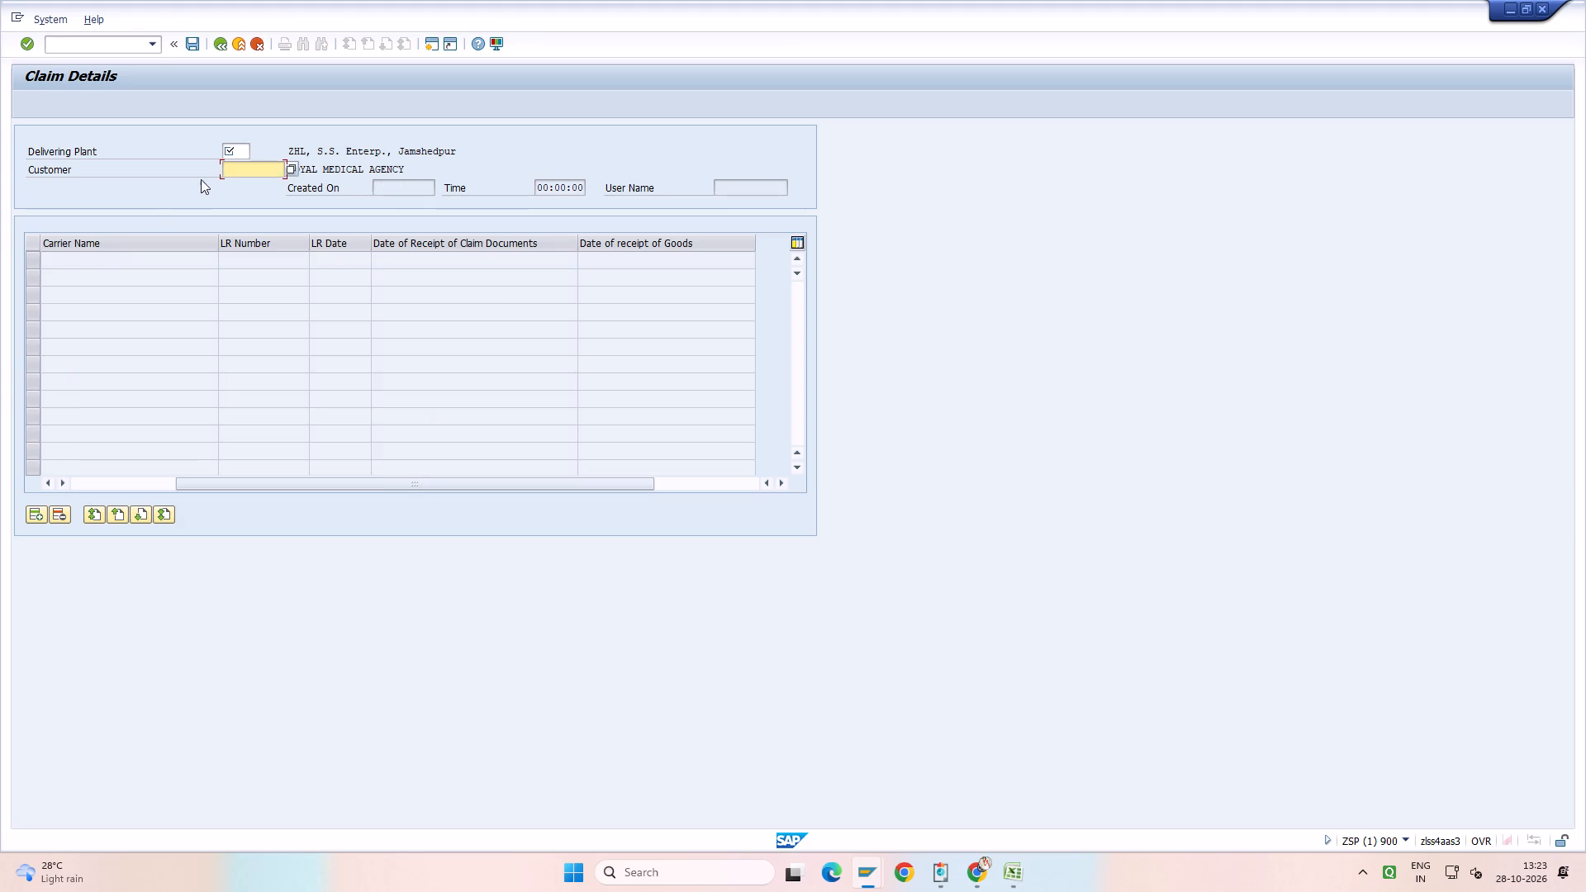
# Load plant H552 and customer 5103534 for a new claim, looking up RELIANCE MEDICO in Novus Optra's Order Register for the code.
pyautogui.click(241, 156)
pyautogui.press('space')
pyautogui.doubleClick(242, 170)
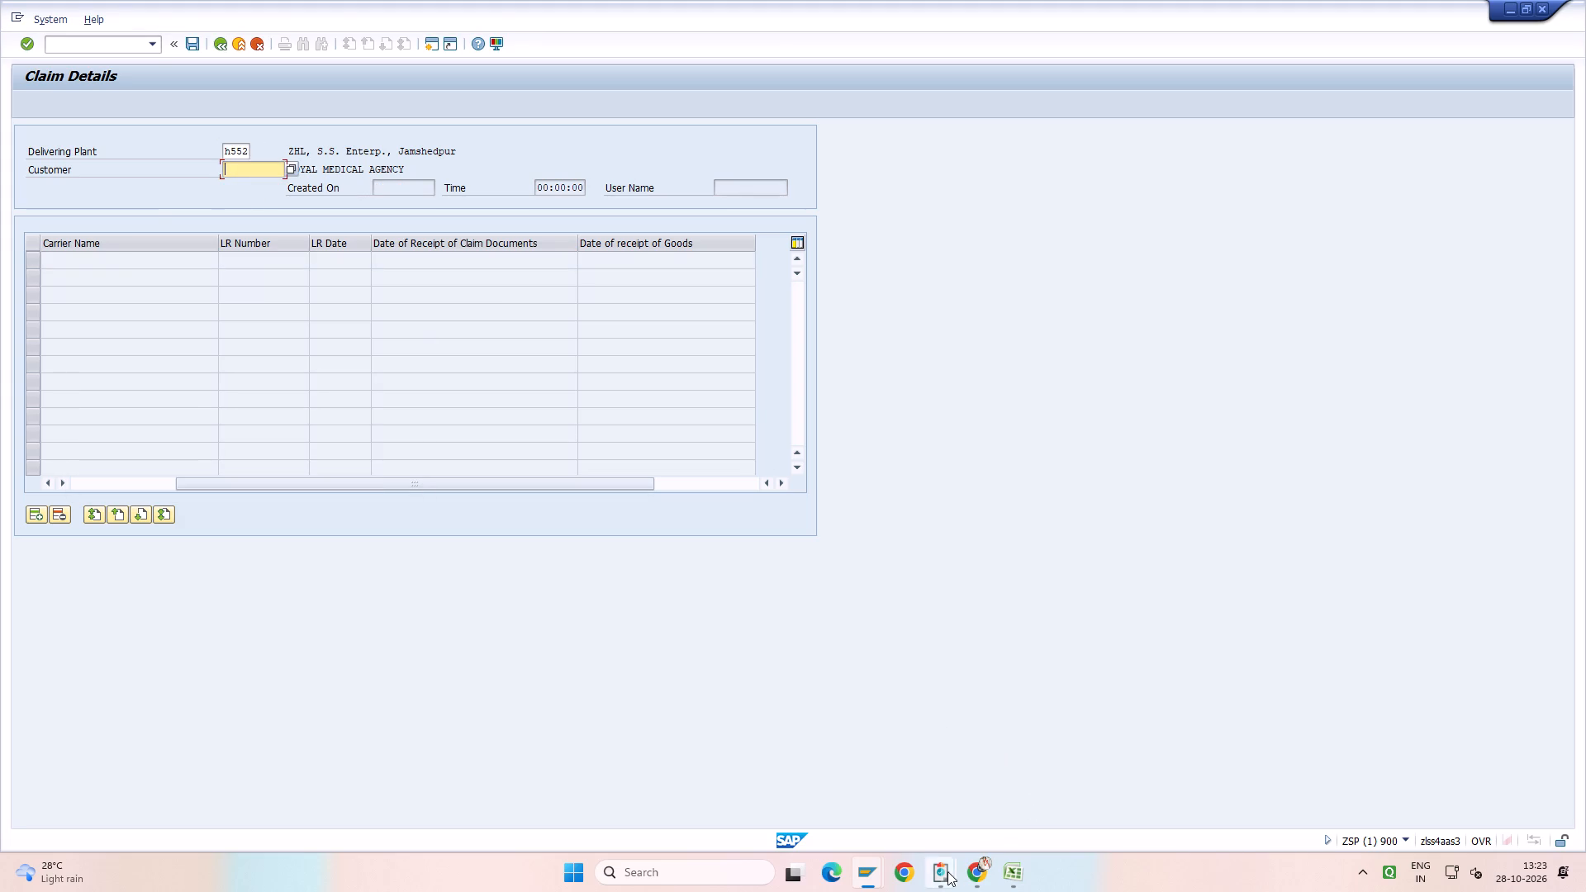
pyautogui.click(947, 871)
pyautogui.click(1004, 813)
pyautogui.write('RELIACE')
pyautogui.press('BackSpace')
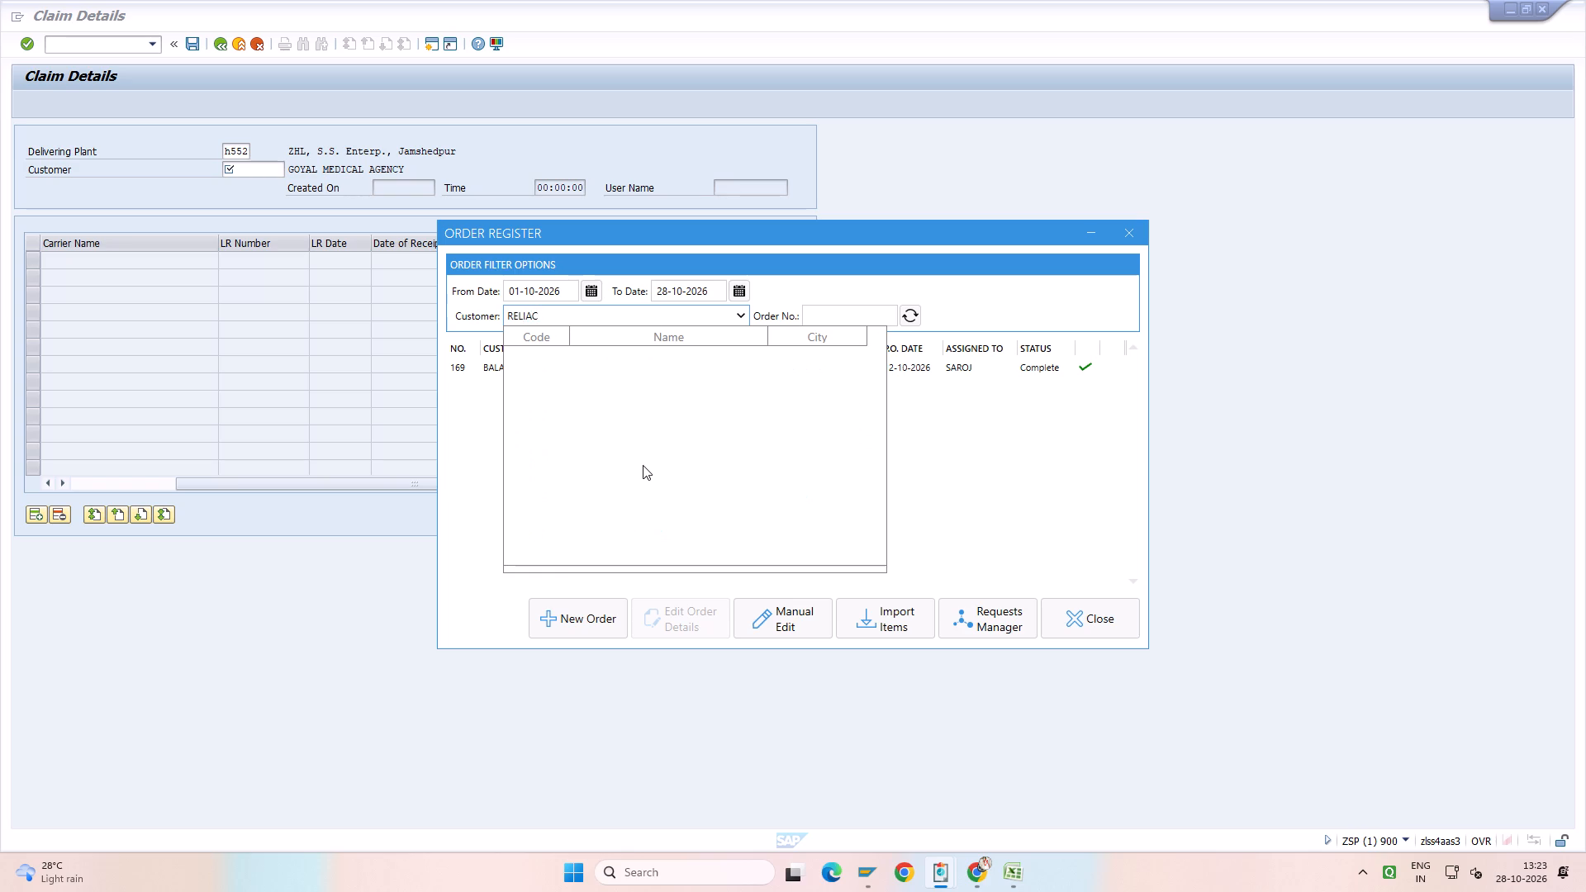
pyautogui.press('BackSpace')
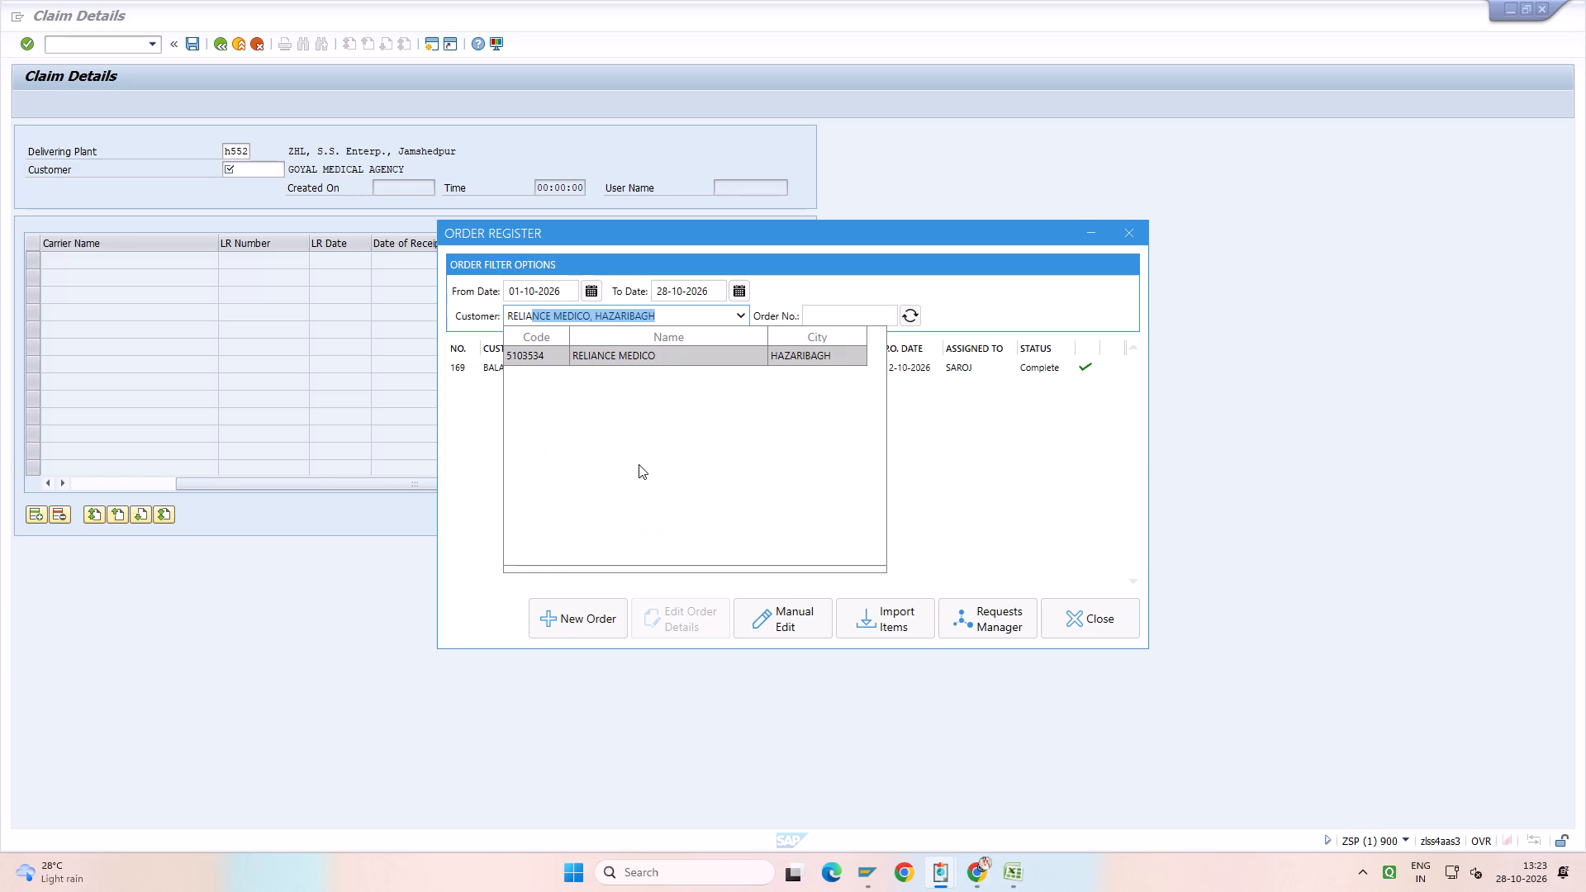
pyautogui.click(247, 177)
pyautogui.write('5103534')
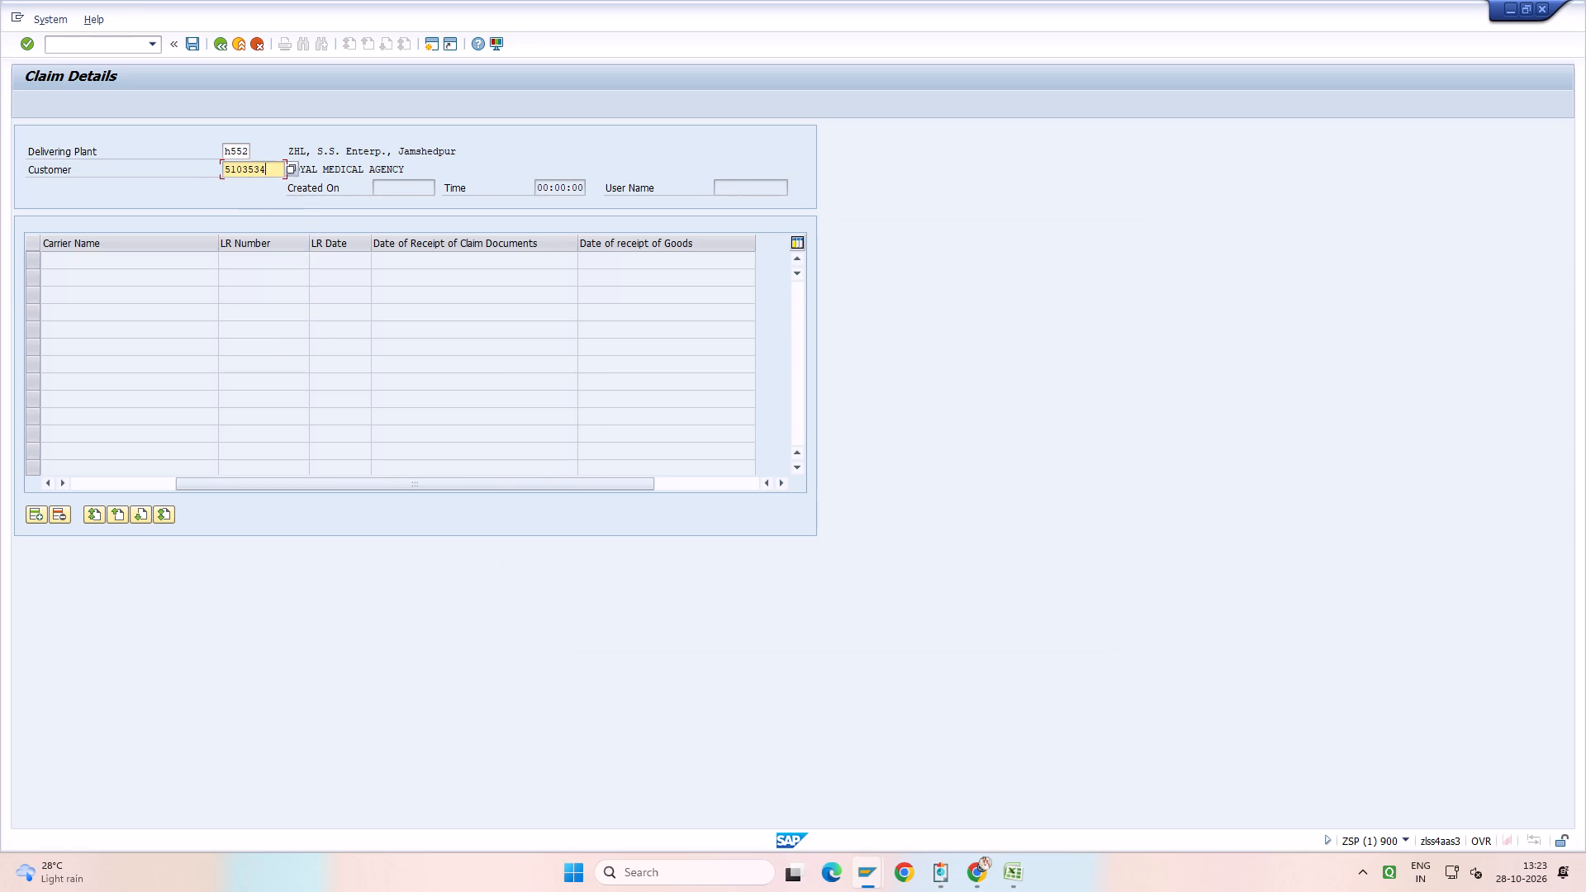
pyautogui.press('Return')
pyautogui.moveTo(337, 487); pyautogui.dragTo(97, 326)
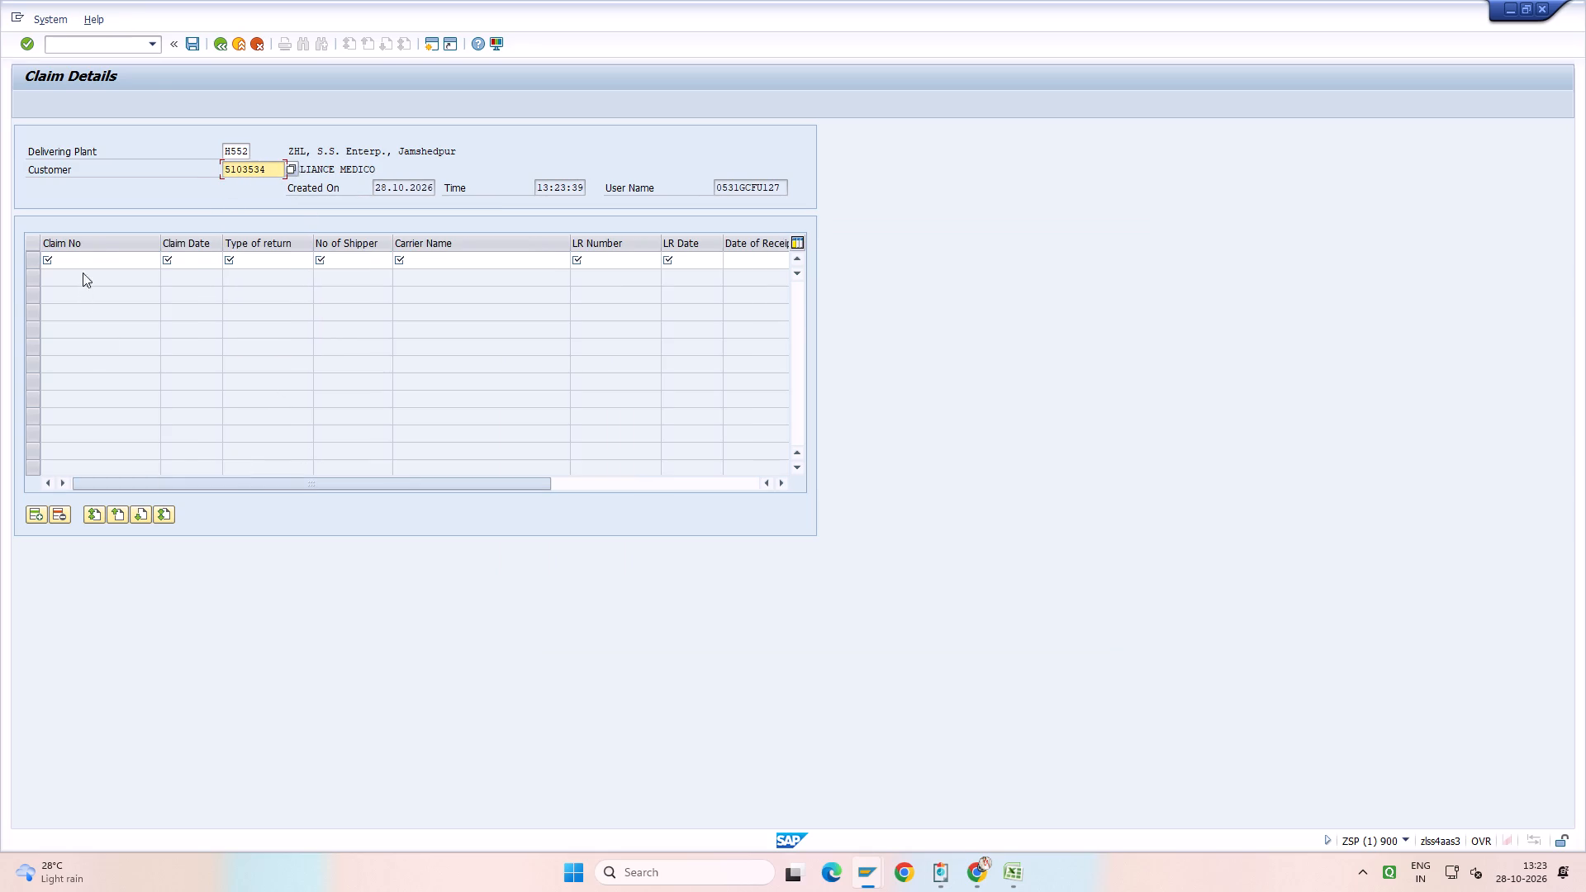
# Begin the claim number entry in the first row of RELIANCE MEDICO's claim table.
pyautogui.click(83, 259)
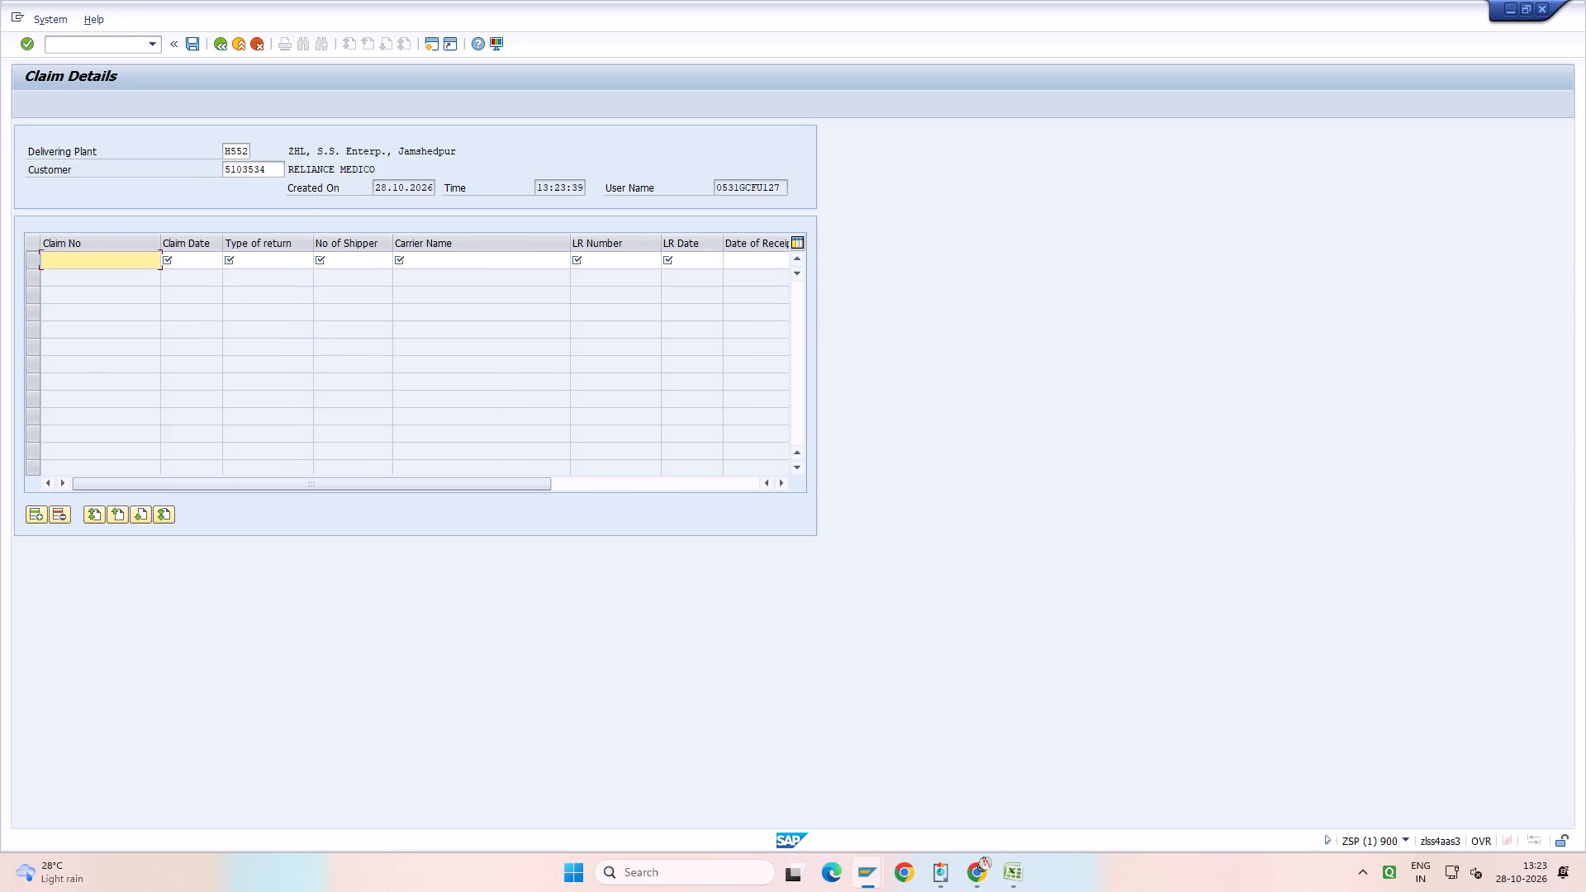
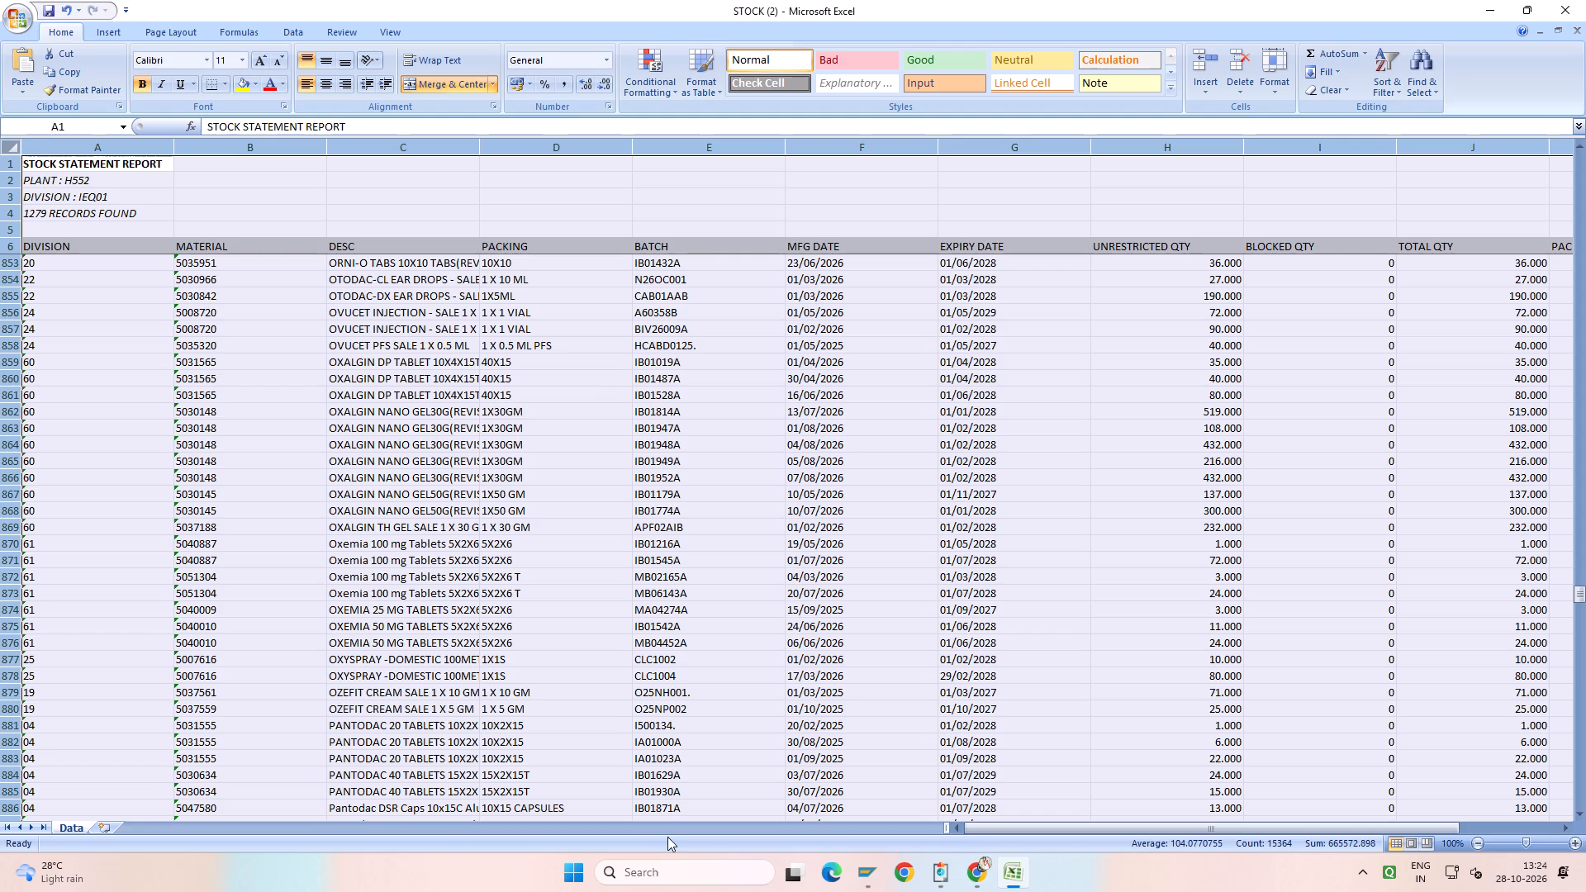
# Switch to Excel and save the STOCK (2) workbook containing the stock statement report for plant H552.
pyautogui.hotkey('ctrl', 's')
pyautogui.hotkey('ctrl', 's')
pyautogui.hotkey('ctrl', 's')
pyautogui.hotkey('ctrl', 's')
pyautogui.hotkey('ctrl', 's')
pyautogui.hotkey('ctrl', 's')
pyautogui.hotkey('ctrl', 's')
pyautogui.hotkey('ctrl', 's')
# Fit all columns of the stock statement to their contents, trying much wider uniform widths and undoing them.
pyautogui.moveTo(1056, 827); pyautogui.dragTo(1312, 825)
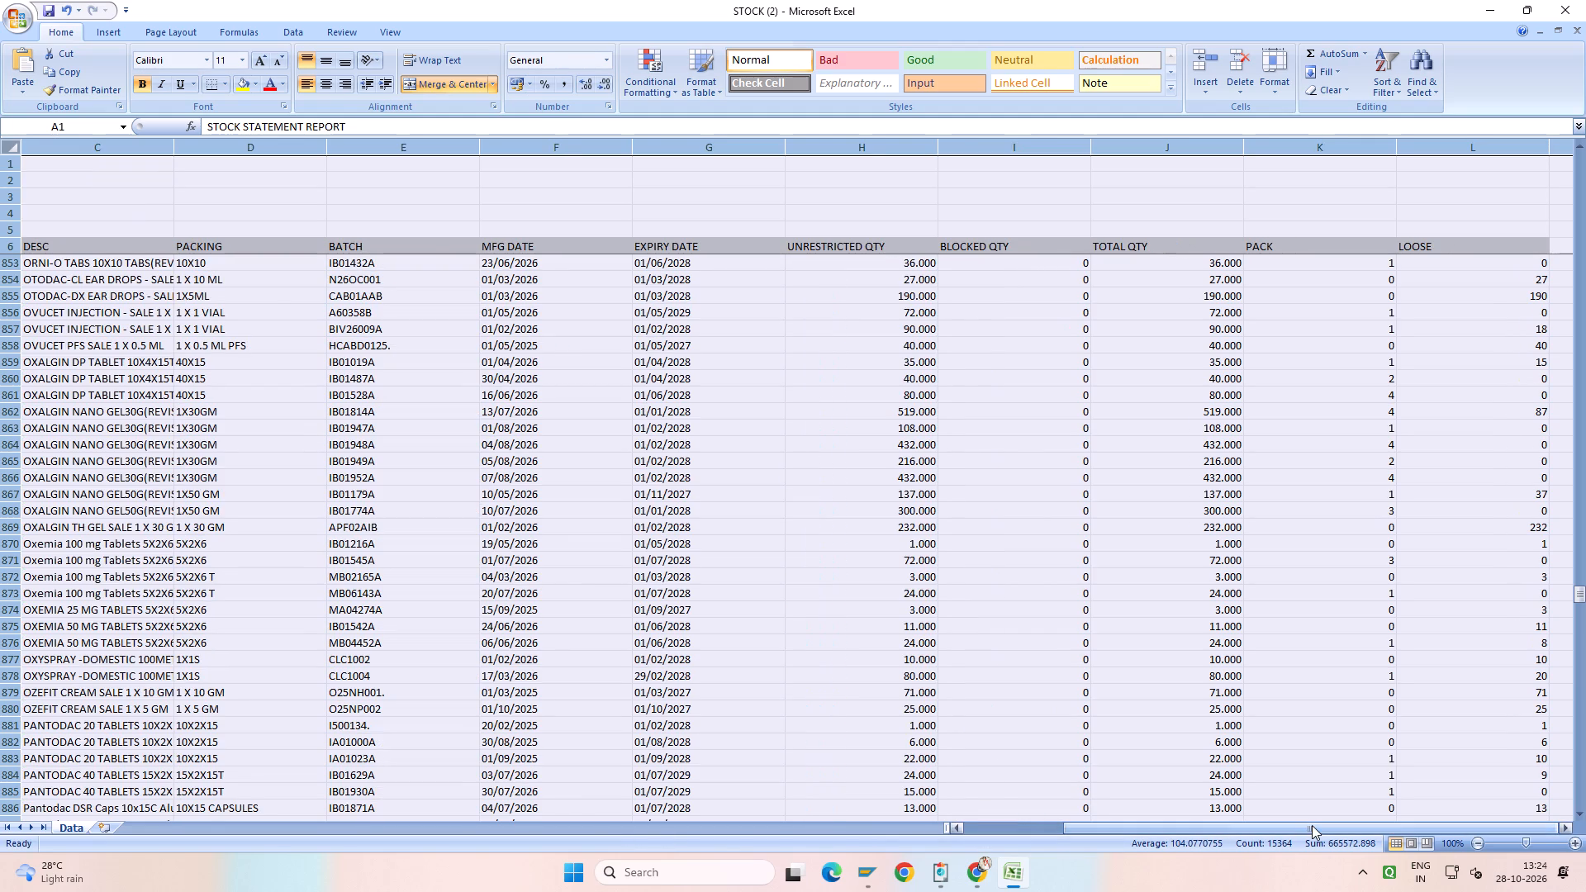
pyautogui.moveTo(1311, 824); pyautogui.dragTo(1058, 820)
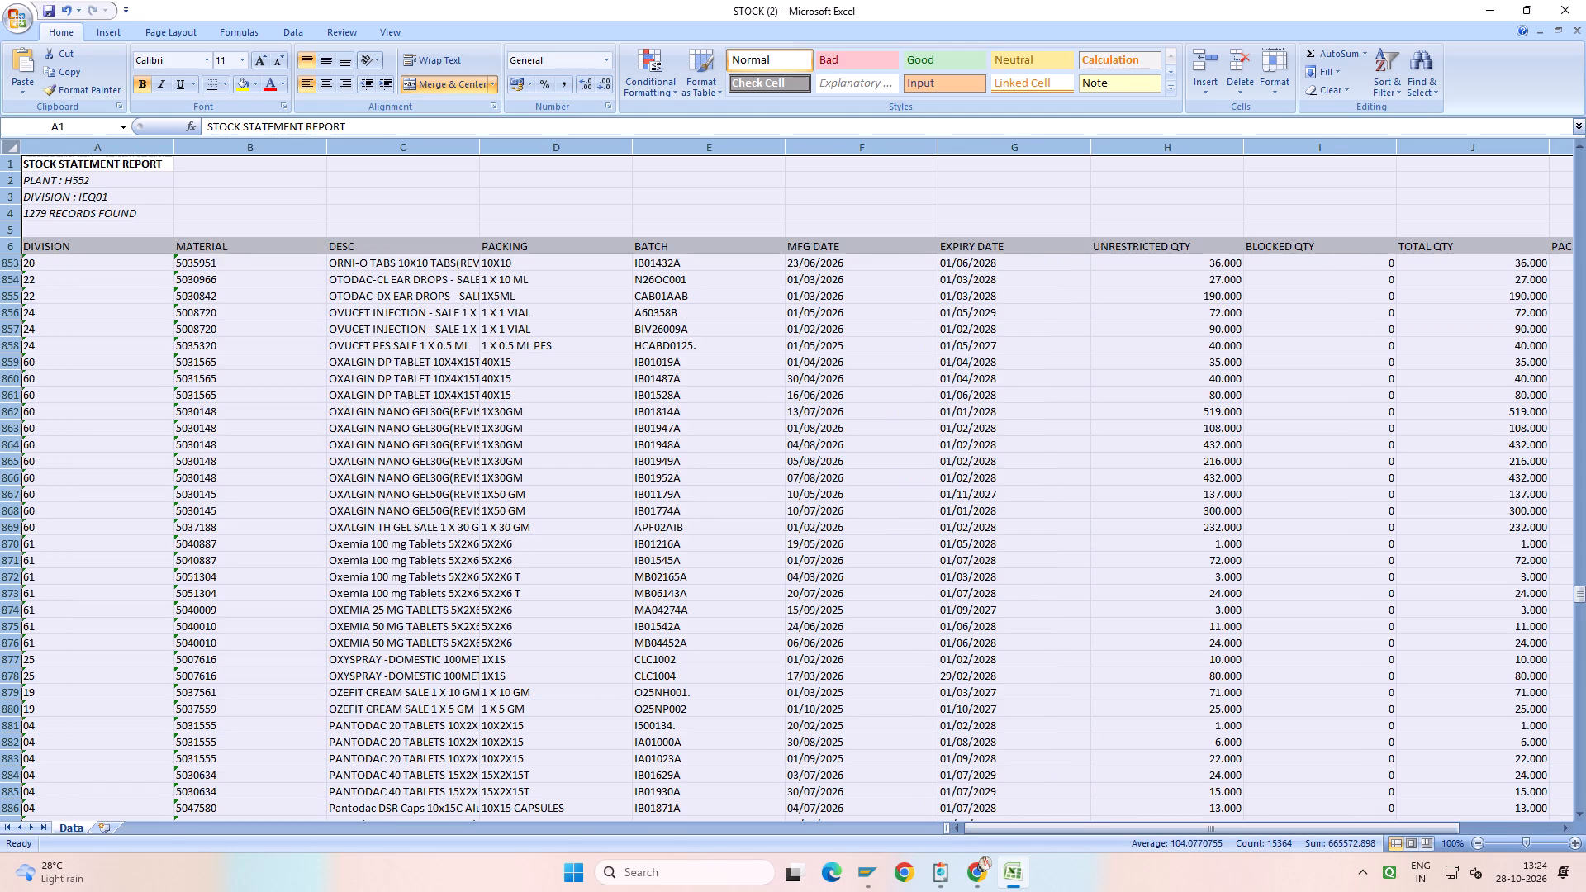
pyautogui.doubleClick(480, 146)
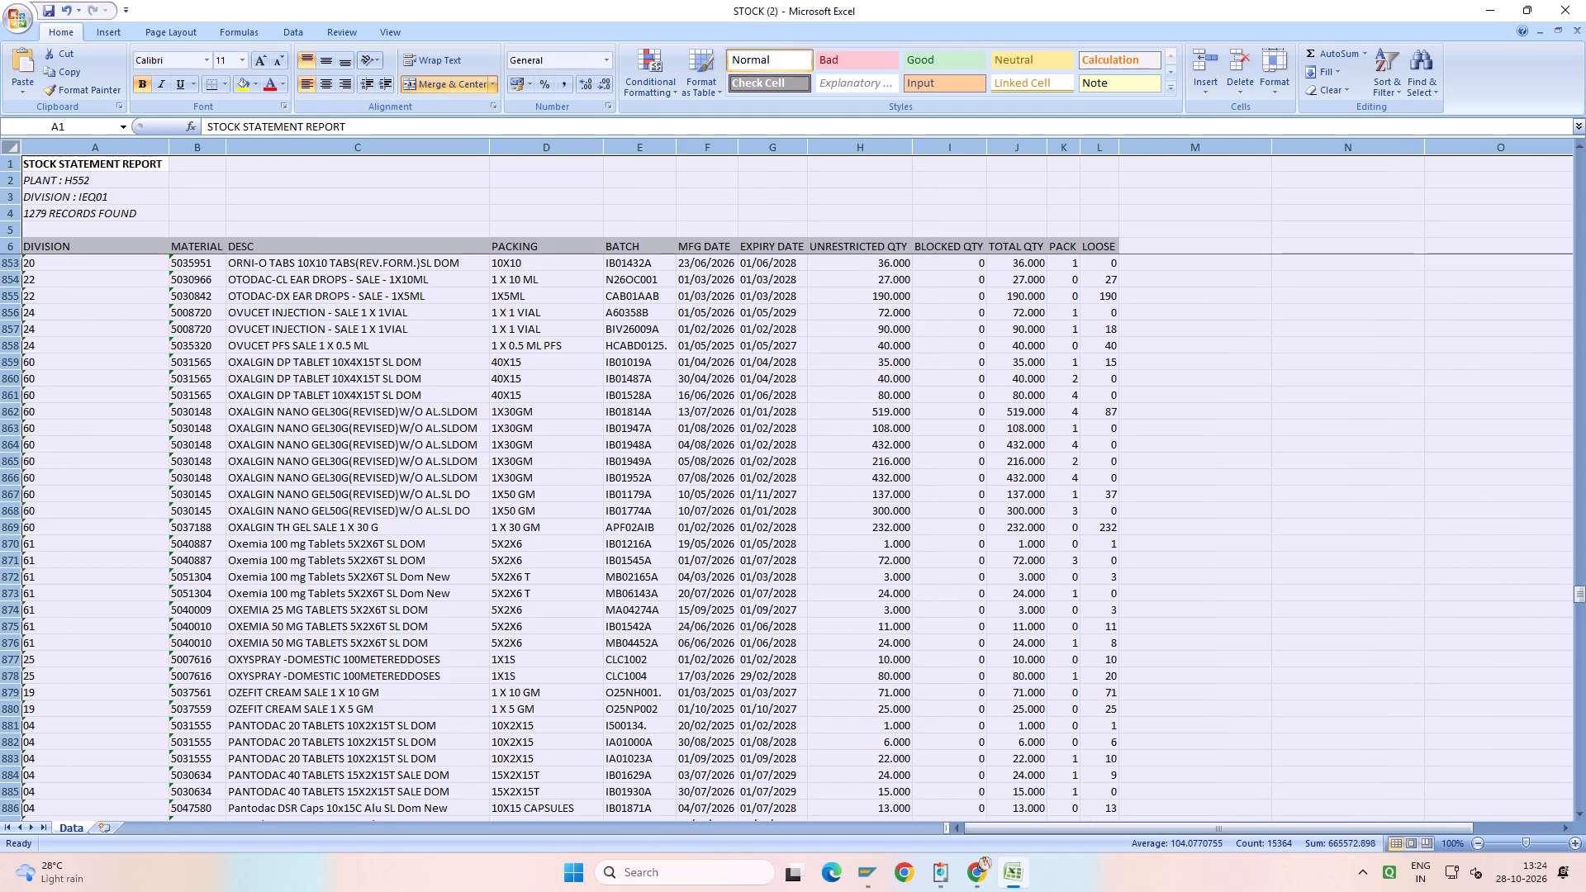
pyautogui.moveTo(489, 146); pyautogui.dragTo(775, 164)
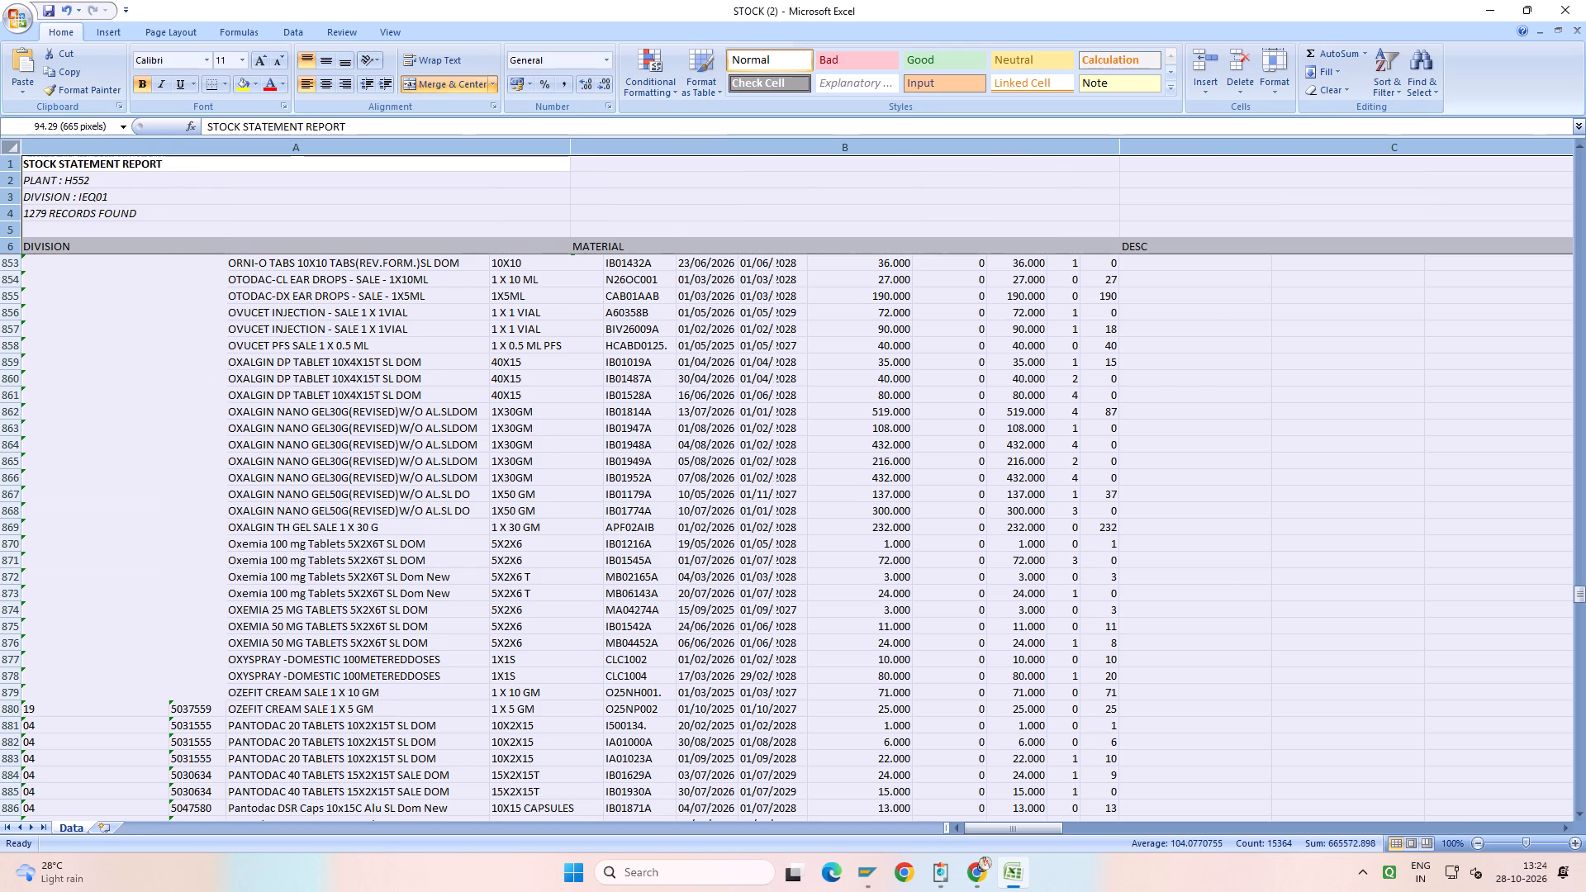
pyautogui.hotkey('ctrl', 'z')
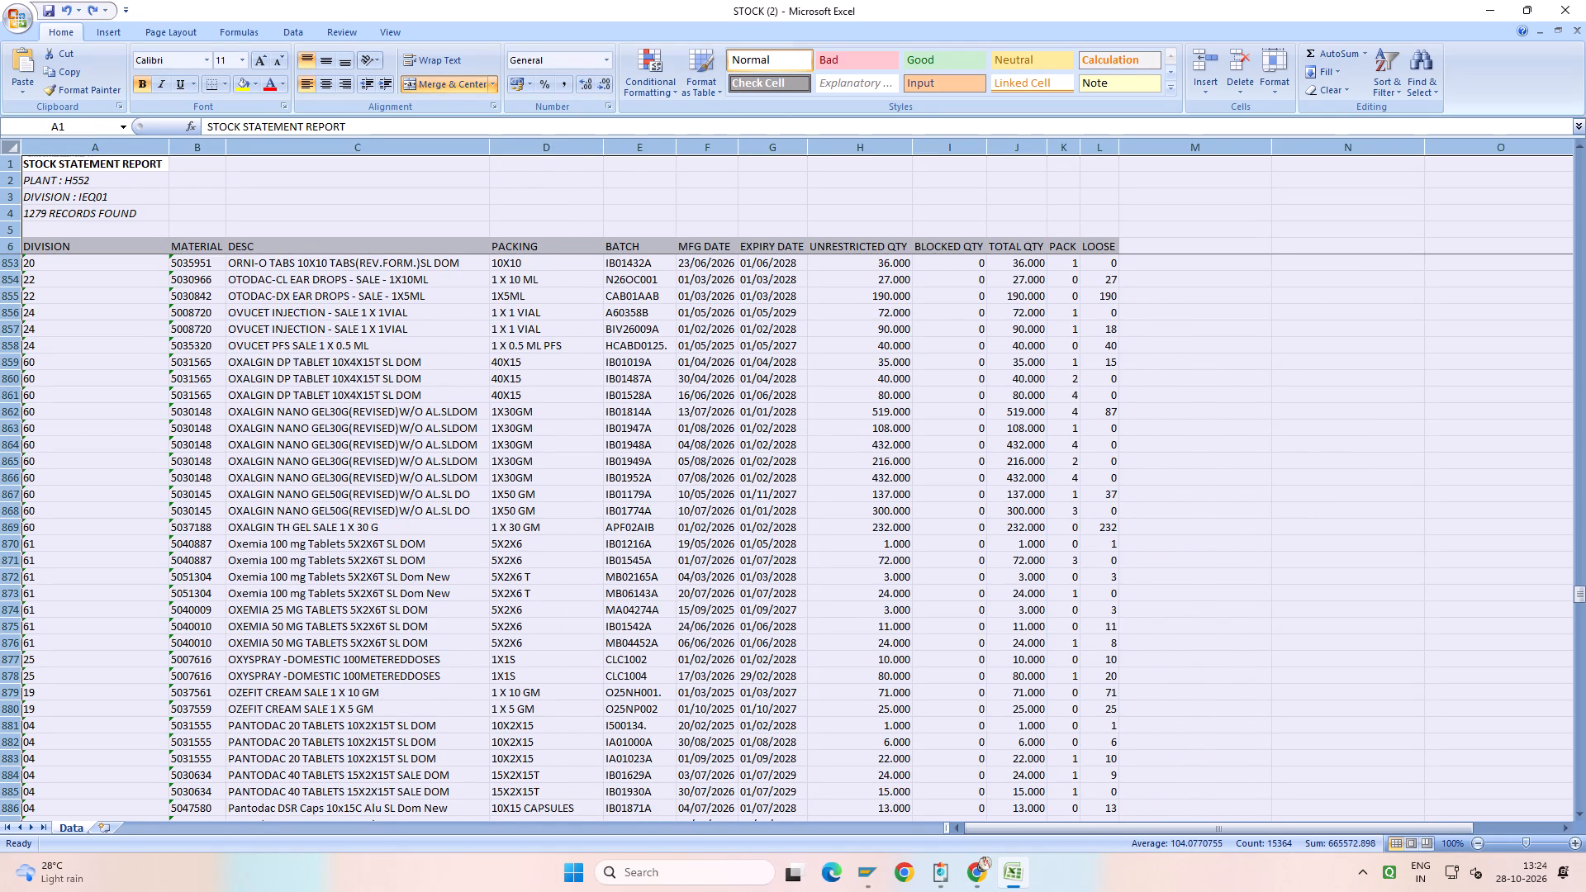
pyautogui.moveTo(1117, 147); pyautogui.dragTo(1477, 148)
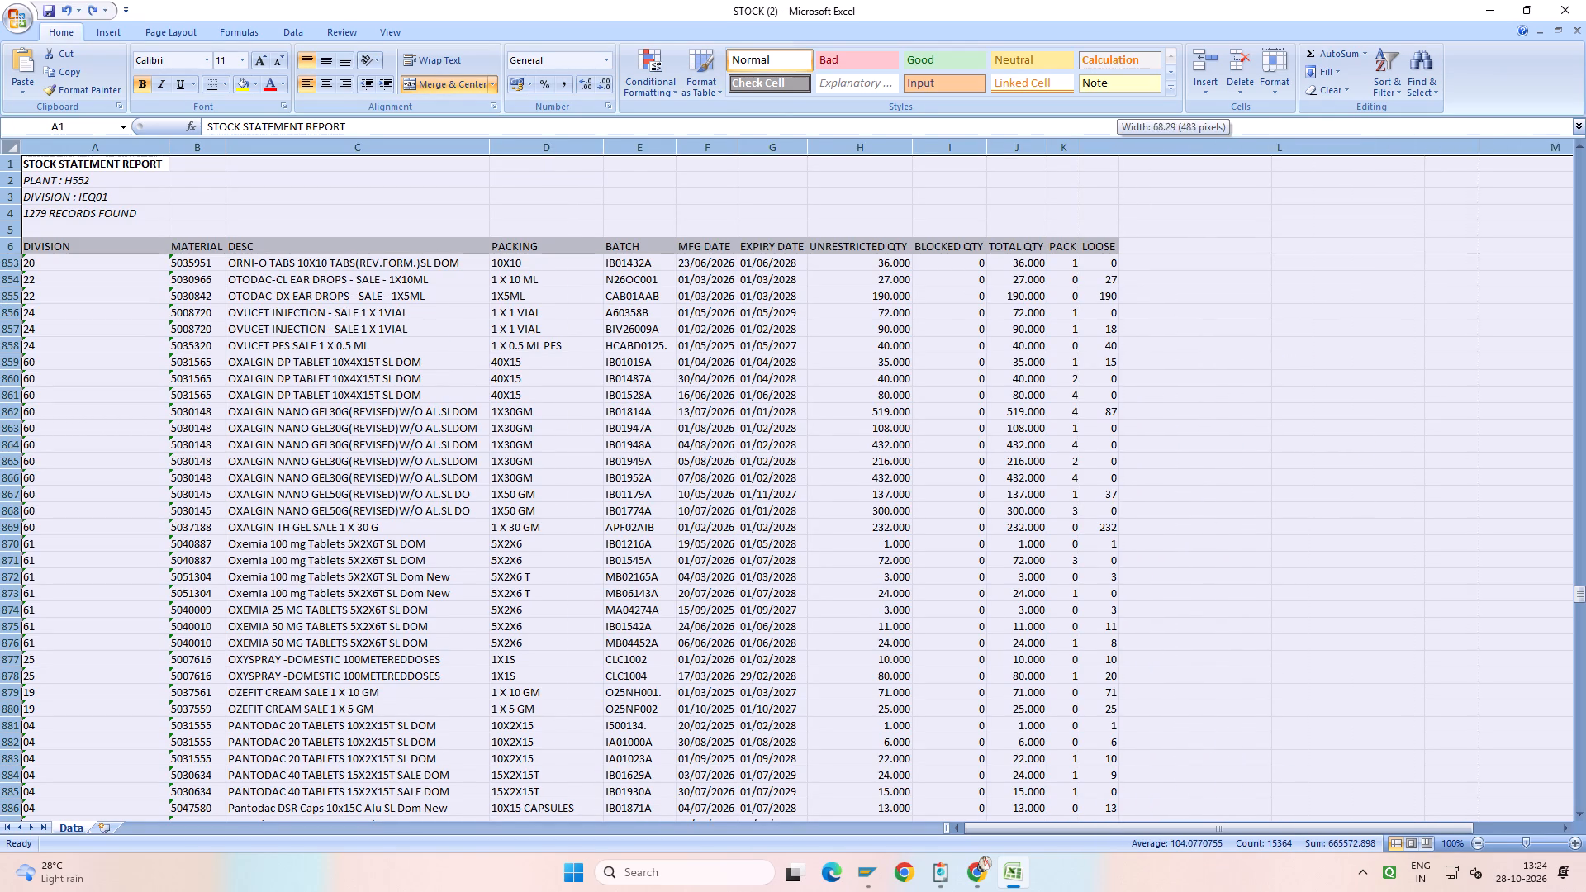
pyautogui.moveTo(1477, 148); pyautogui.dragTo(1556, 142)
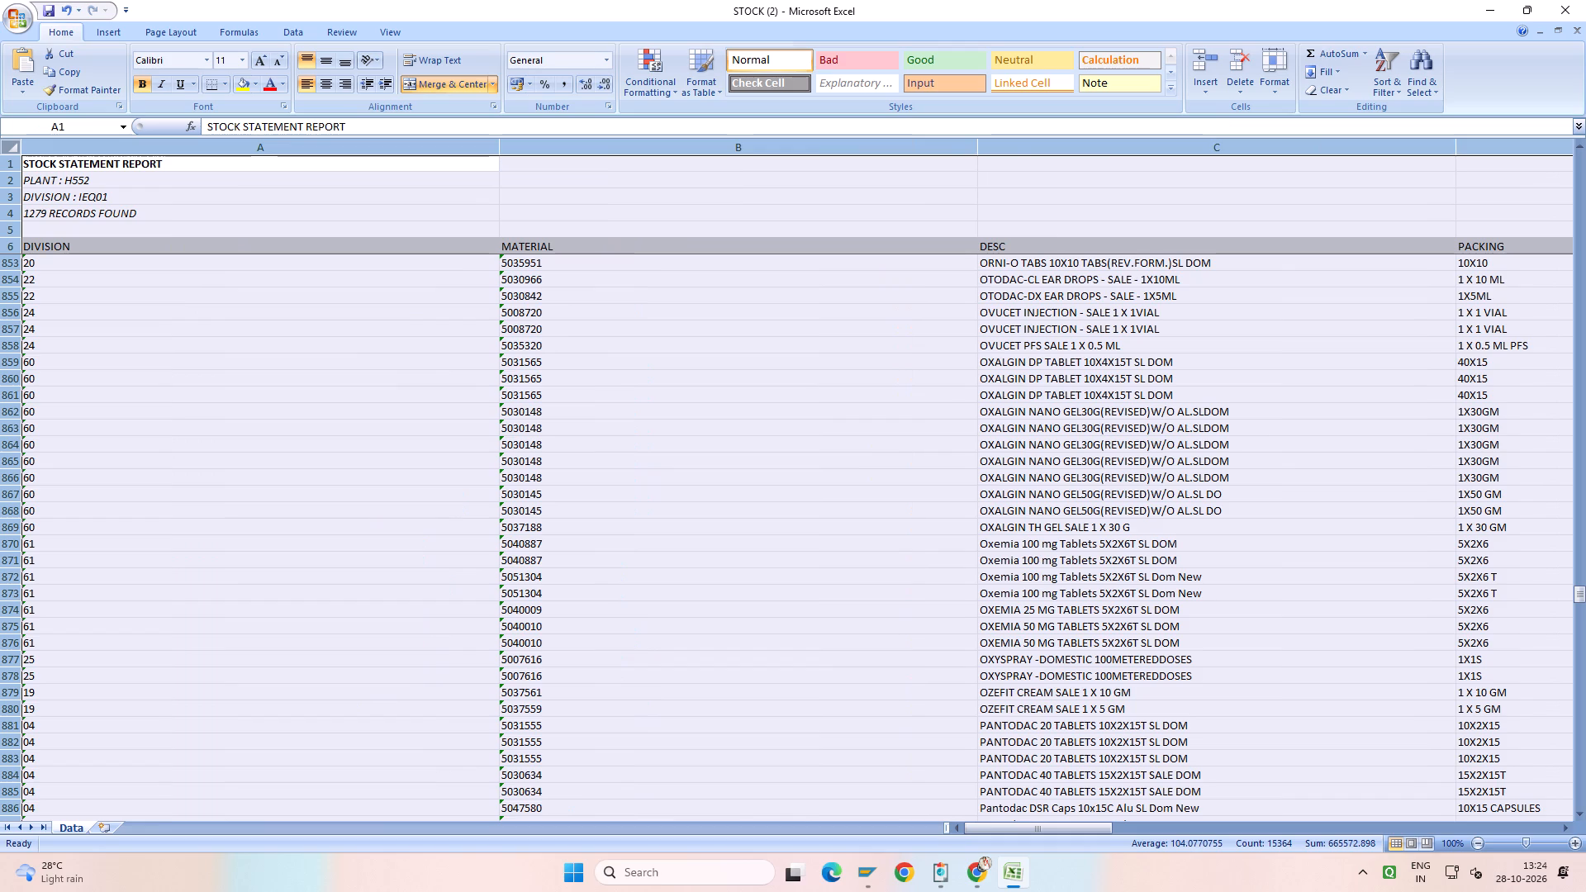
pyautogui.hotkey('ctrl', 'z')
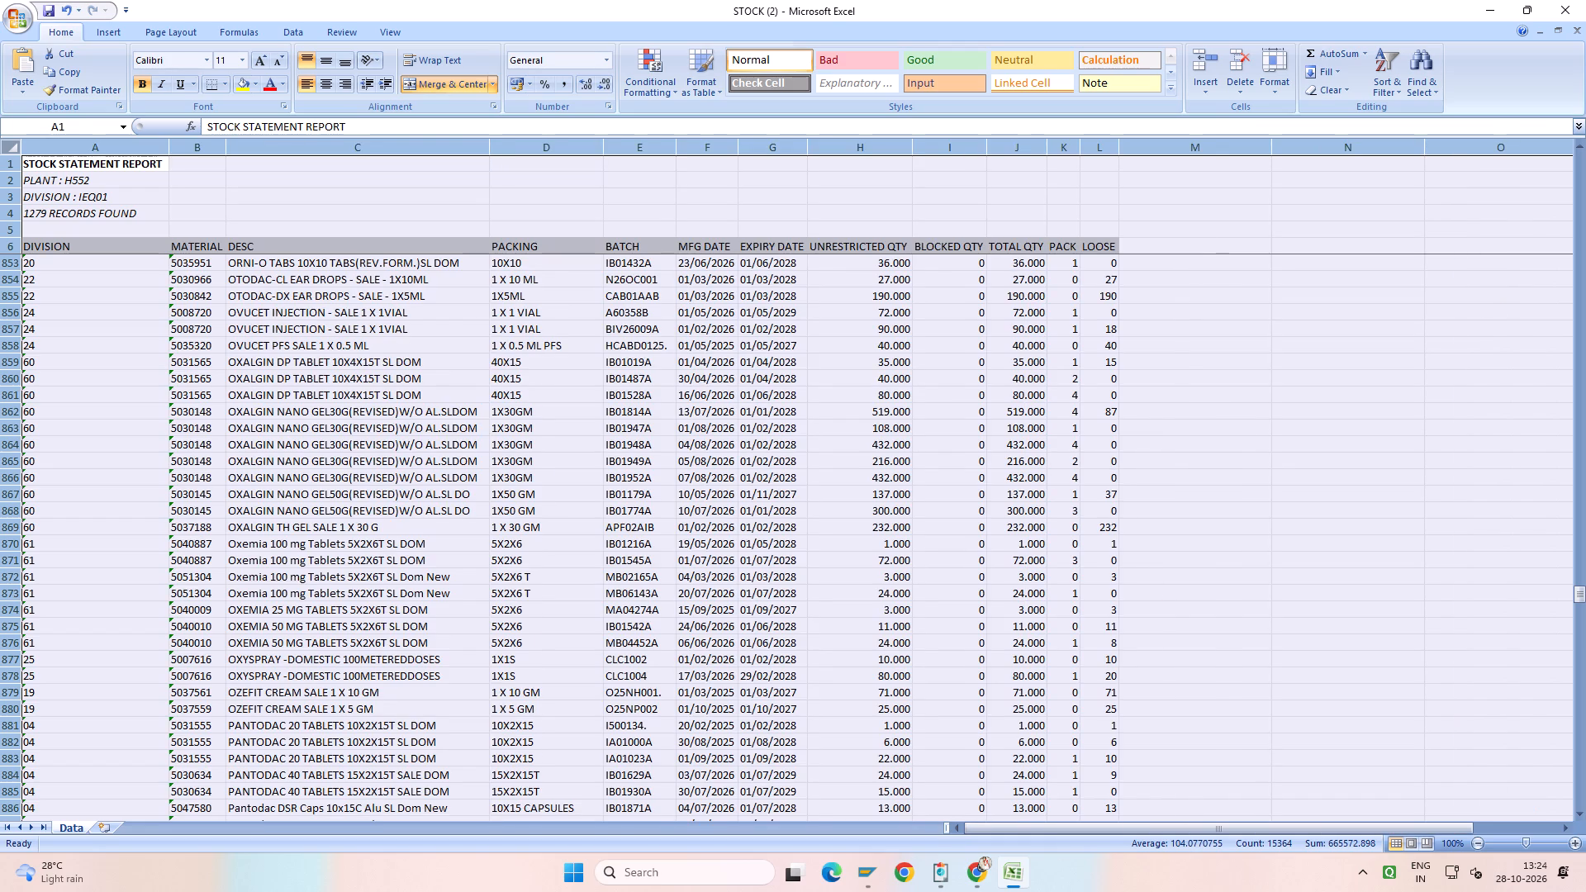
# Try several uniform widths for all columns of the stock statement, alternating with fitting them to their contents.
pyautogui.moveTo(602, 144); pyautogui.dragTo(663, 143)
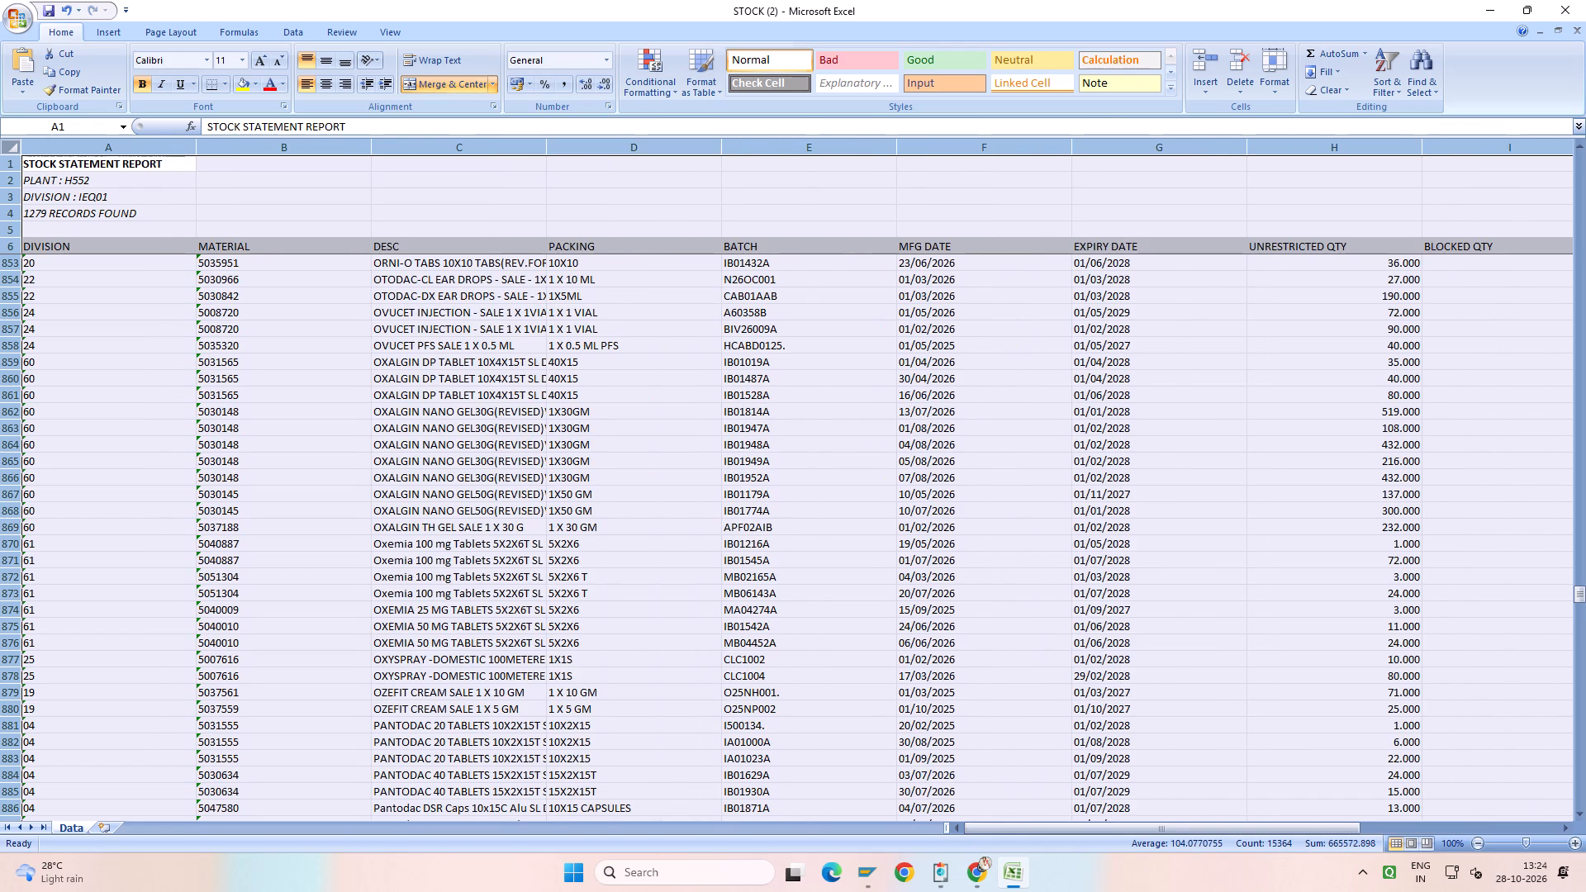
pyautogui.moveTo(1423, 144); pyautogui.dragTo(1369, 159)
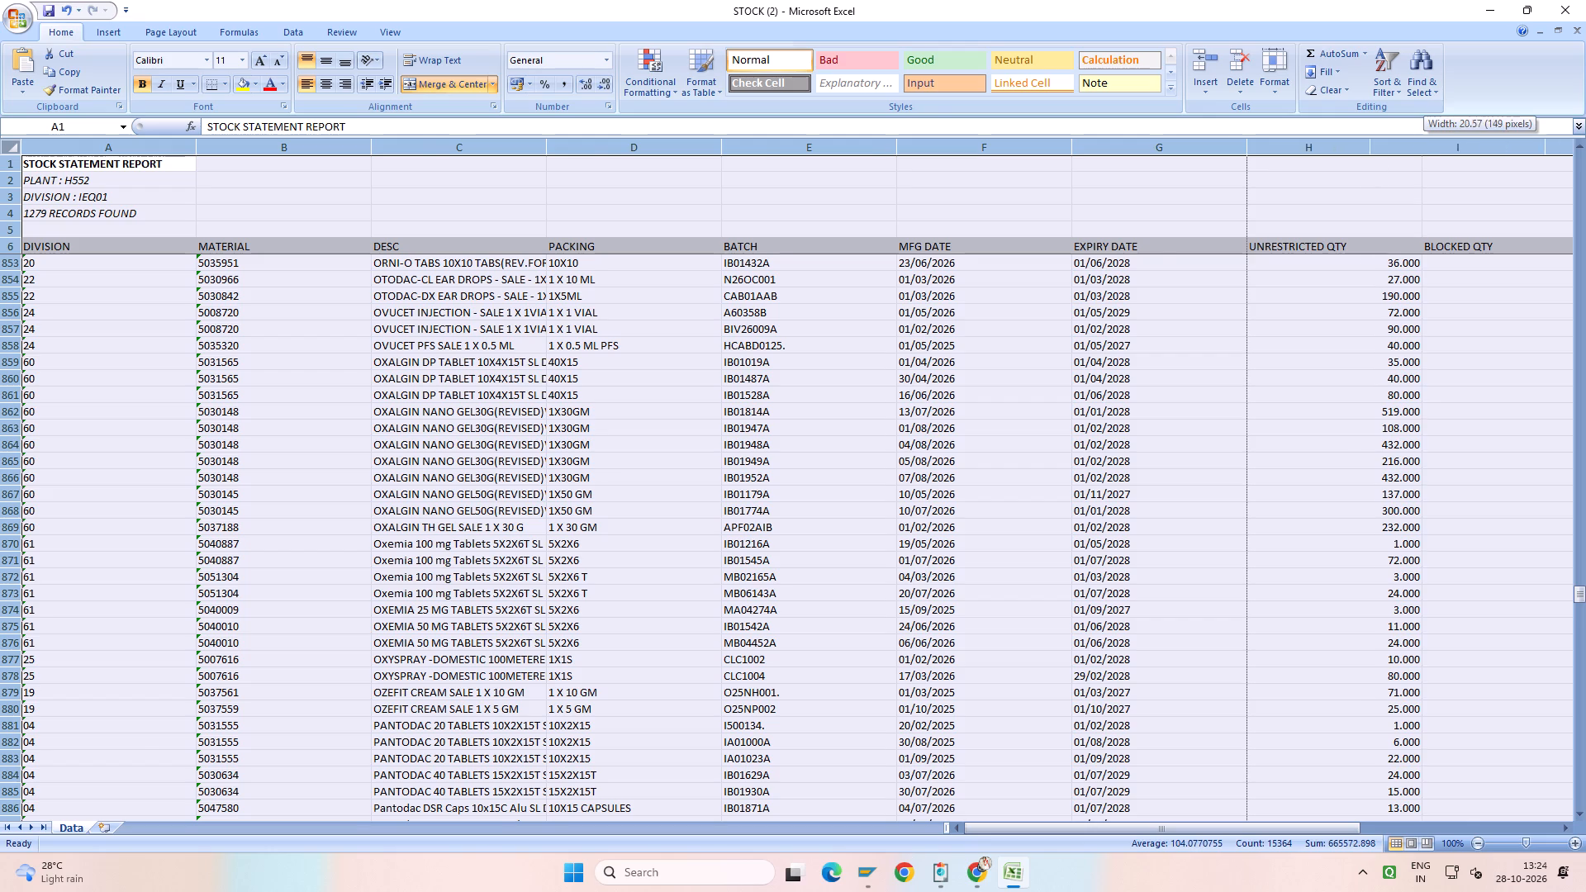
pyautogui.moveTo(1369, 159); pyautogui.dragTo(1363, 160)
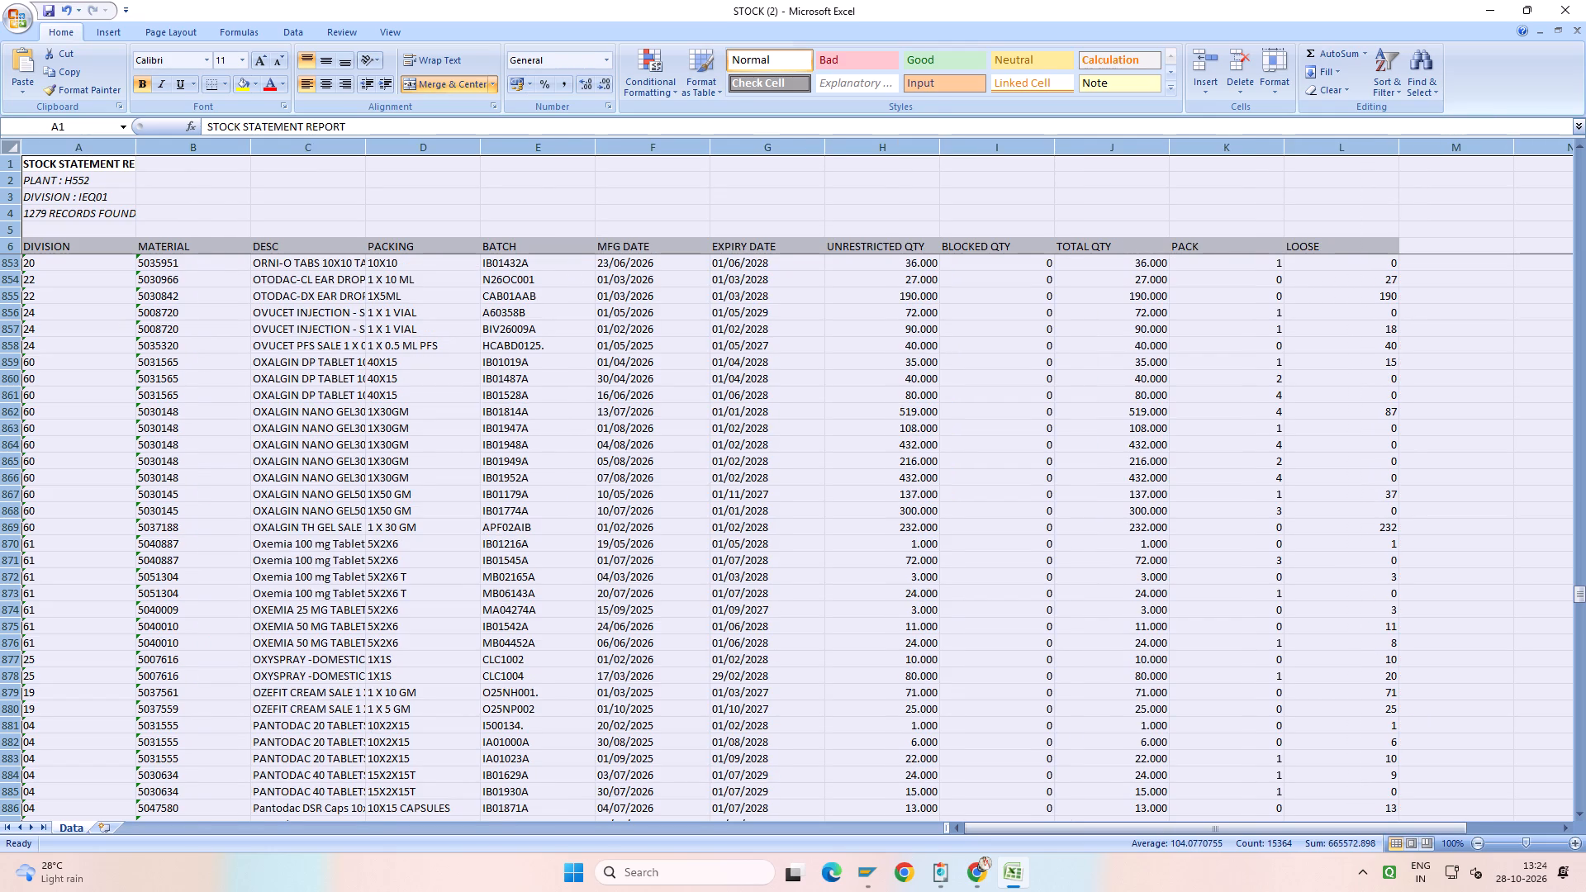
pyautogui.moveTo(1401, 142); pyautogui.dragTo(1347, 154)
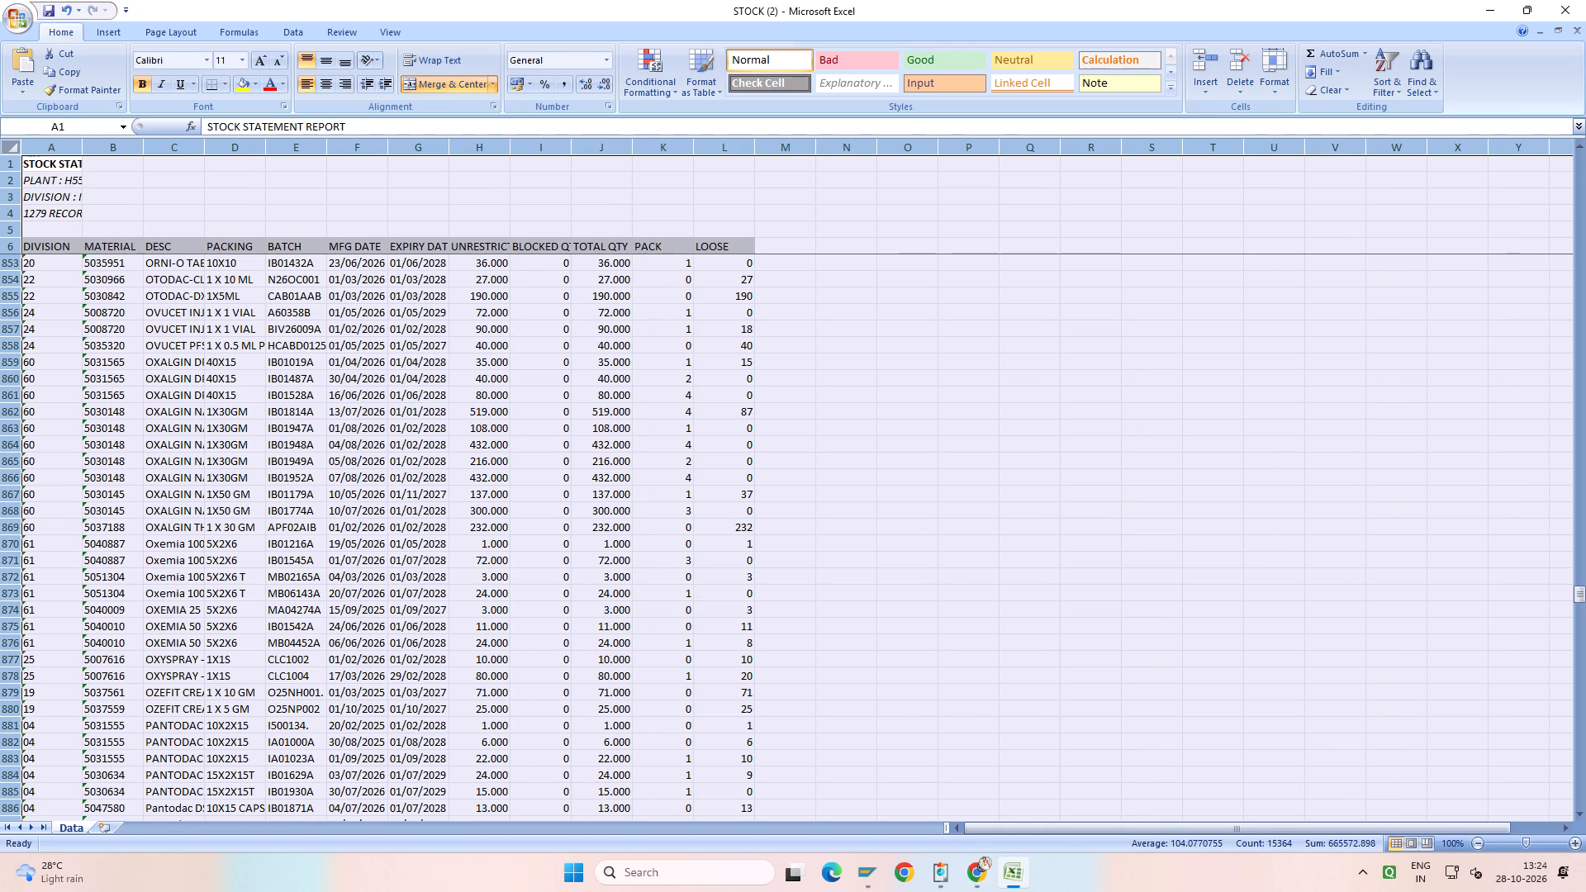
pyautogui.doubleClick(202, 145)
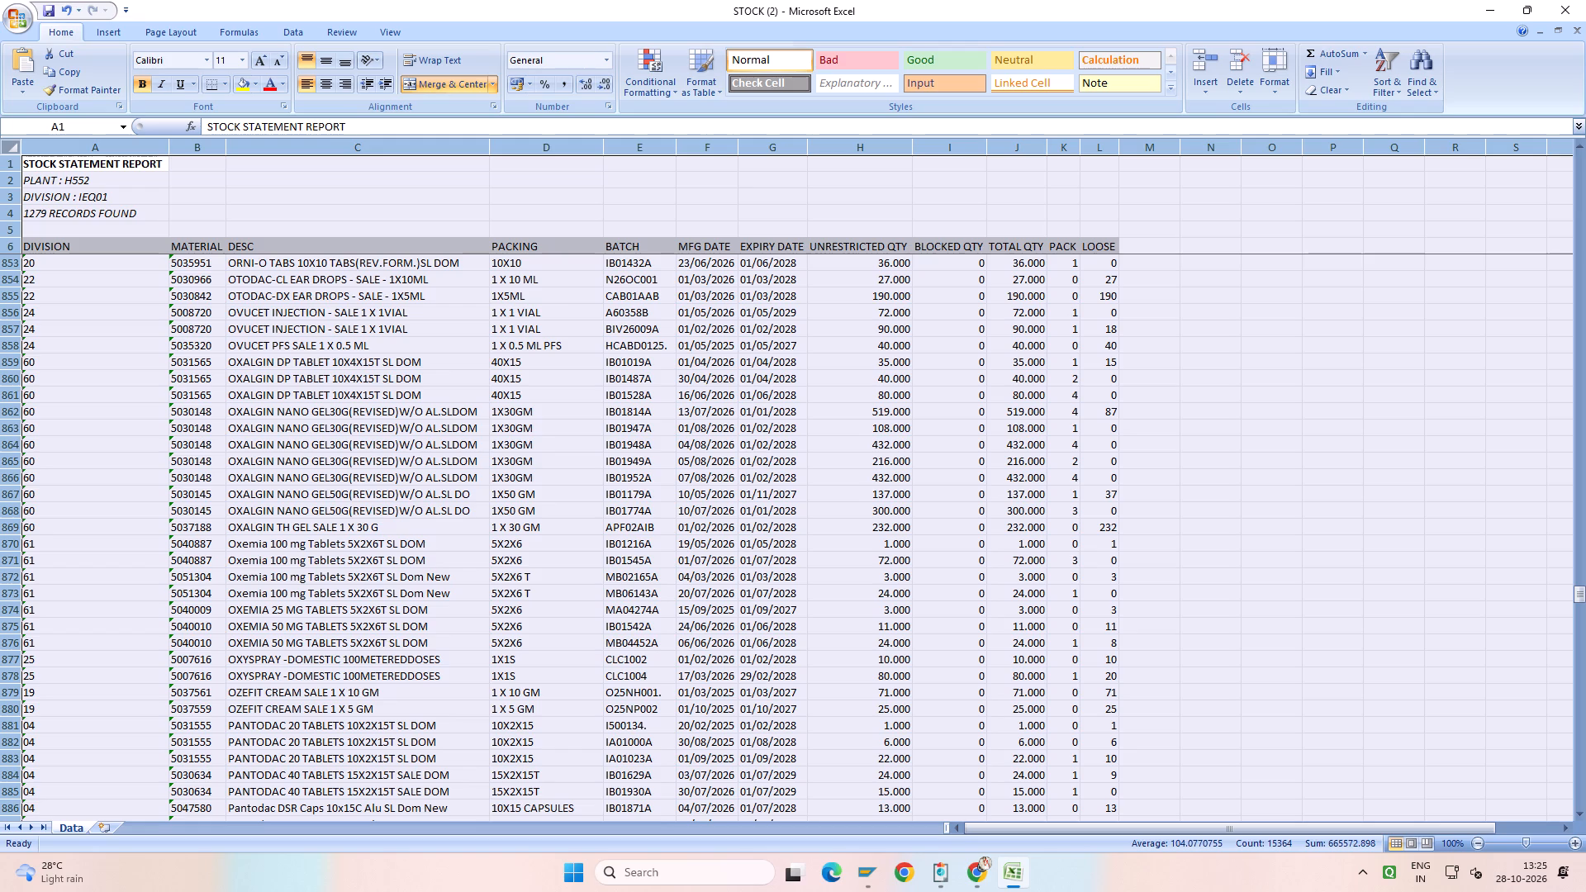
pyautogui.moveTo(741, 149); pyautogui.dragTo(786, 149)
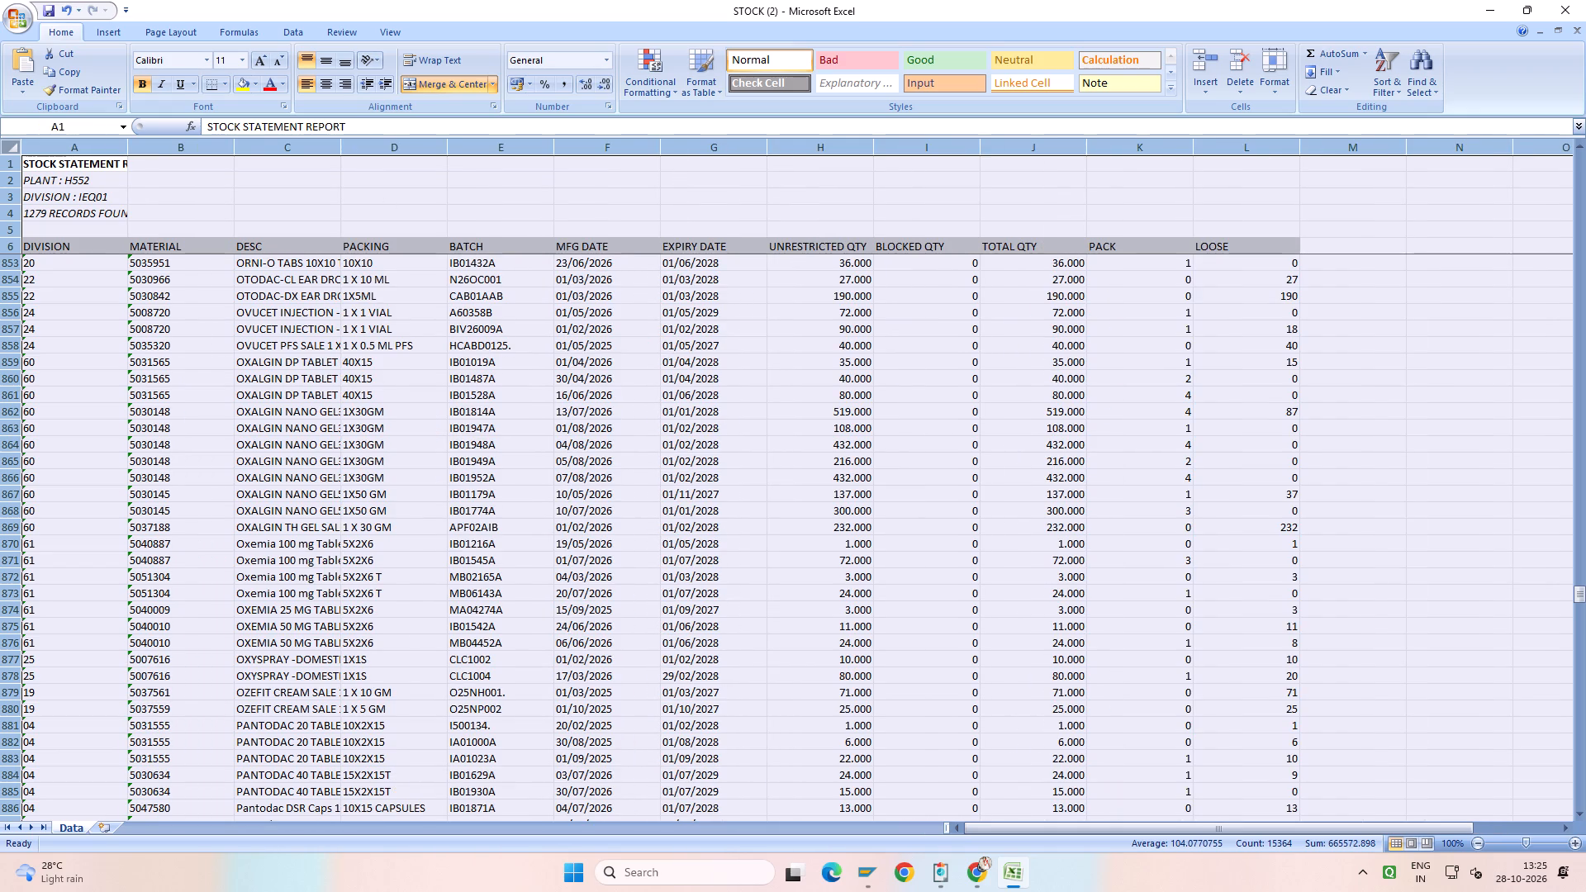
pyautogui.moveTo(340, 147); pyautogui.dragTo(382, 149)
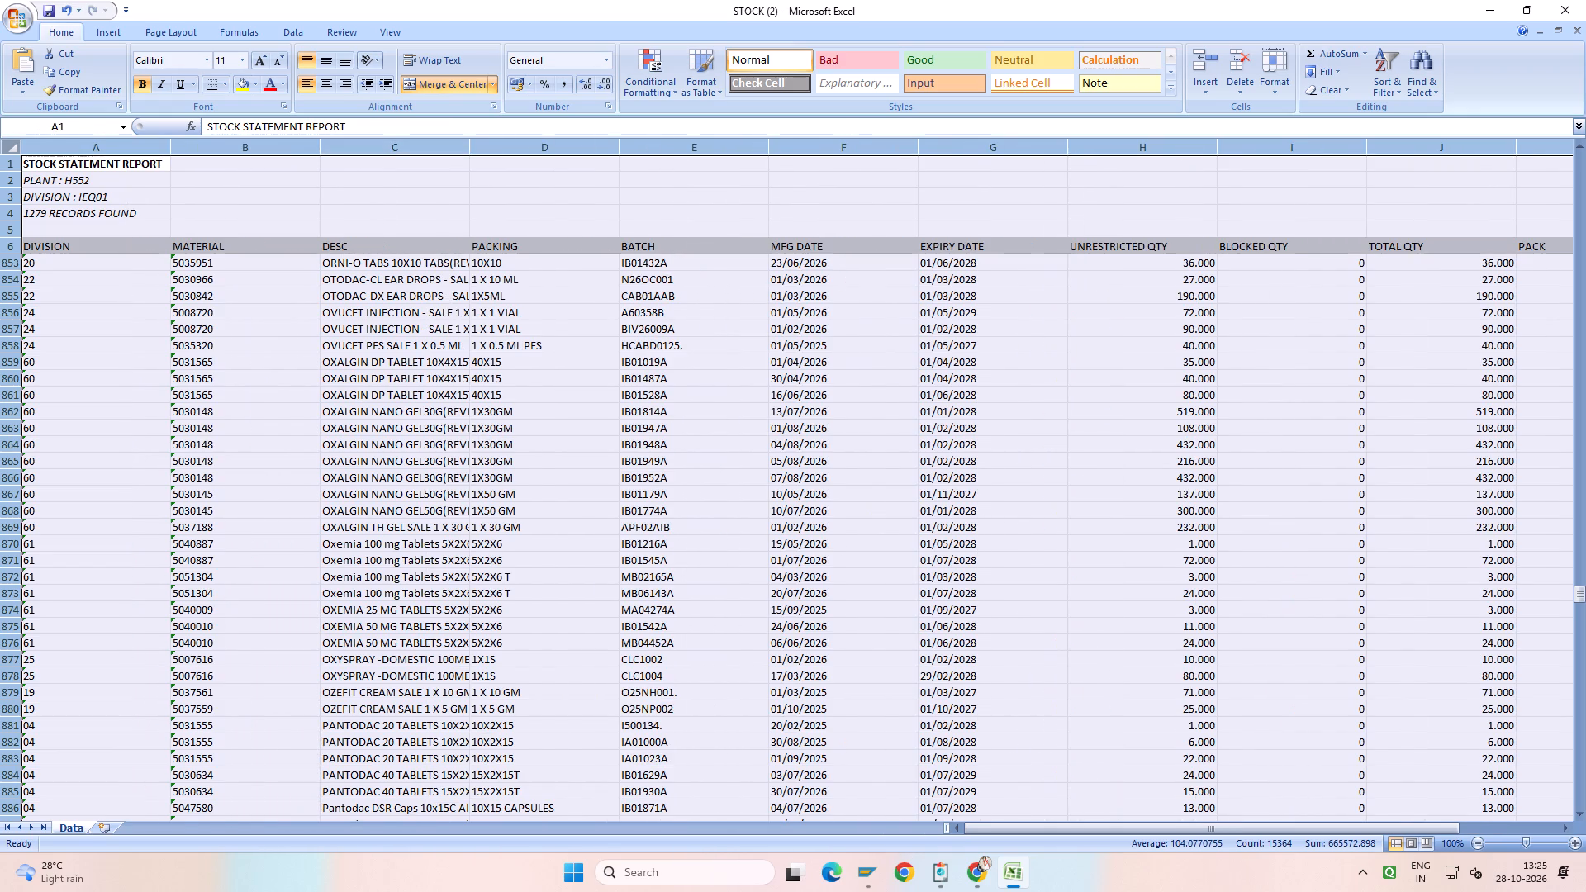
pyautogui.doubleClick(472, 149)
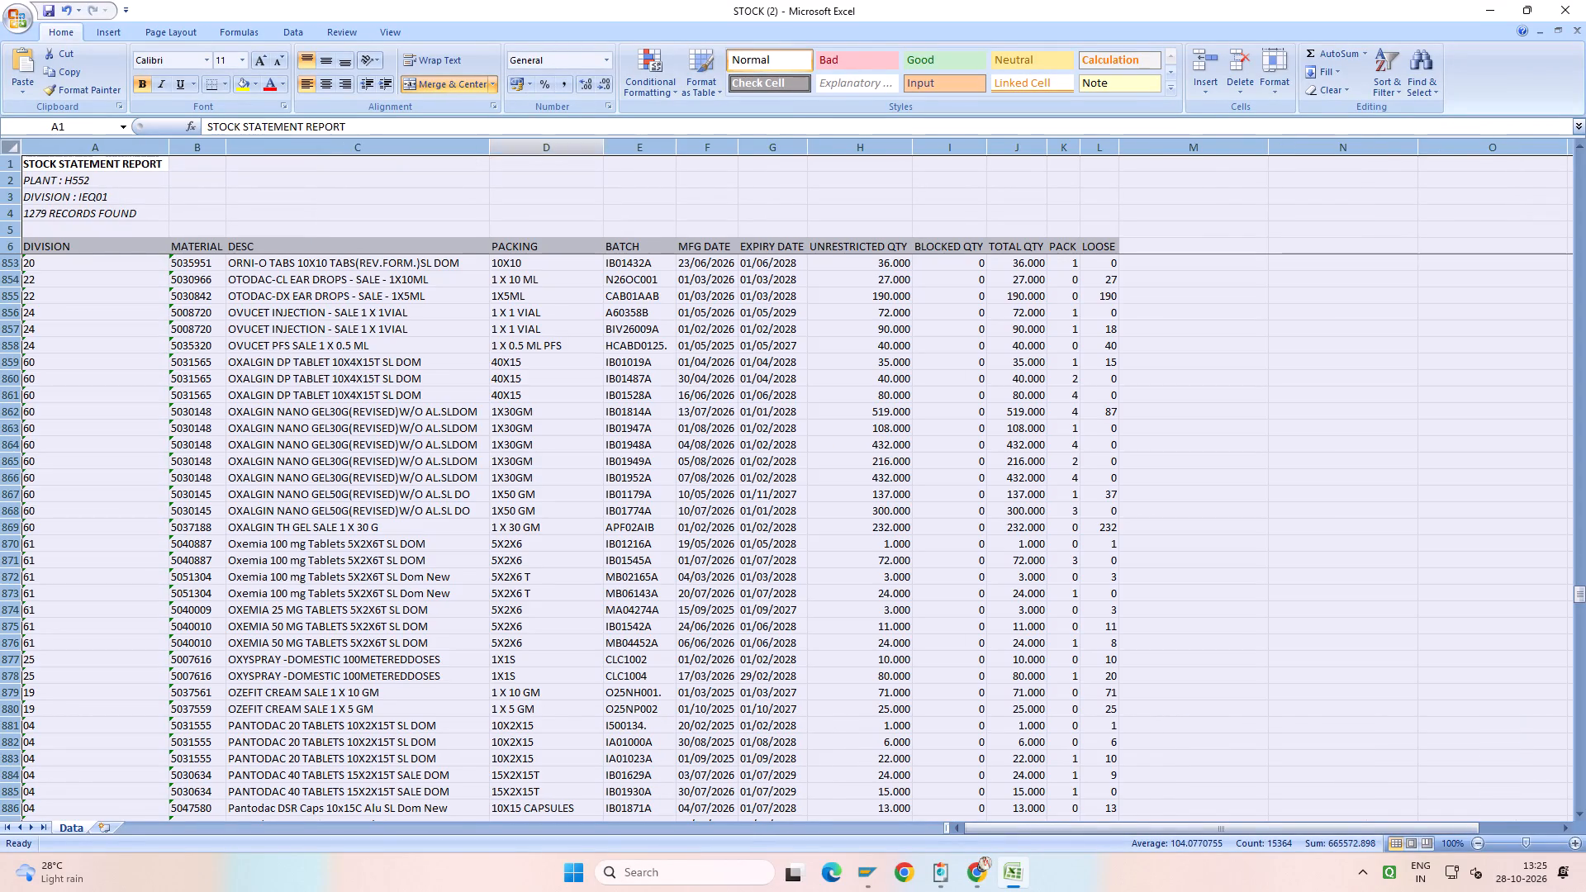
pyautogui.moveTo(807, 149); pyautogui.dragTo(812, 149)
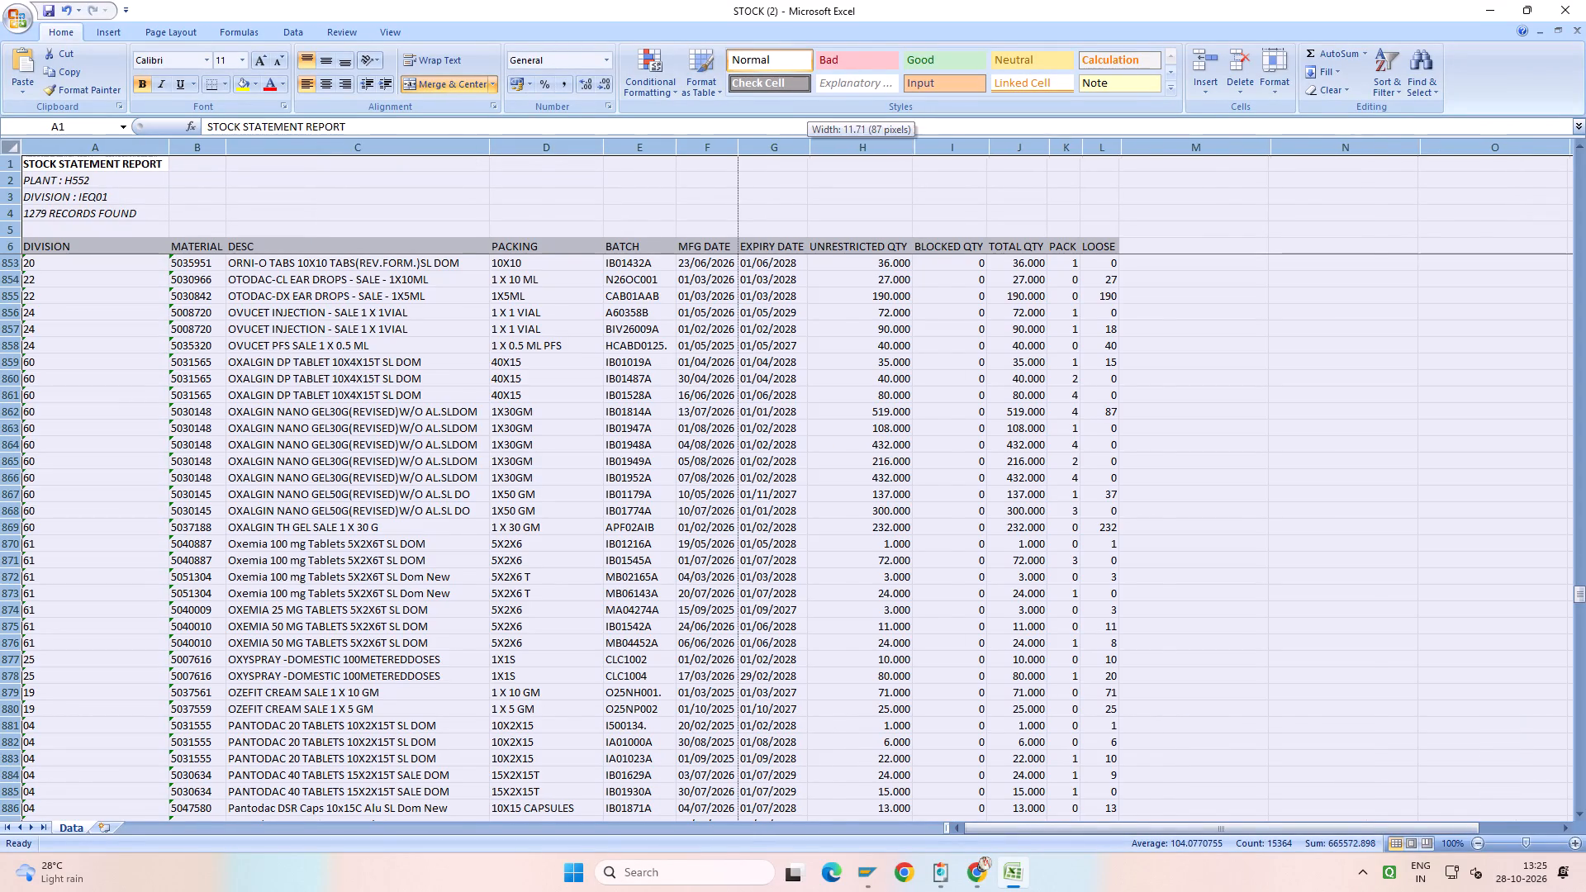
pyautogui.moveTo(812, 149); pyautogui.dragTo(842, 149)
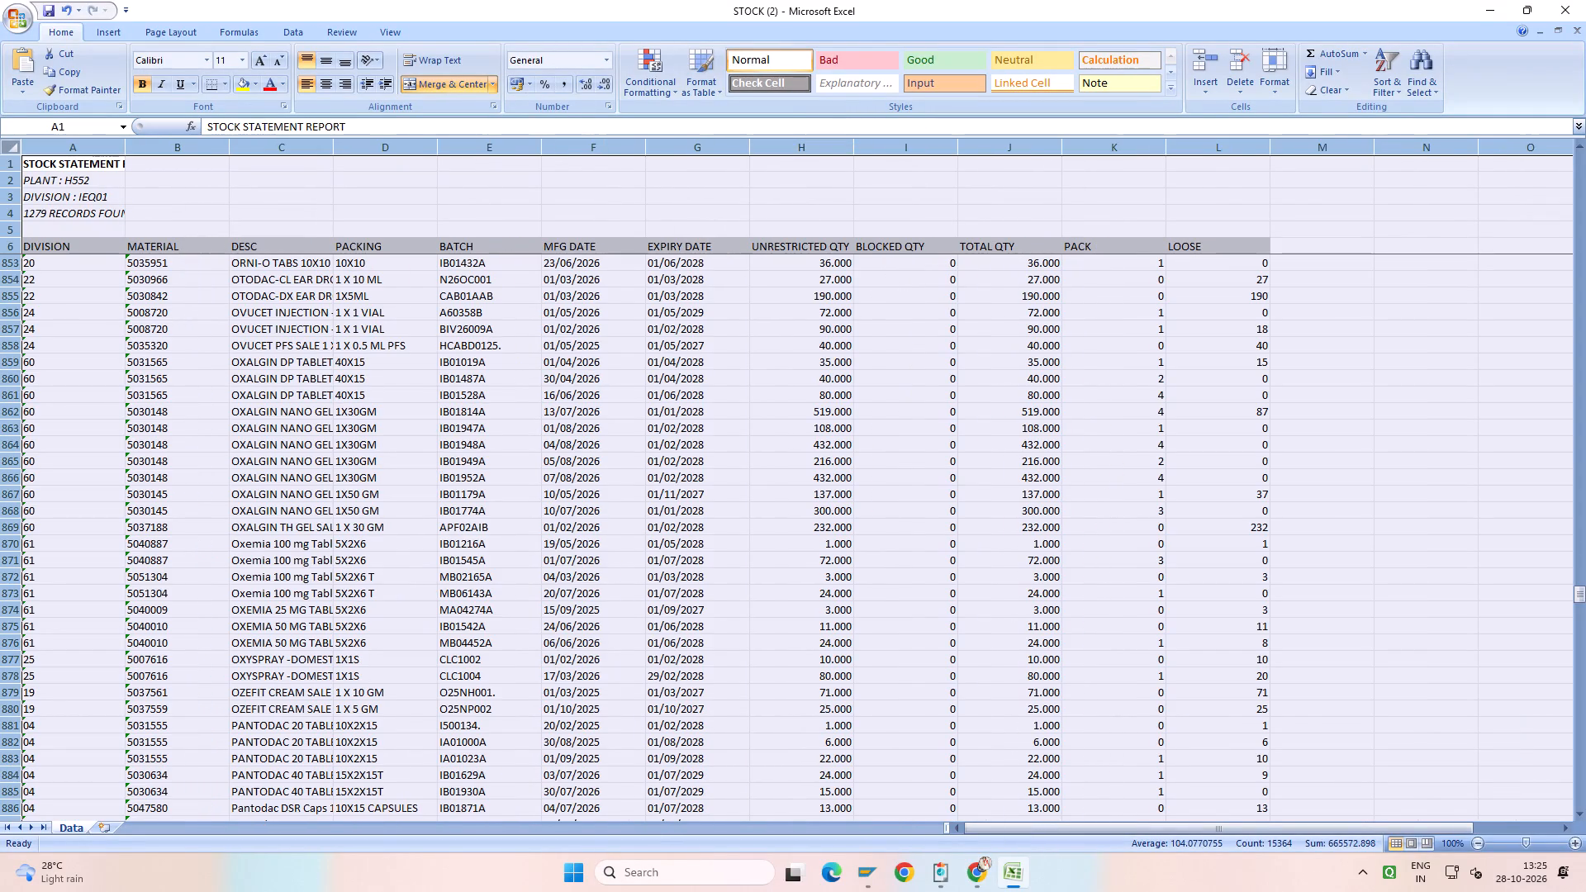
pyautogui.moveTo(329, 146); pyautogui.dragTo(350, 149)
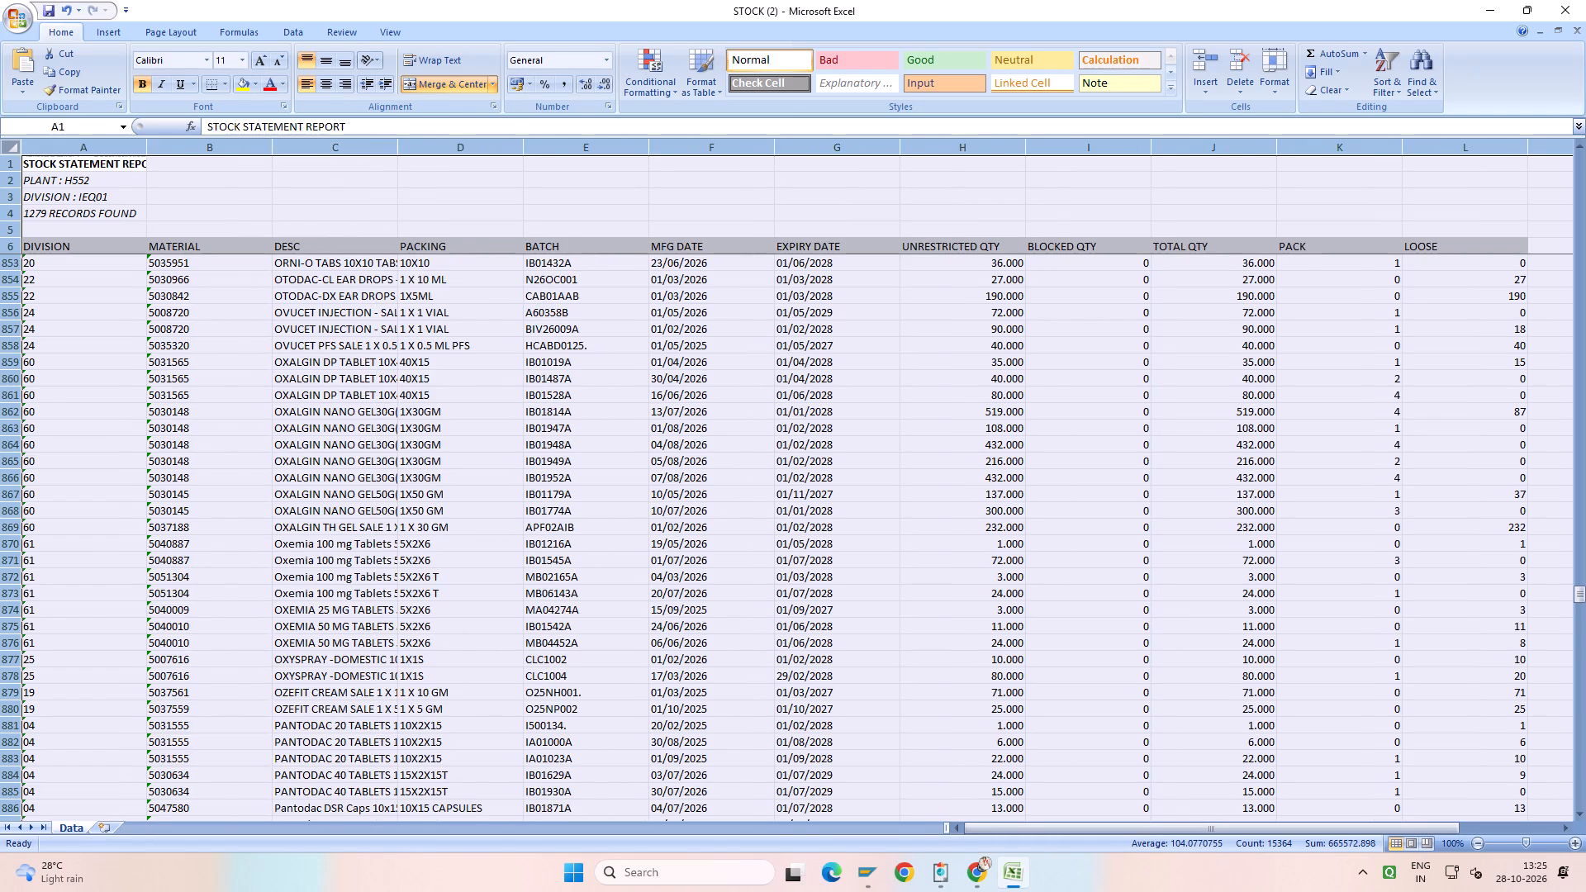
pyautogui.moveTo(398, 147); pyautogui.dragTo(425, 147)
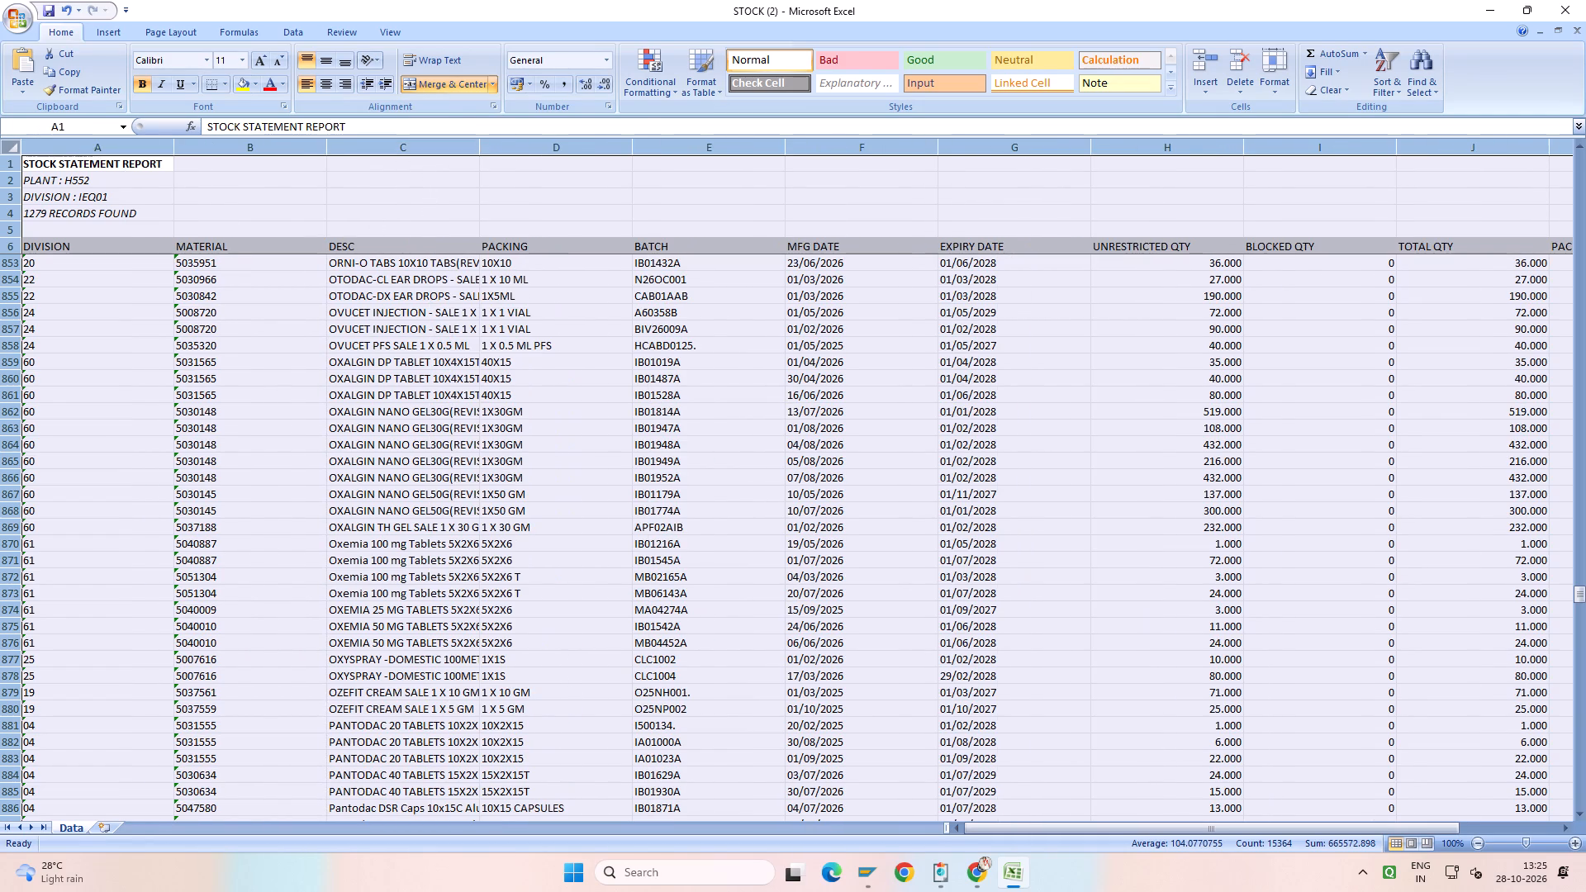
# Narrow all columns of the stock statement uniformly, fit the DESC column to its contents, and save the workbook.
pyautogui.moveTo(330, 150); pyautogui.dragTo(242, 158)
pyautogui.doubleClick(226, 141)
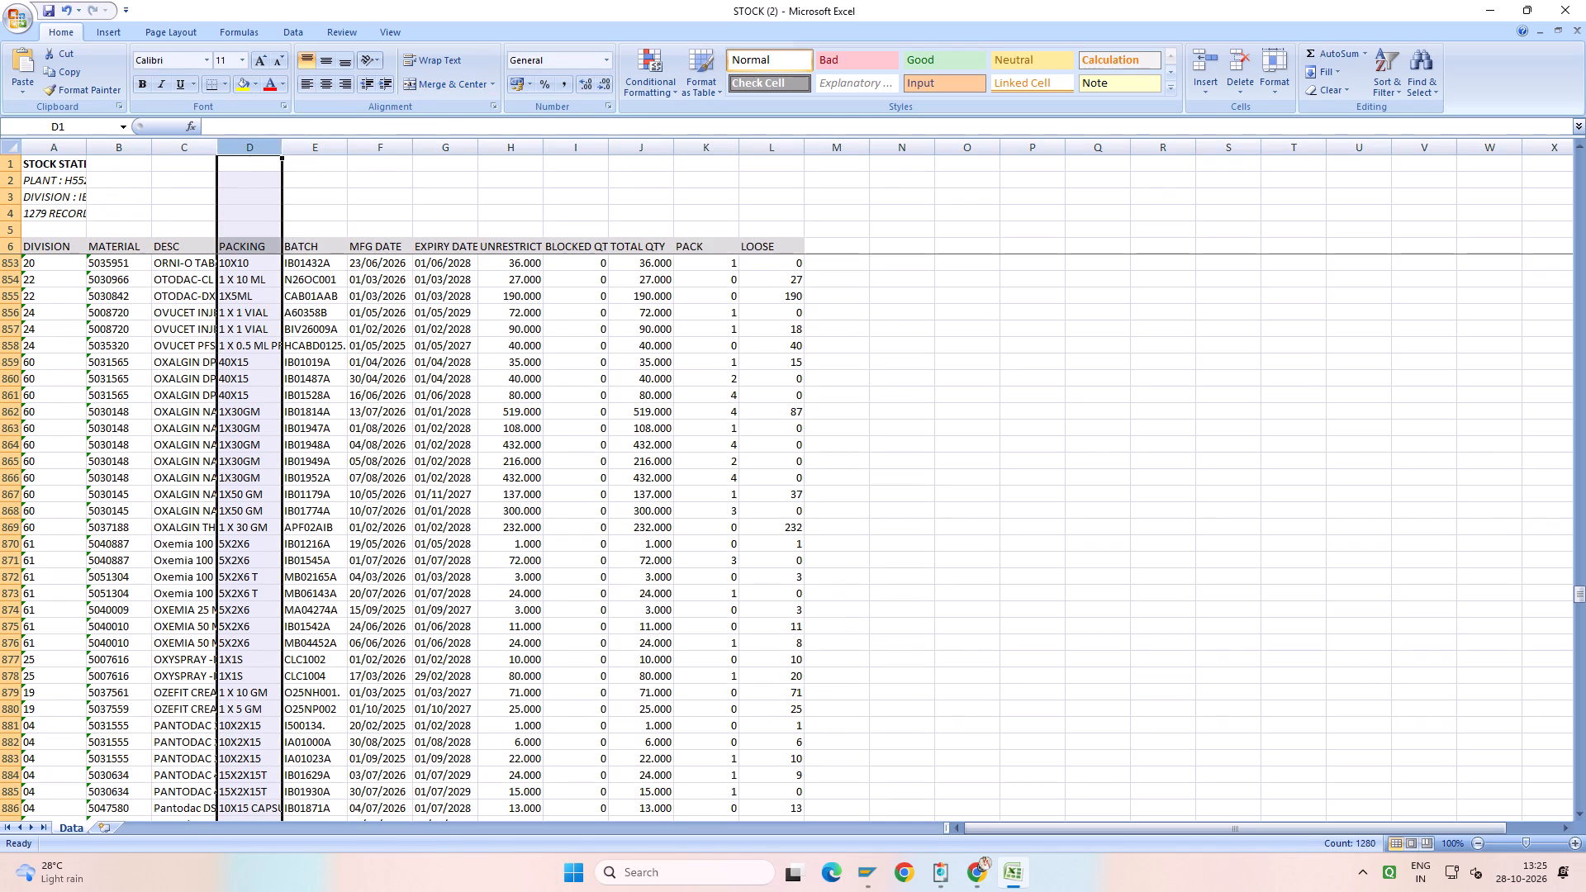
pyautogui.click(211, 148)
pyautogui.doubleClick(216, 147)
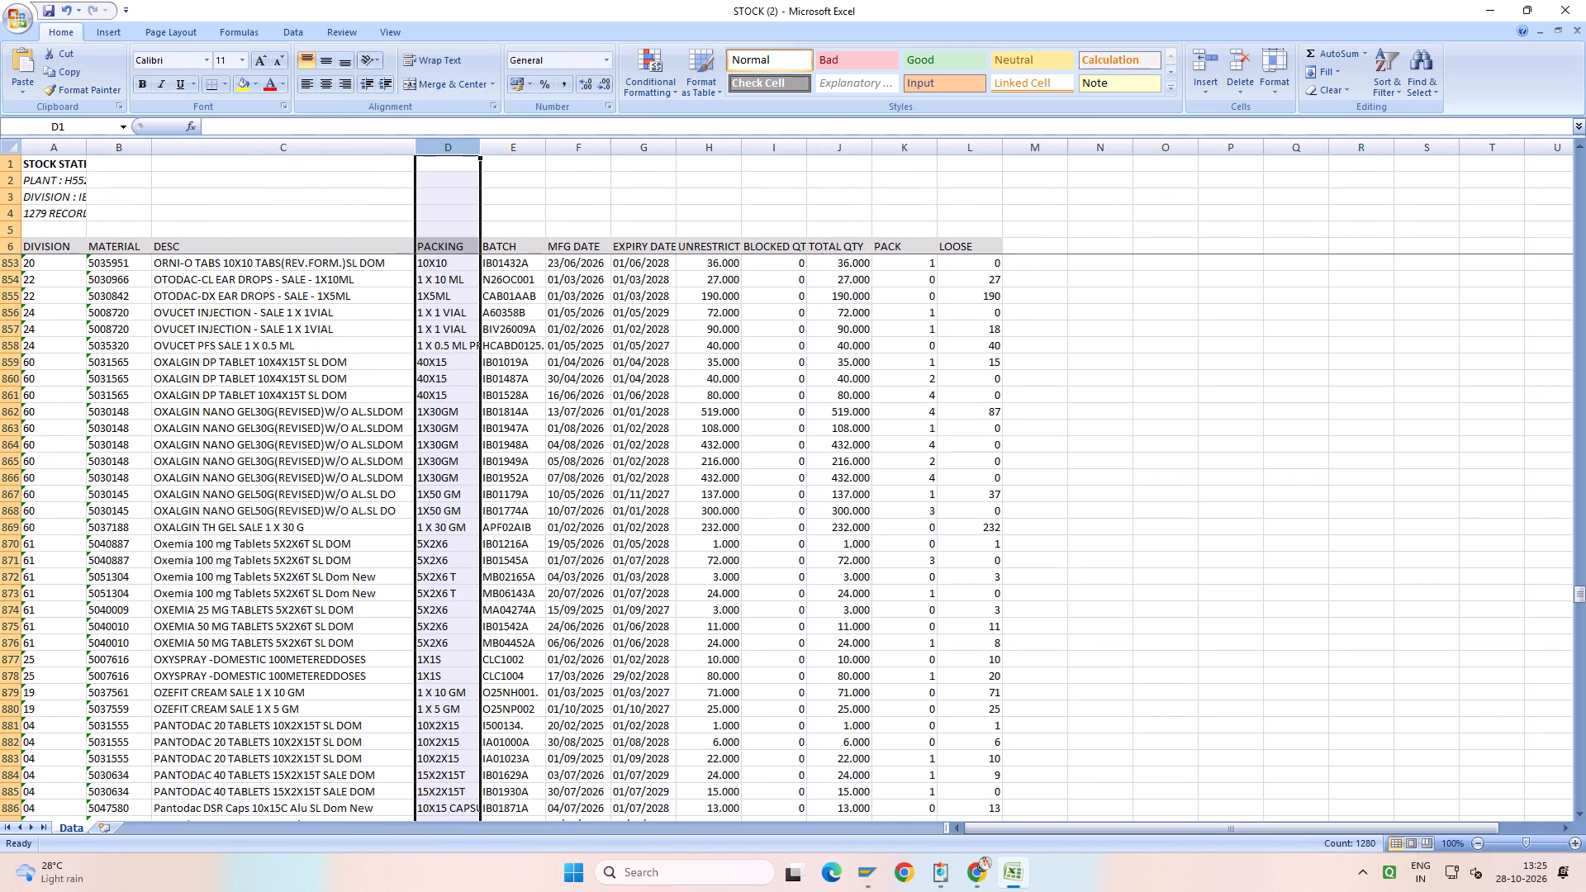
pyautogui.hotkey('ctrl', 's')
pyautogui.click(1489, 8)
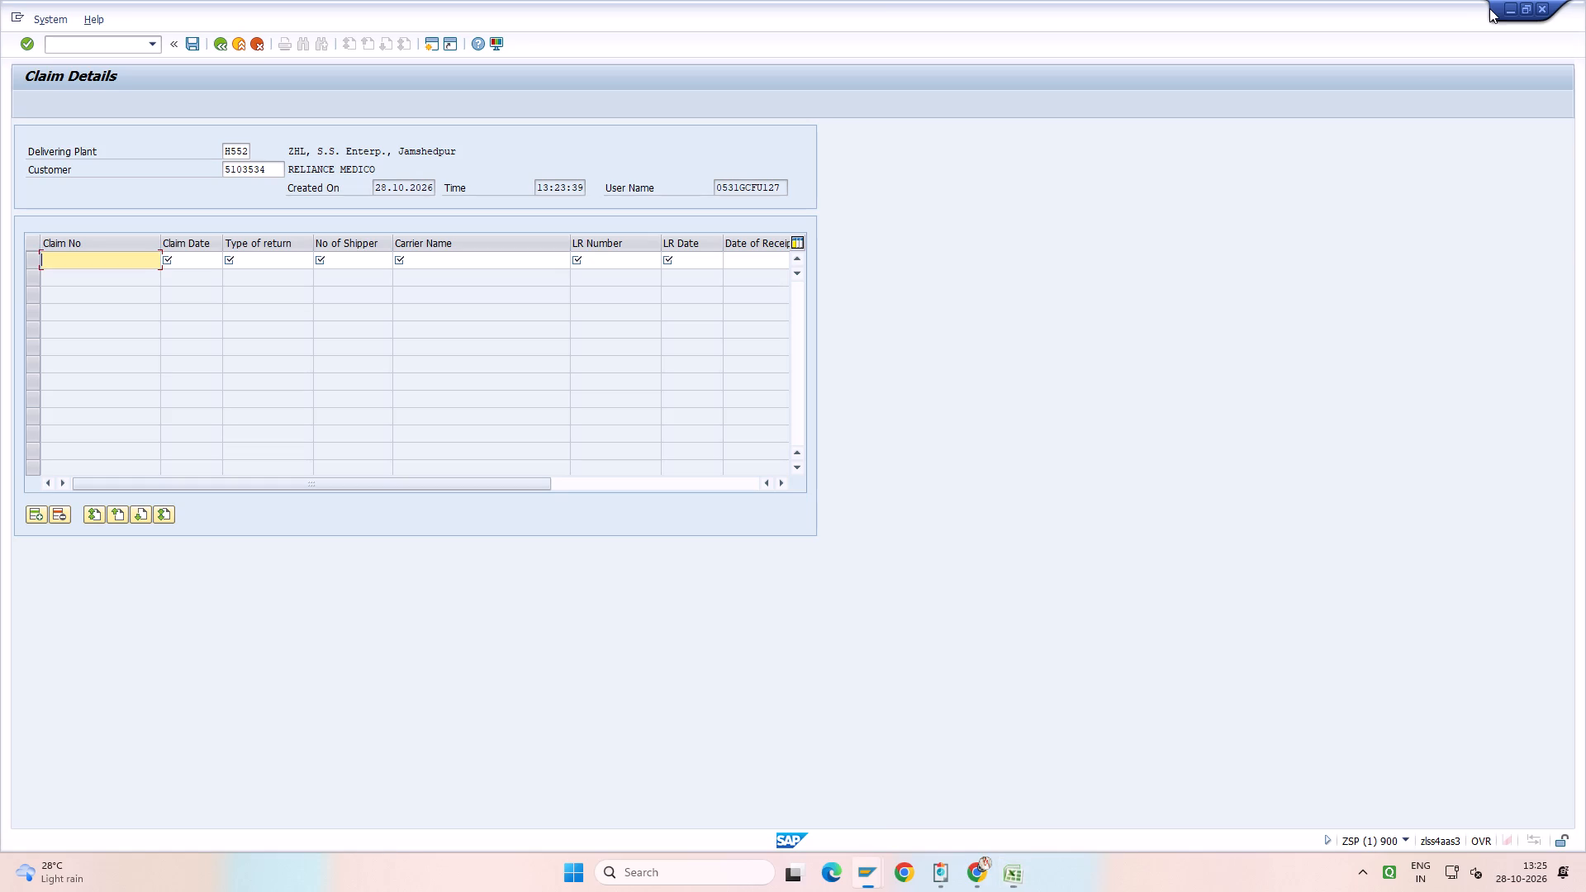
pyautogui.click(159, 43)
pyautogui.click(150, 64)
pyautogui.press('Return')
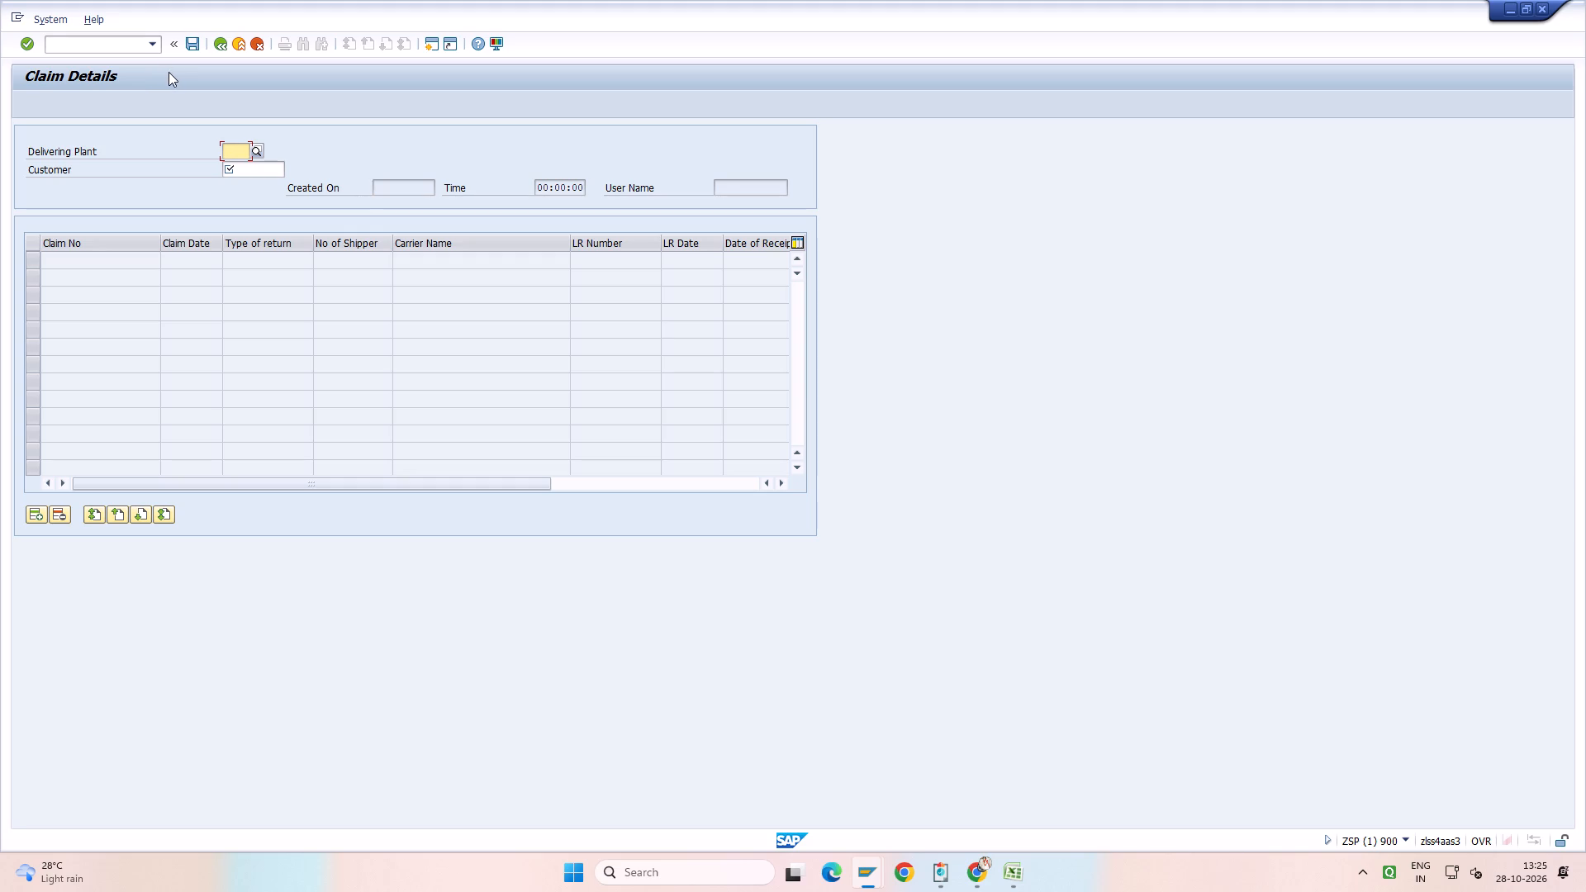
pyautogui.press('space')
pyautogui.press('Down')
pyautogui.press('Return')
pyautogui.press('Down')
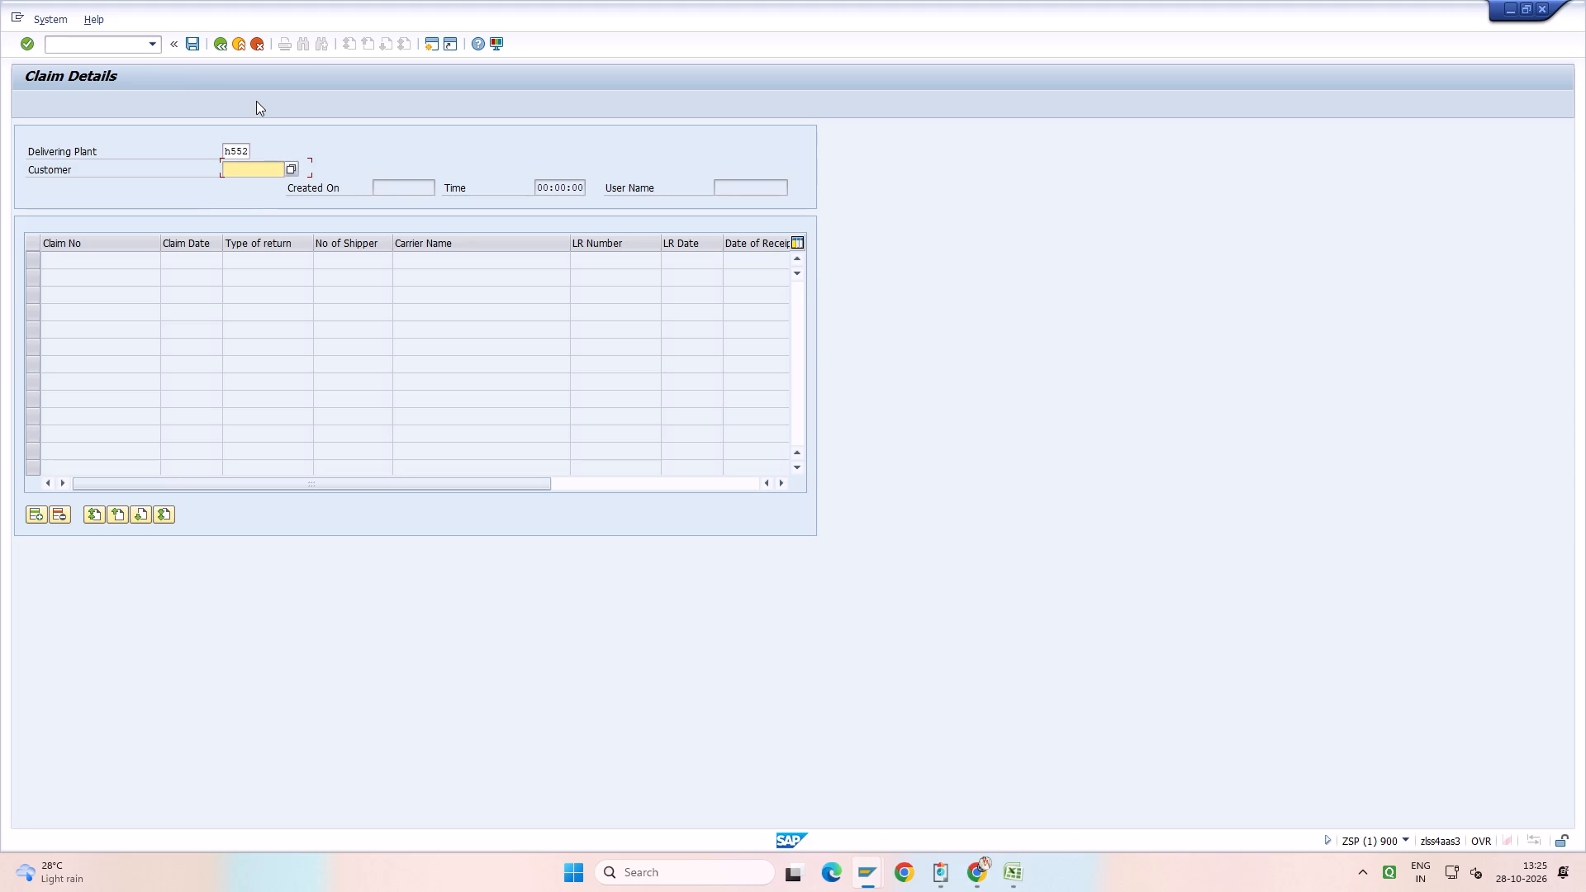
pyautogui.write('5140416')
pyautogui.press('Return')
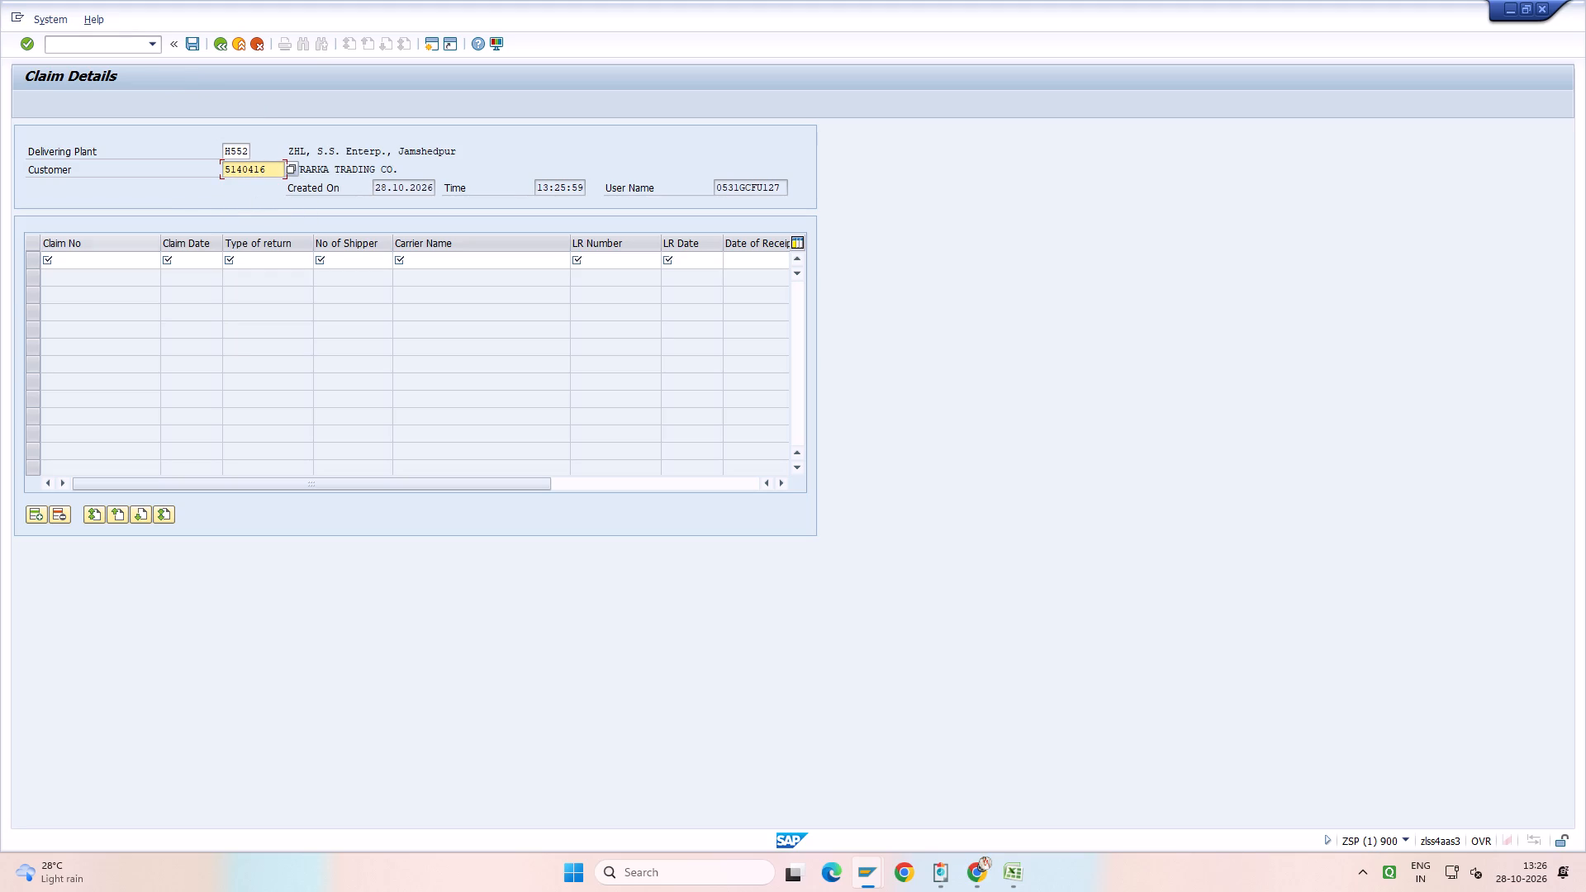
pyautogui.click(120, 259)
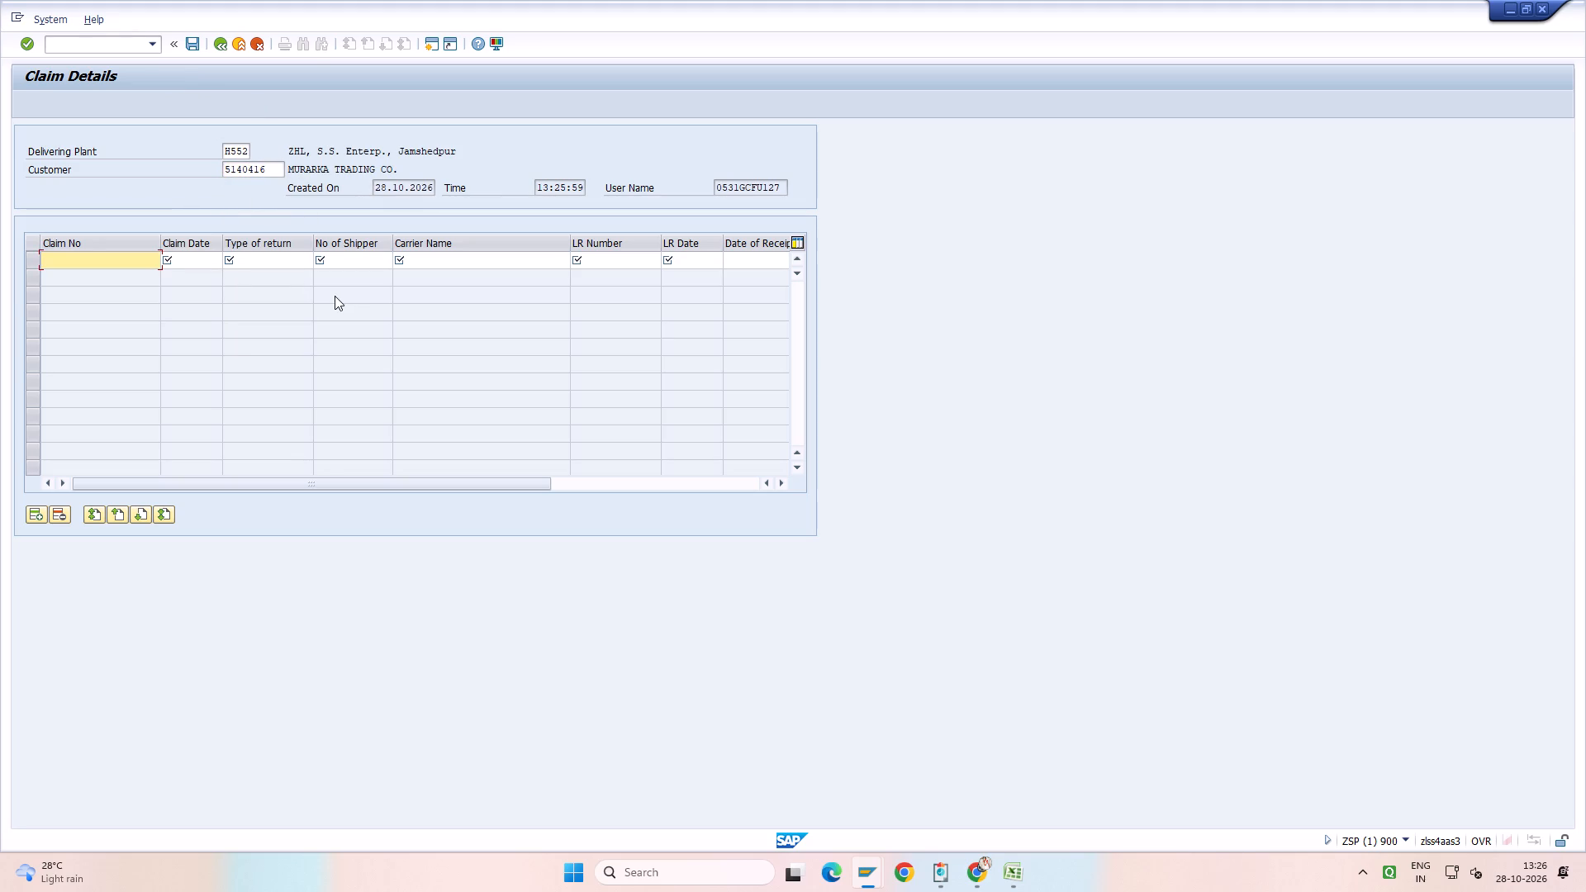
pyautogui.write('MTC')
pyautogui.press('/')
pyautogui.write('ZHL/')
pyautogui.write('10-150')
pyautogui.press('Tab')
pyautogui.write('26.10.2026')
pyautogui.press('Tab')
# Set claim MTC/ZHL/10-150's type of return to brkg/exp and its number of shippers to 1.
pyautogui.press('space')
pyautogui.press('Down')
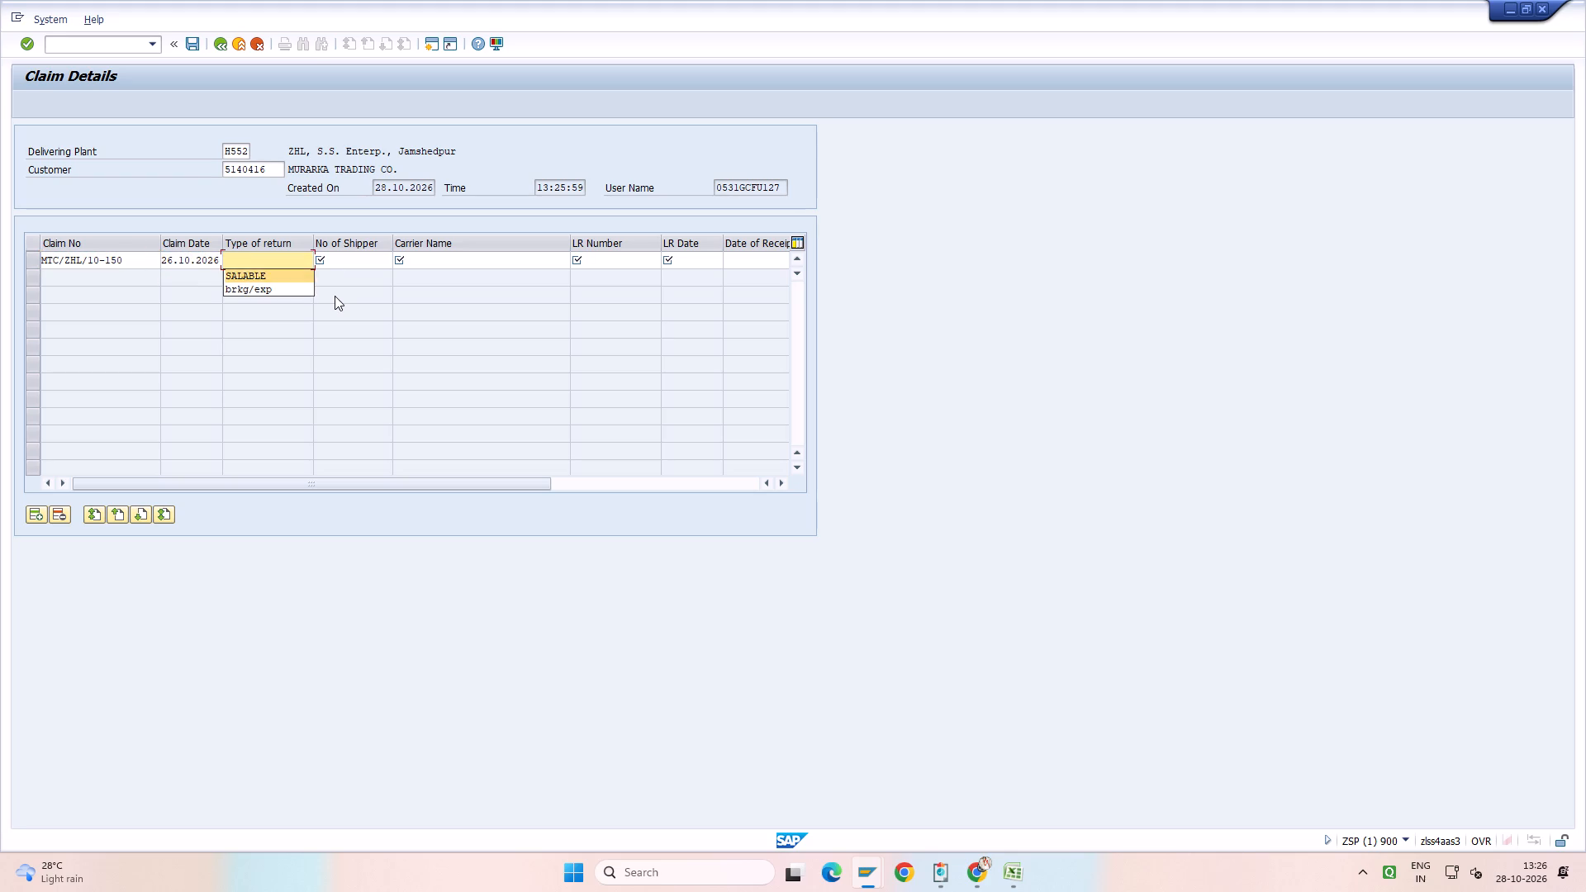
pyautogui.press('Down')
pyautogui.press('Return')
pyautogui.press('Tab')
pyautogui.press('space')
pyautogui.press('Down')
pyautogui.press('Return')
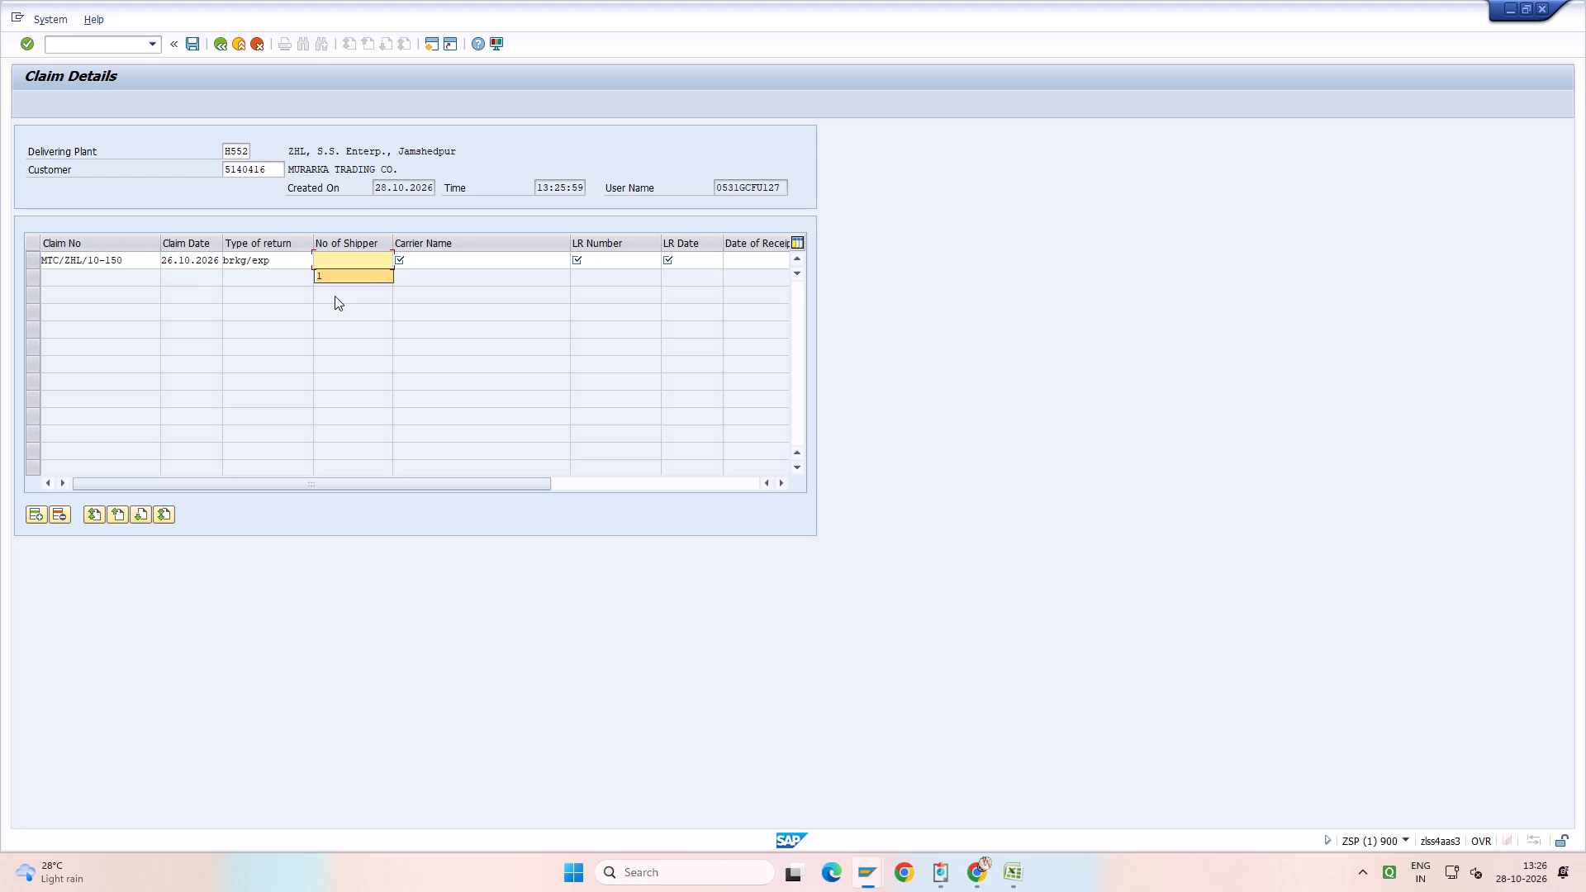
pyautogui.press('Tab')
# Enter BY HAND as both carrier name and LR number for claim MTC/ZHL/10-150, with LR date 28.10.2026.
pyautogui.write('BY HAND')
pyautogui.press('Tab')
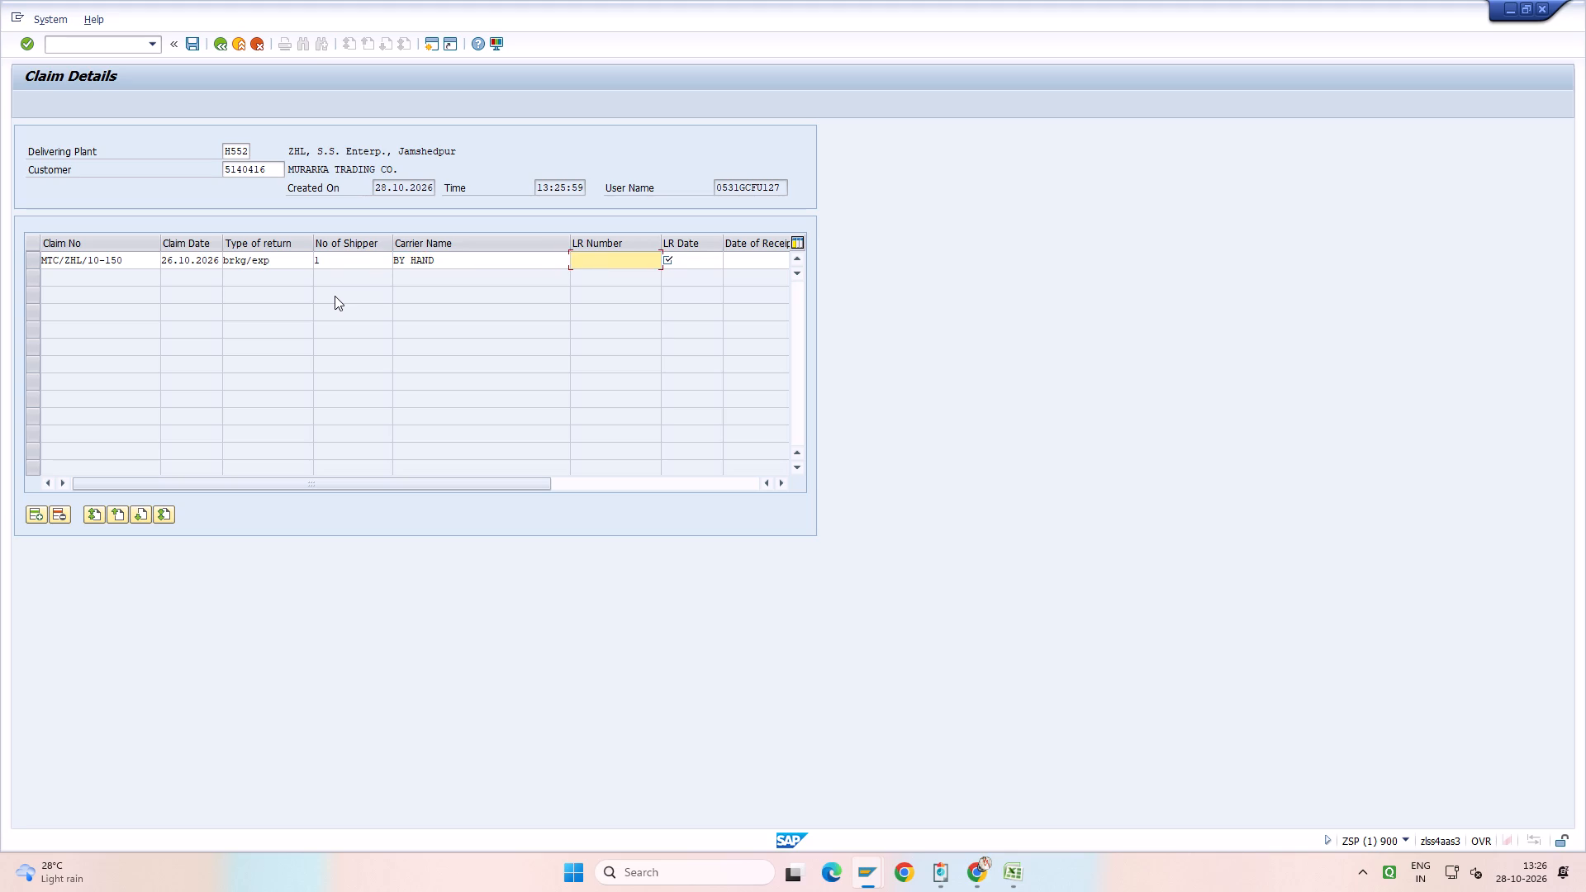
pyautogui.write('BY HANA')
pyautogui.press('=')
pyautogui.press('BackSpace')
pyautogui.press('BackSpace')
pyautogui.press('d')
pyautogui.press('Tab')
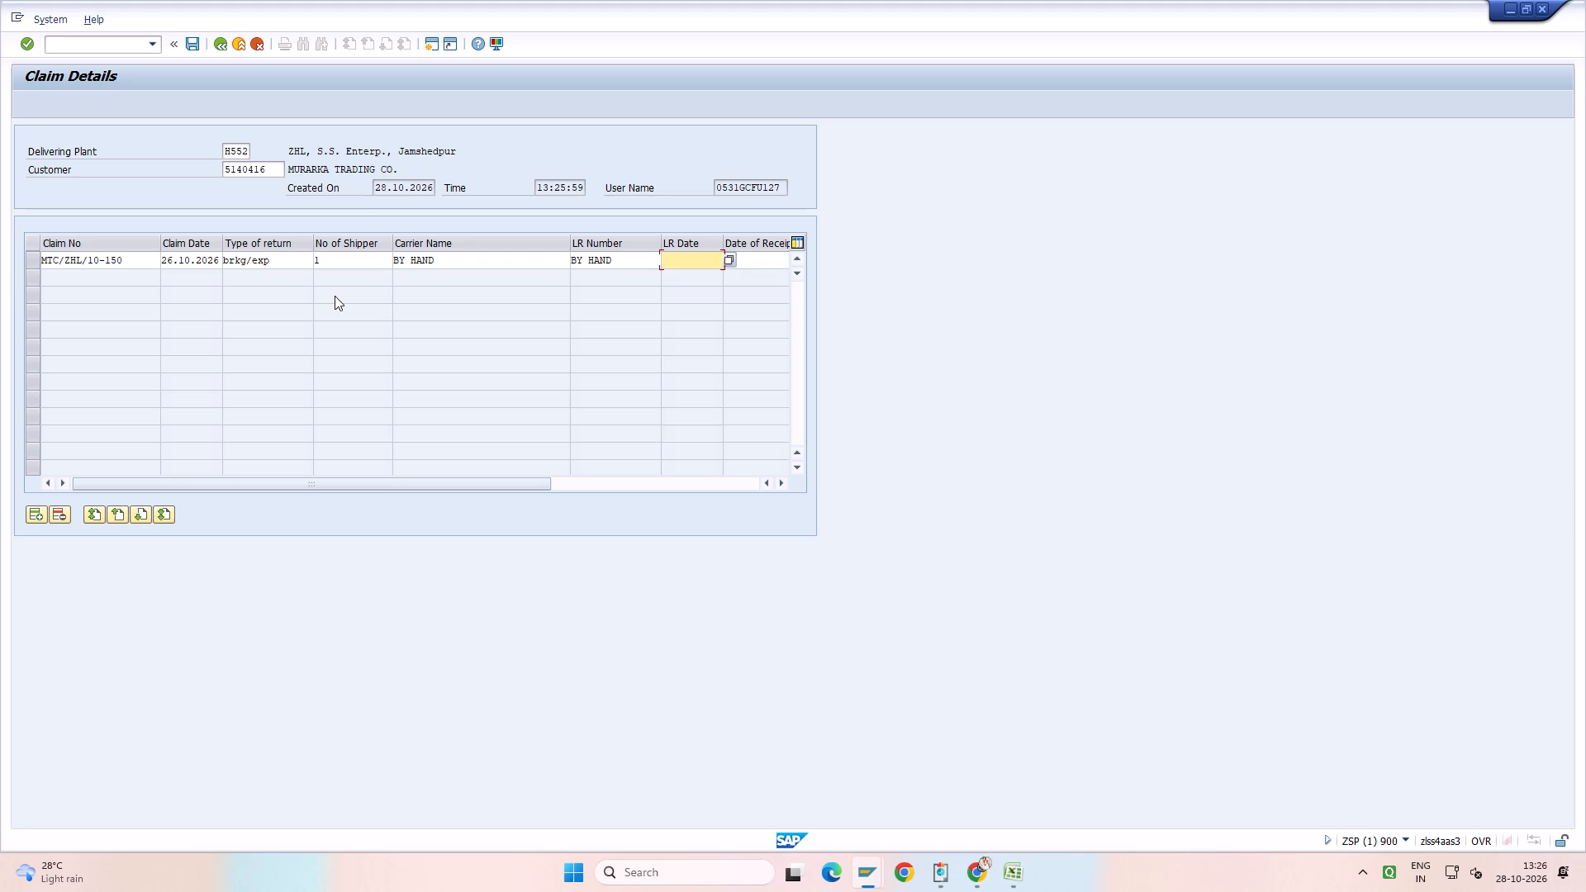
pyautogui.write('28.10.2026')
# Set claim MTC/ZHL/10-150's receipt dates for claim documents and for goods to 28.10.2026.
pyautogui.press('Tab')
pyautogui.write('28.')
pyautogui.press('Down')
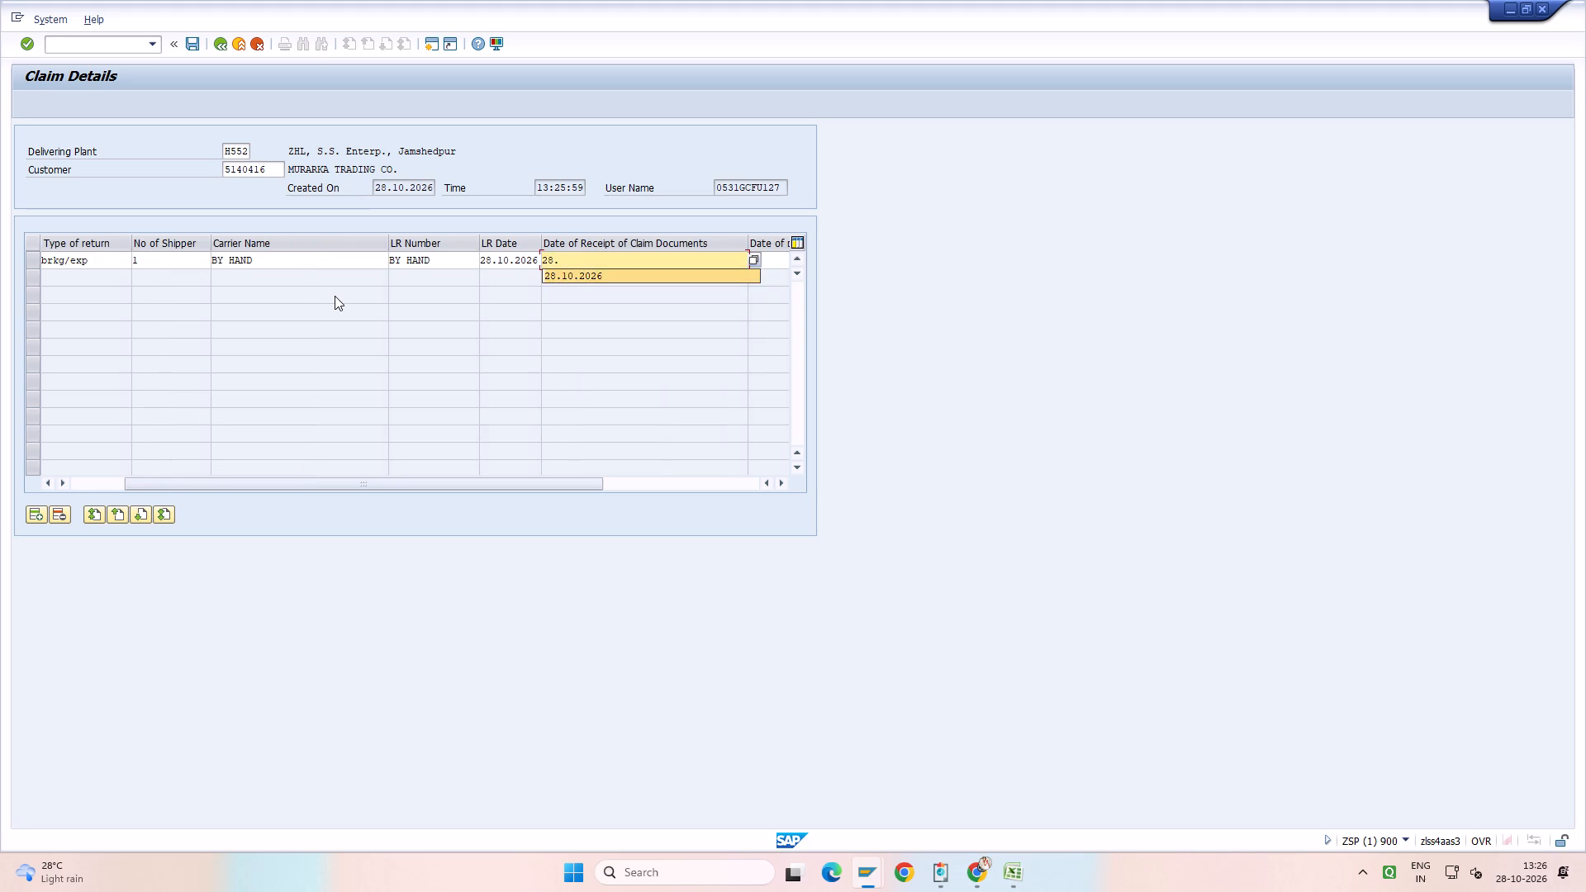
pyautogui.press('Return')
pyautogui.press('Tab')
pyautogui.press('space')
pyautogui.press('Down')
pyautogui.press('Return')
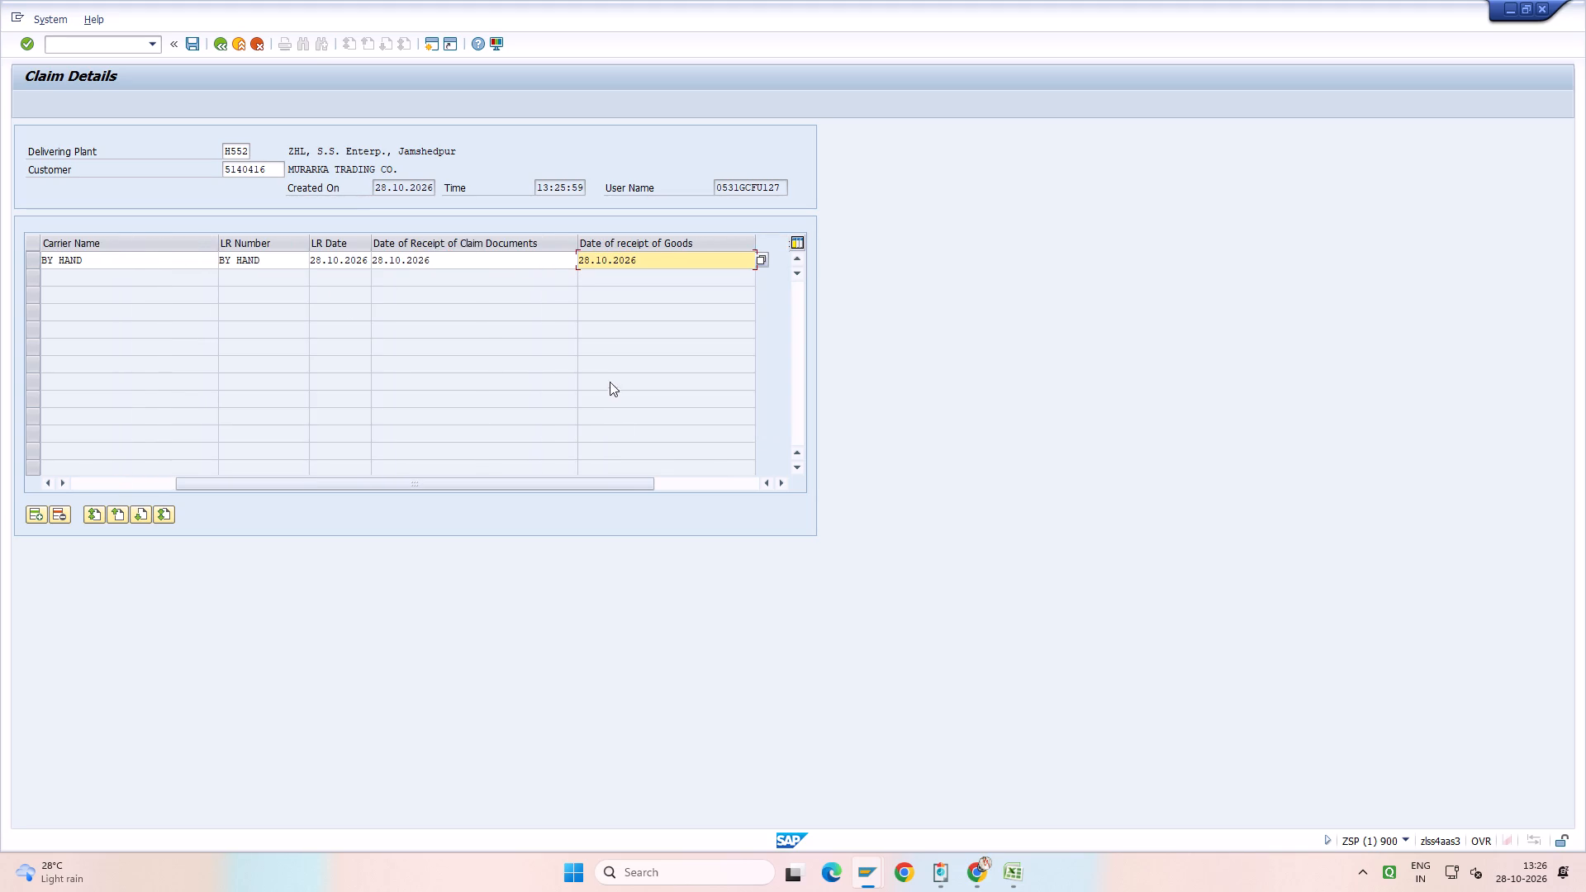
# Review every field of claim MTC/ZHL/10-150's row, from claim number through date of receipt of goods.
pyautogui.moveTo(629, 485); pyautogui.dragTo(292, 407)
pyautogui.click(131, 254)
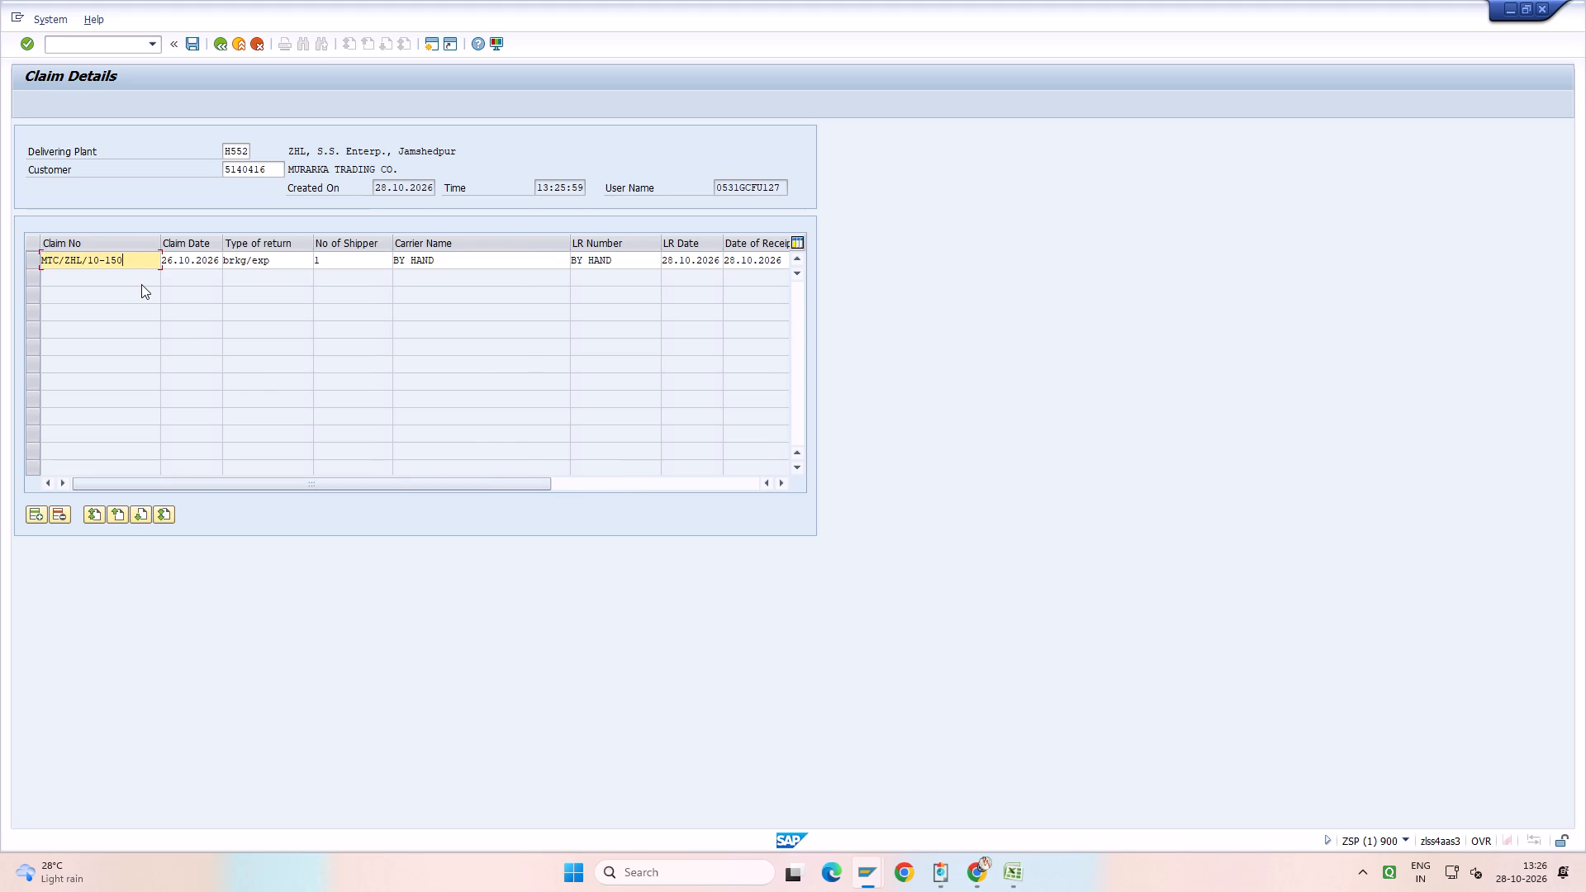
pyautogui.press('Tab')
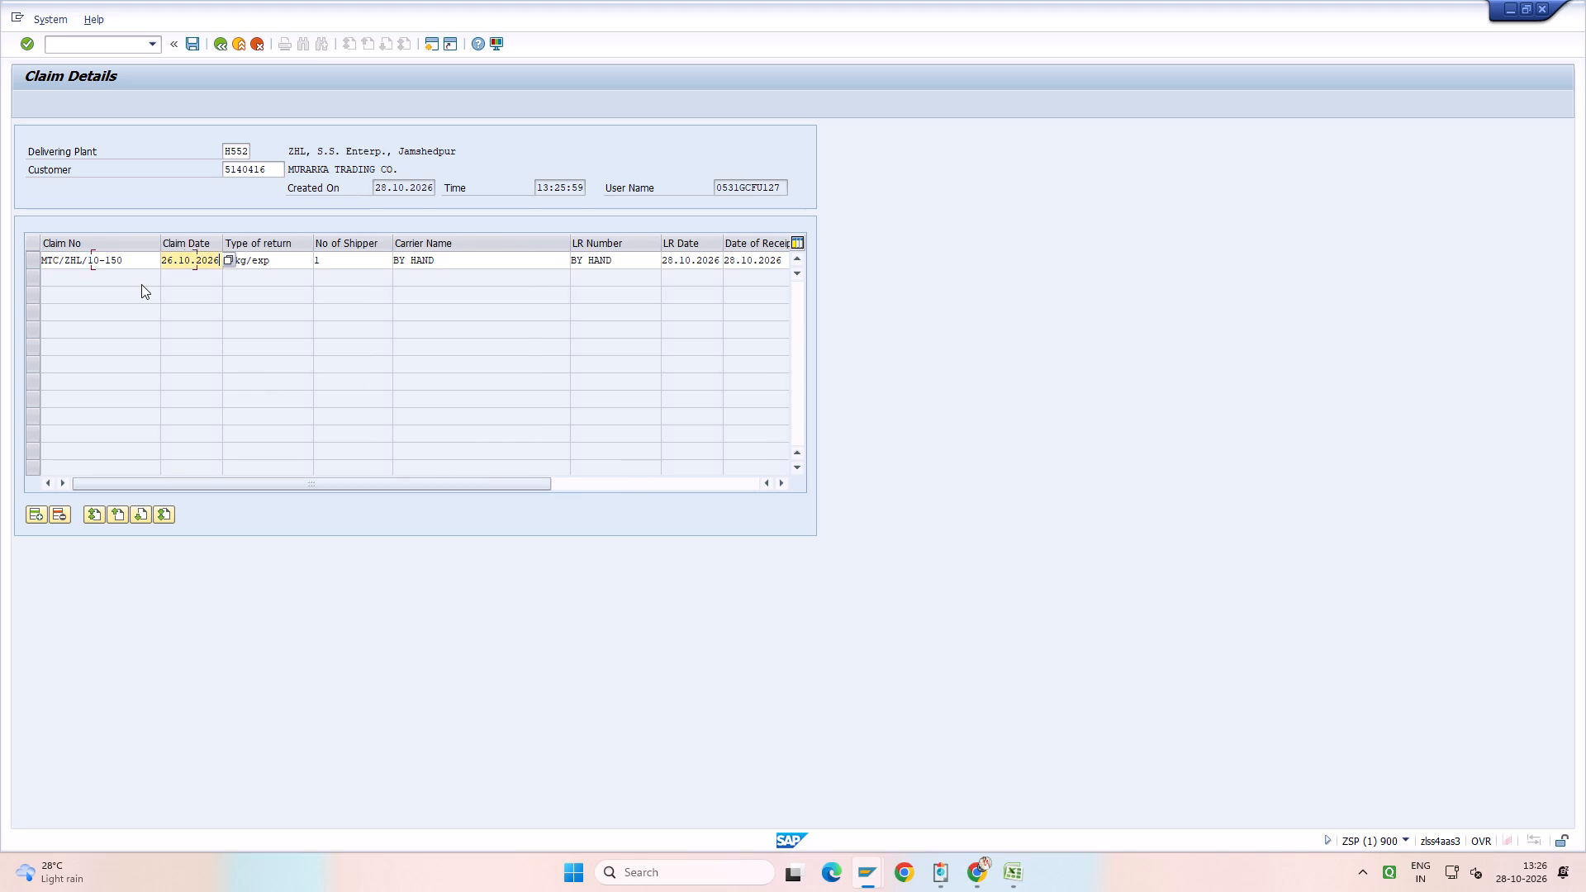
pyautogui.press('Tab')
pyautogui.press('Tab')
pyautogui.press('Tab')
pyautogui.press('Tab')
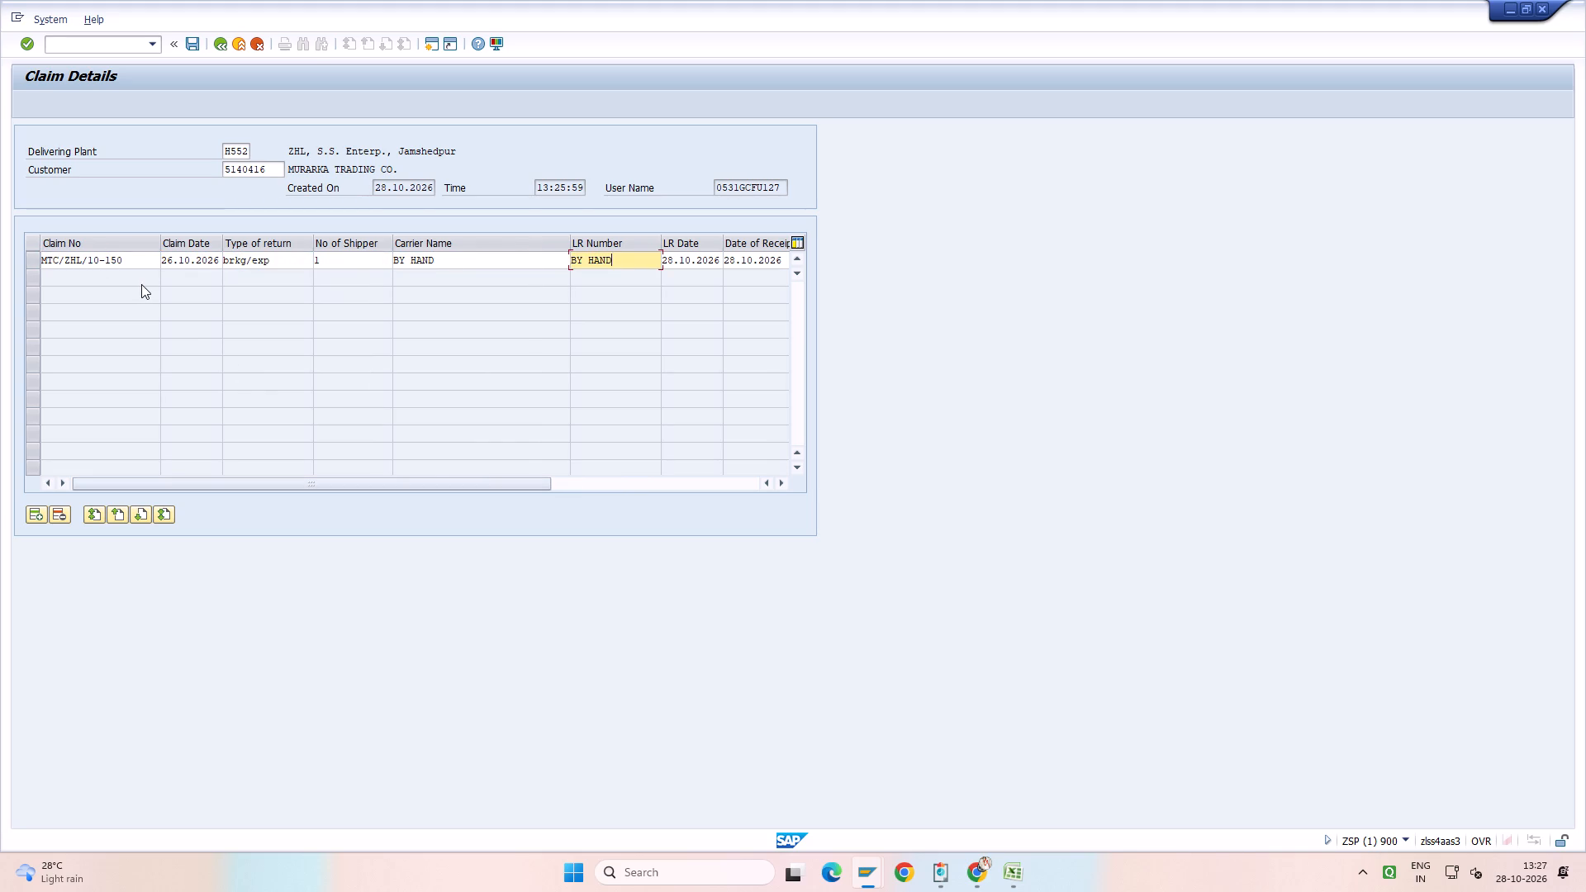
pyautogui.press('Tab')
pyautogui.press('Tab')
pyautogui.press('Tab')
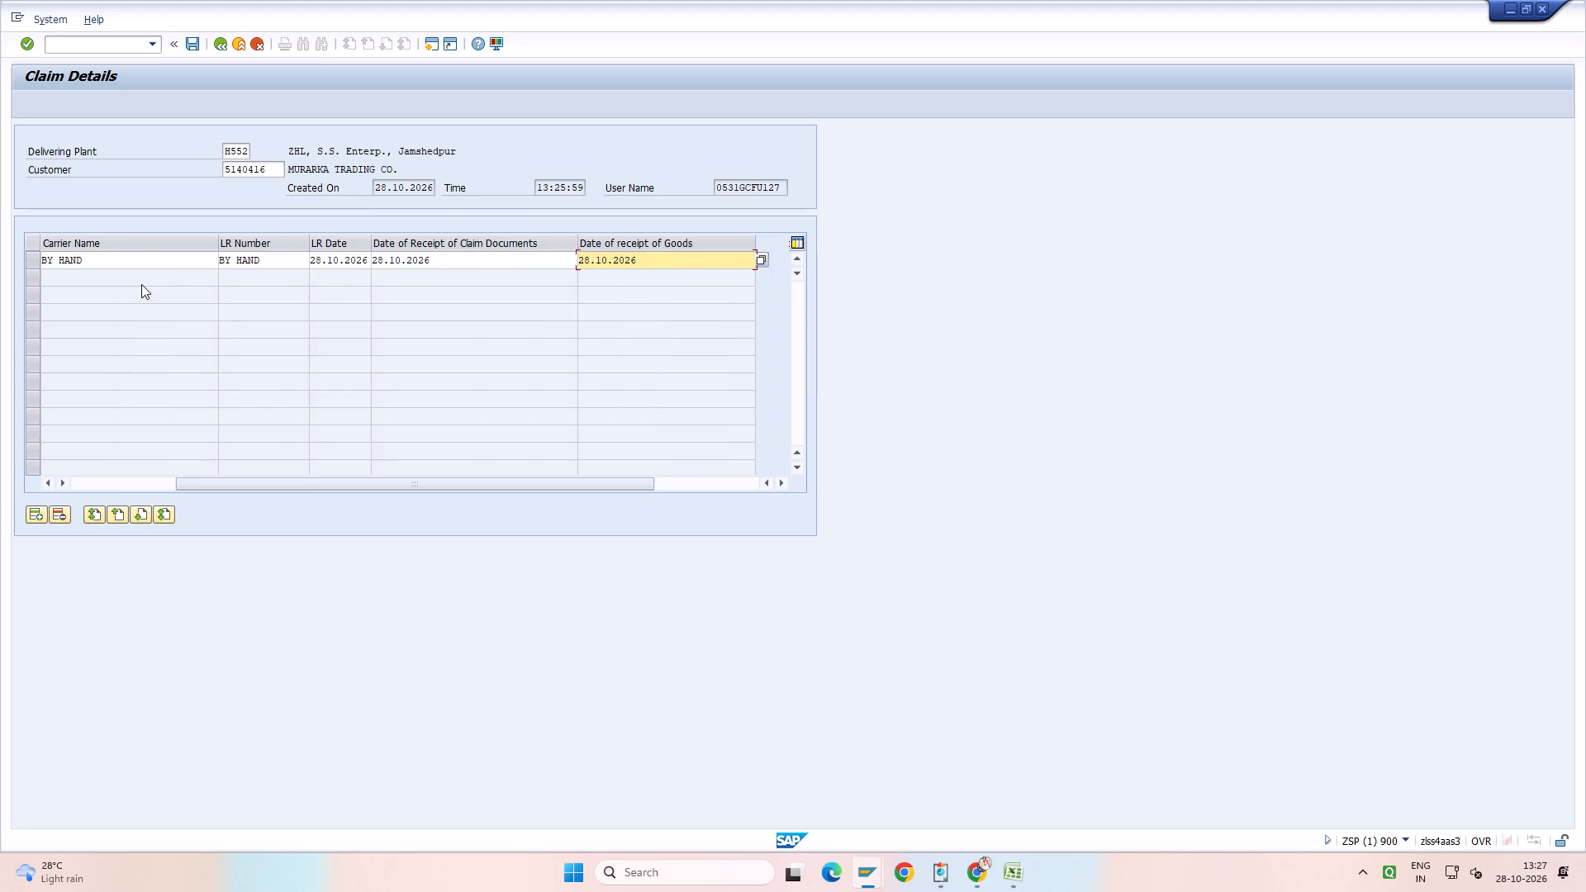
# Save claim MTC/ZHL/10-150 for MURARKA TRADING CO. and dismiss the save message.
pyautogui.hotkey('ctrl', 's')
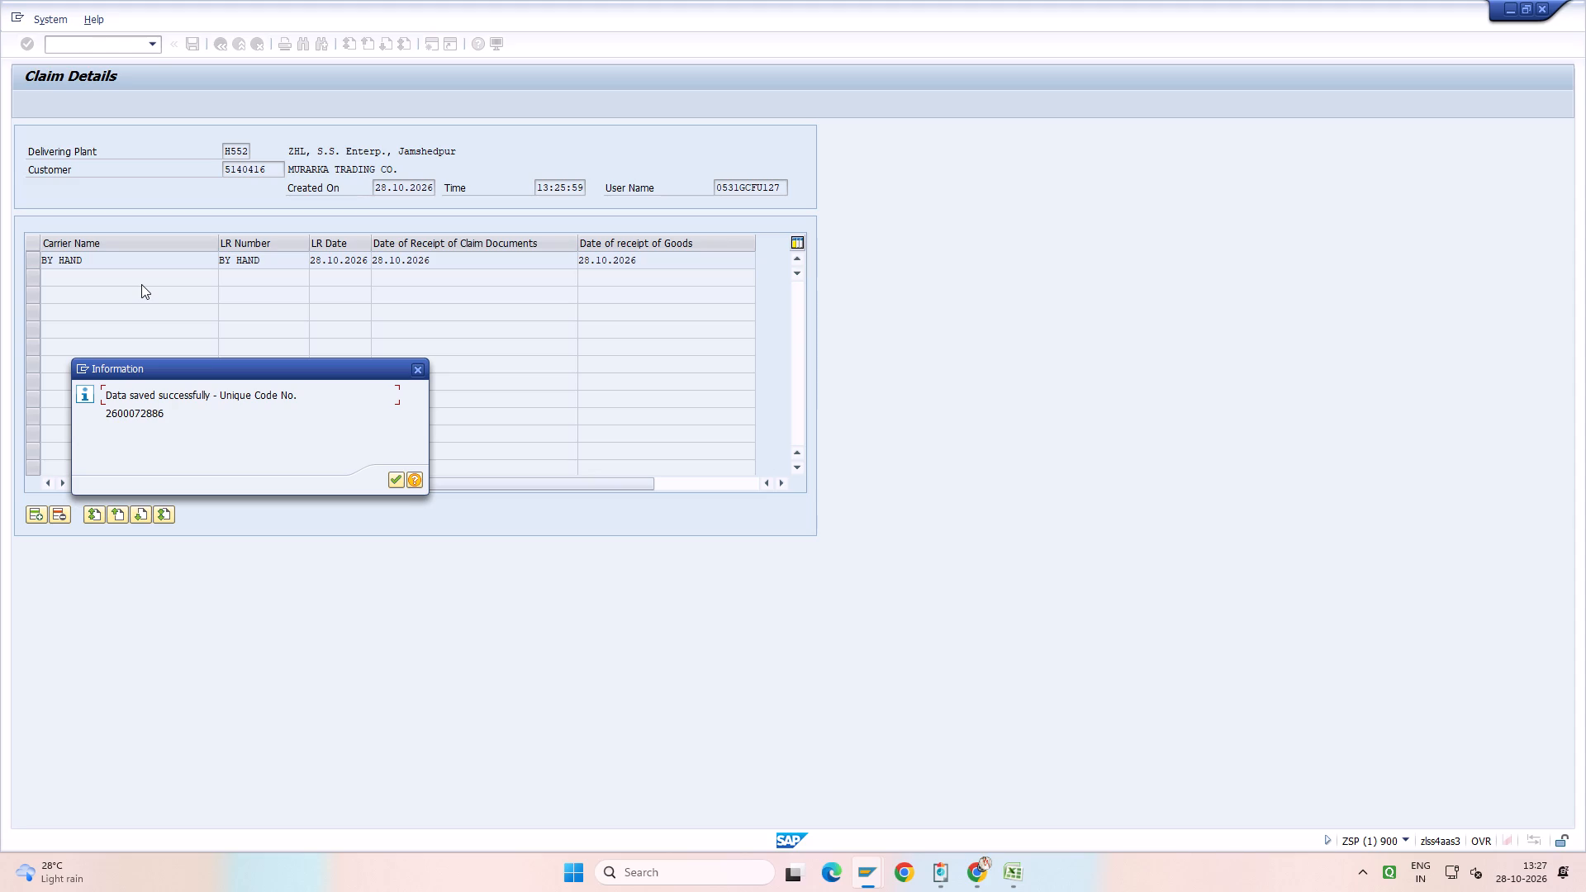
pyautogui.press('Return')
# Load plant H552 and J D PHARMACEUTICALS' customer code 5126173 for a new claim, looking the code up in Novus Optra's Order Register.
pyautogui.click(240, 157)
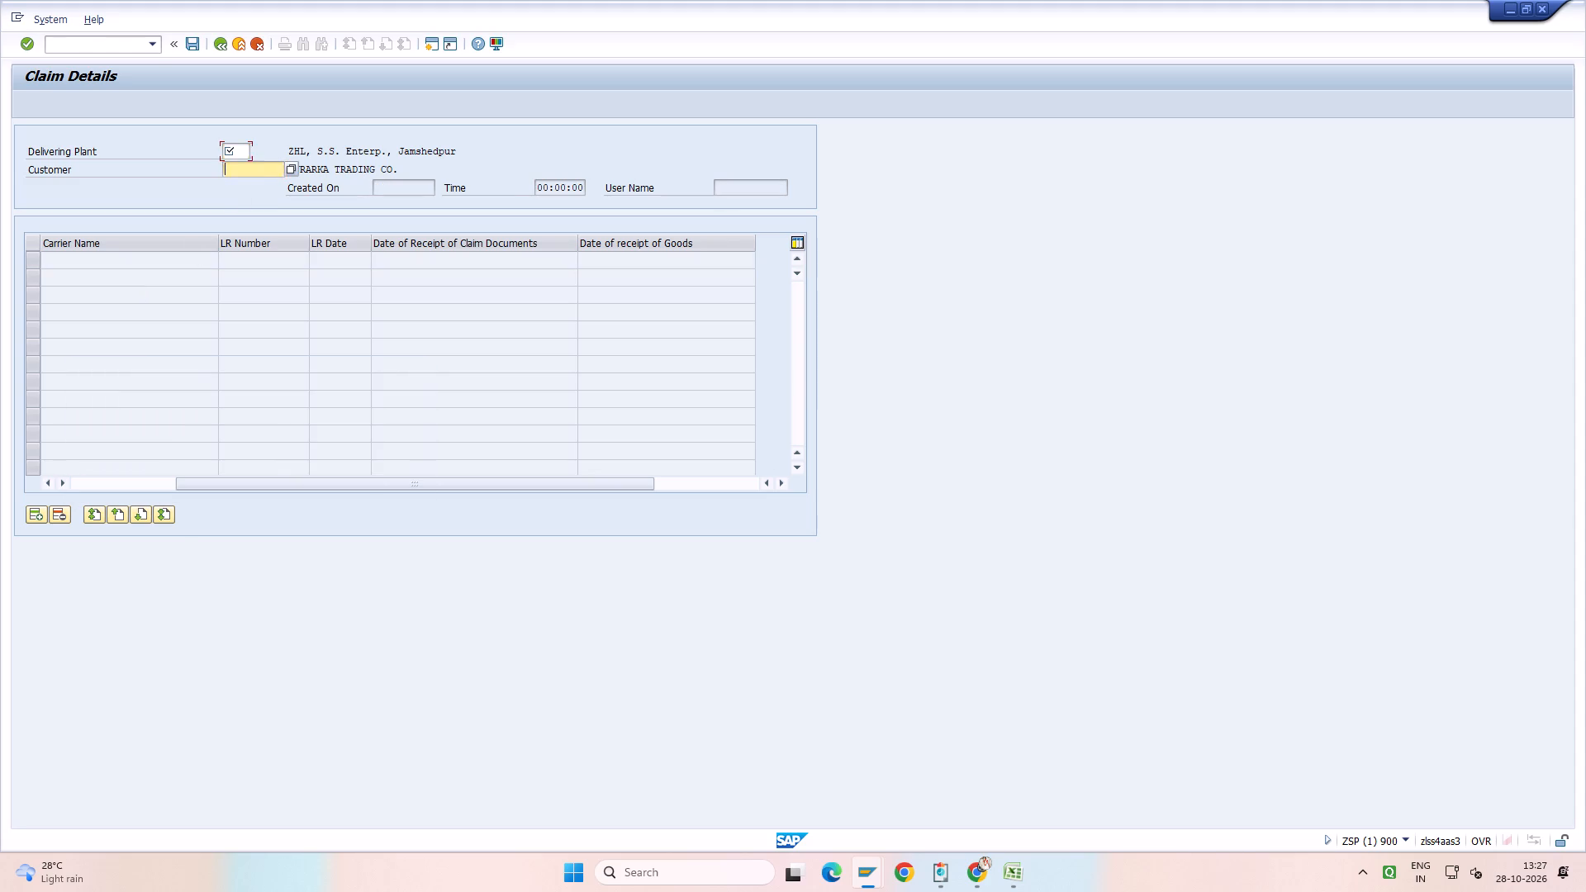
pyautogui.press('space')
pyautogui.doubleClick(231, 167)
pyautogui.click(951, 873)
pyautogui.click(1041, 772)
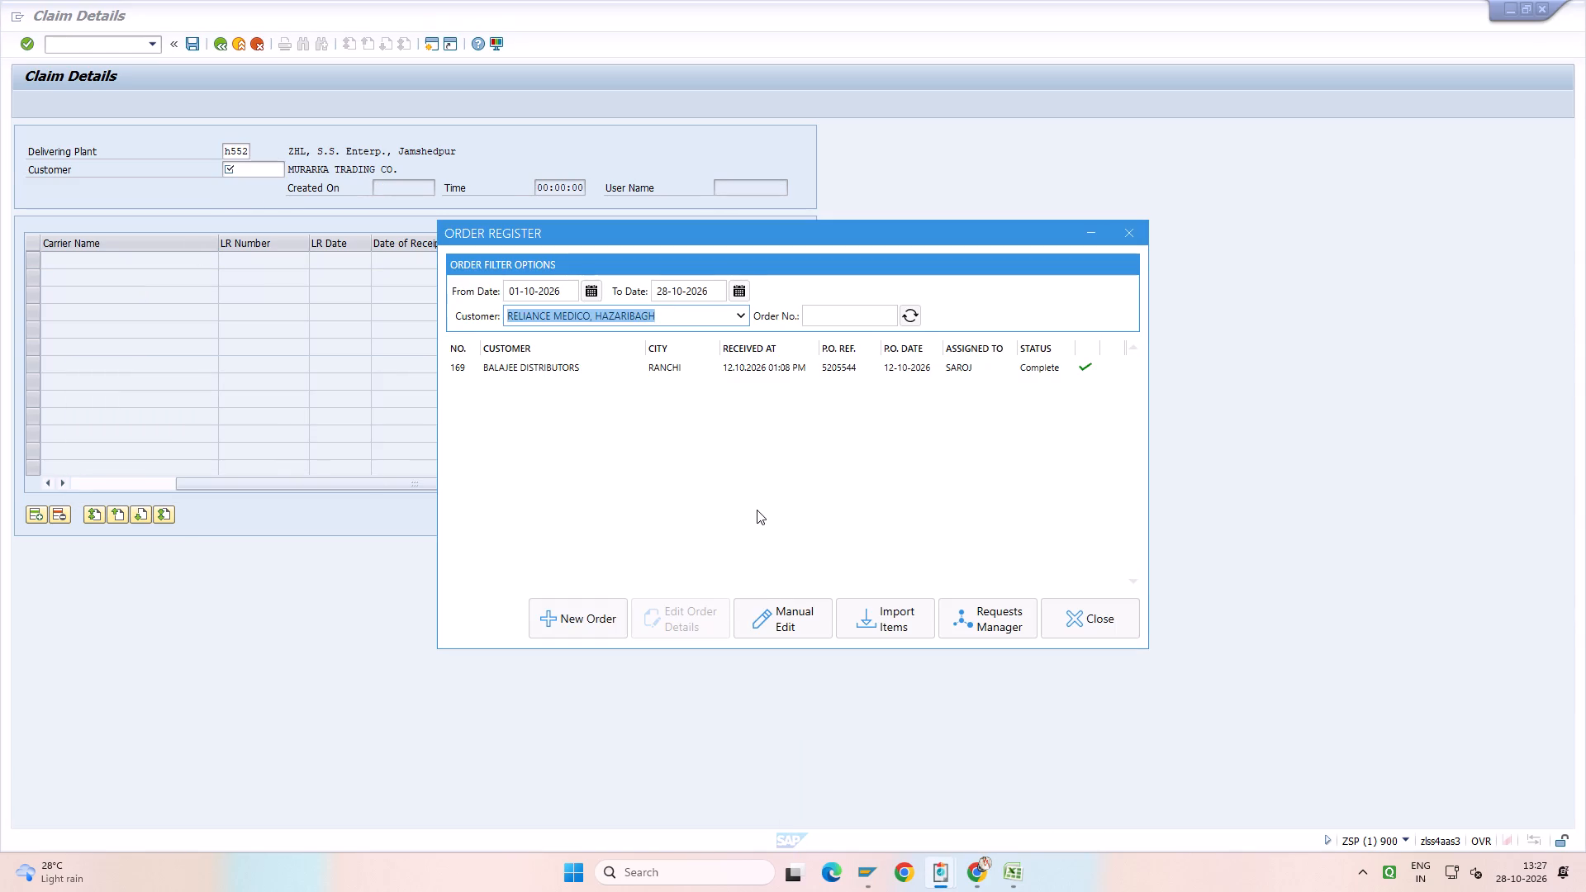
pyautogui.write('J D')
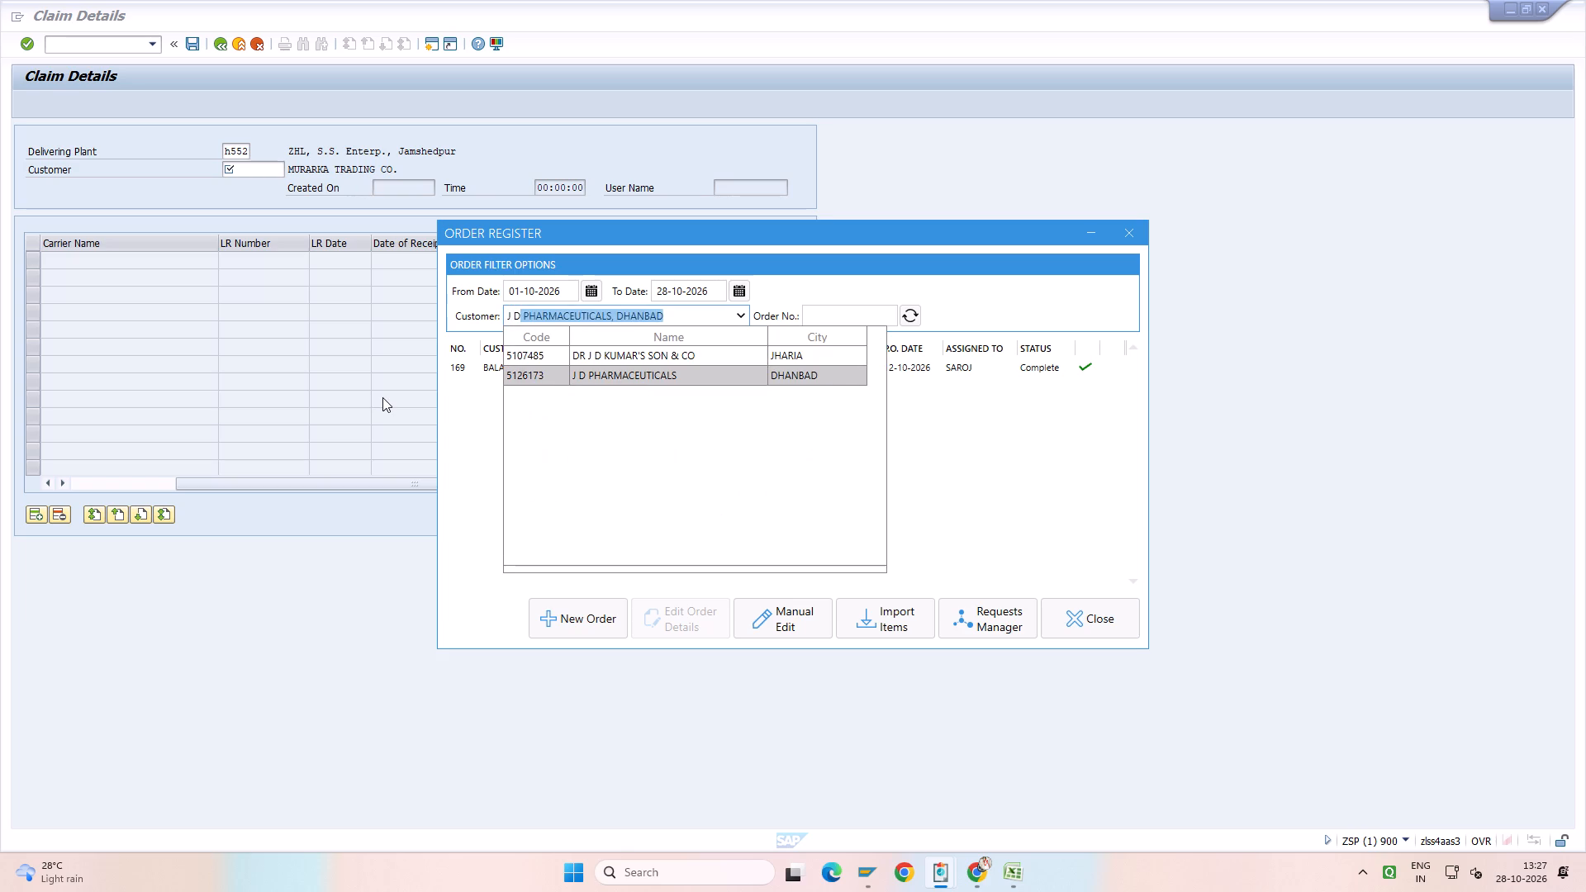
pyautogui.click(257, 168)
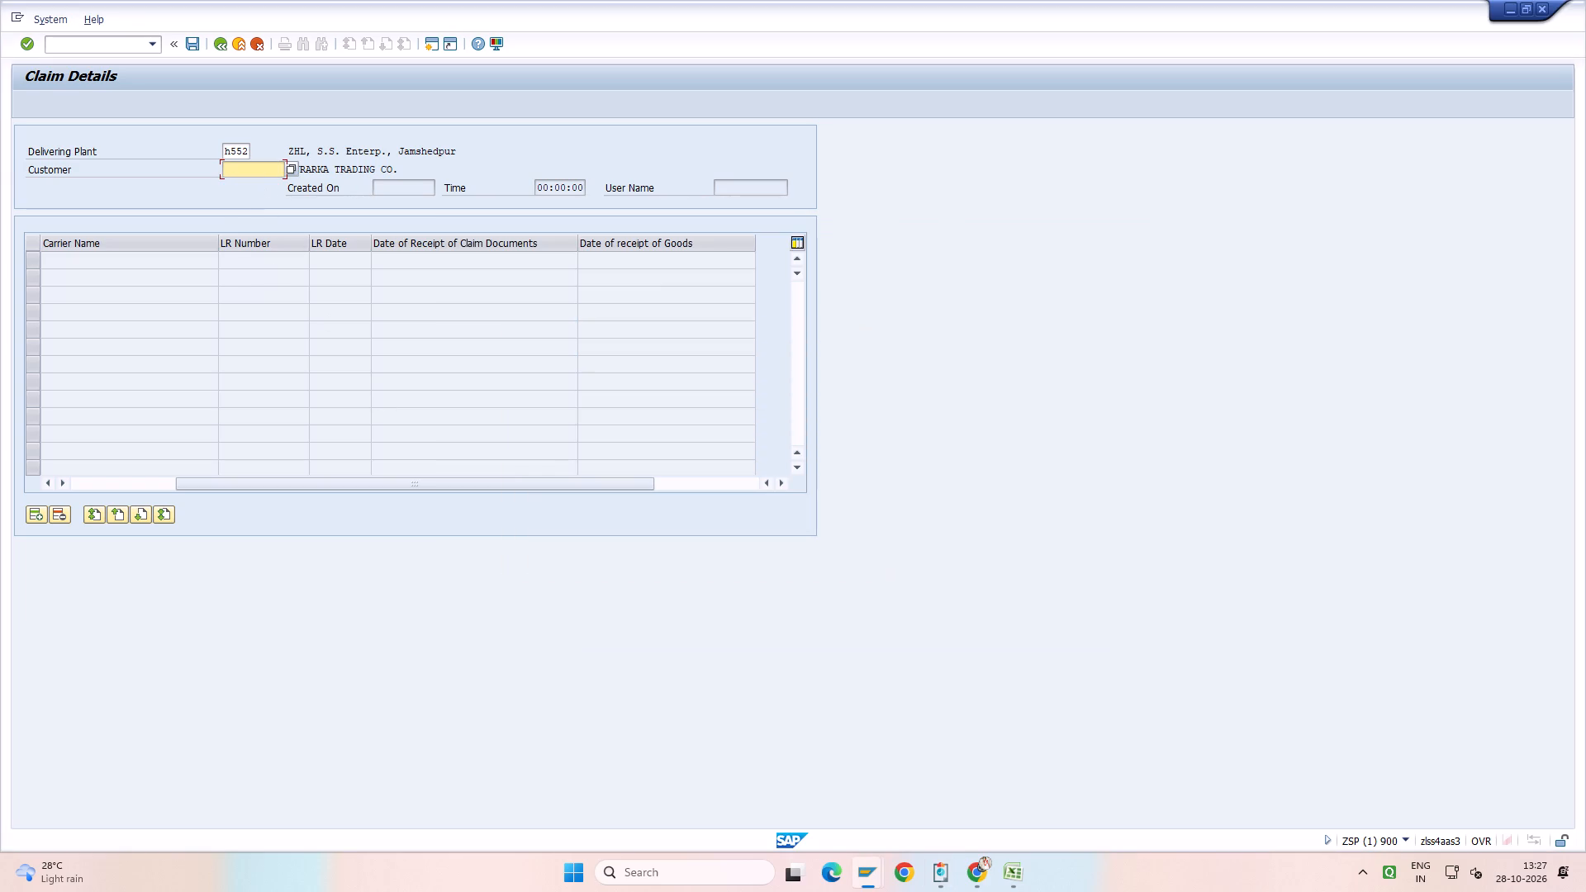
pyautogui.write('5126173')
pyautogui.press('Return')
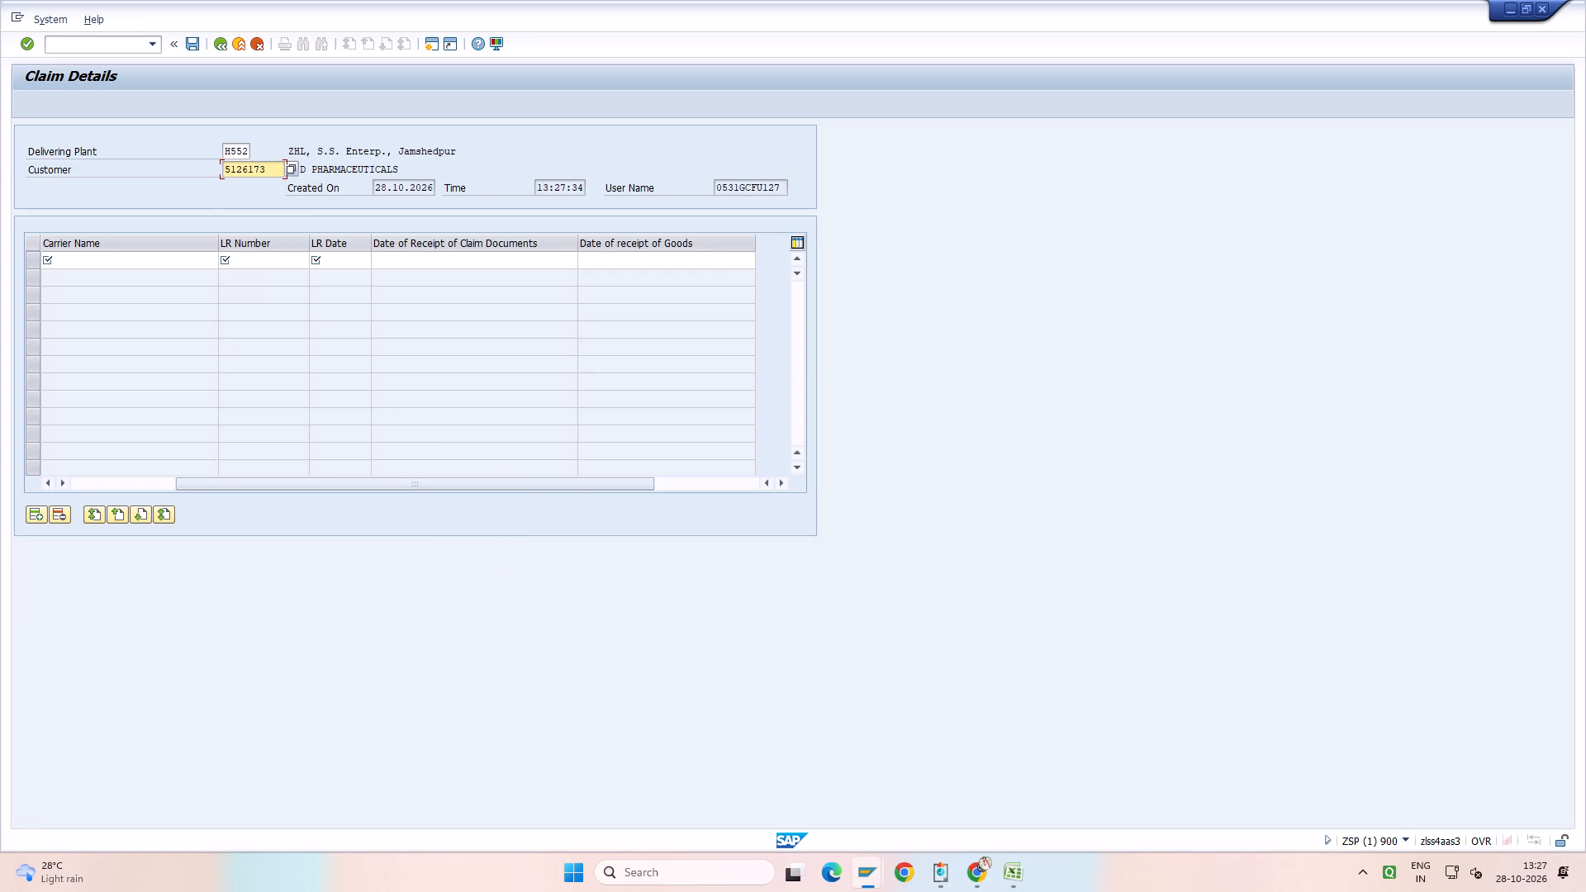
# Enter claim number 178 with claim date 15.10.2026 in the first claim row.
pyautogui.moveTo(546, 482); pyautogui.dragTo(141, 349)
pyautogui.click(83, 259)
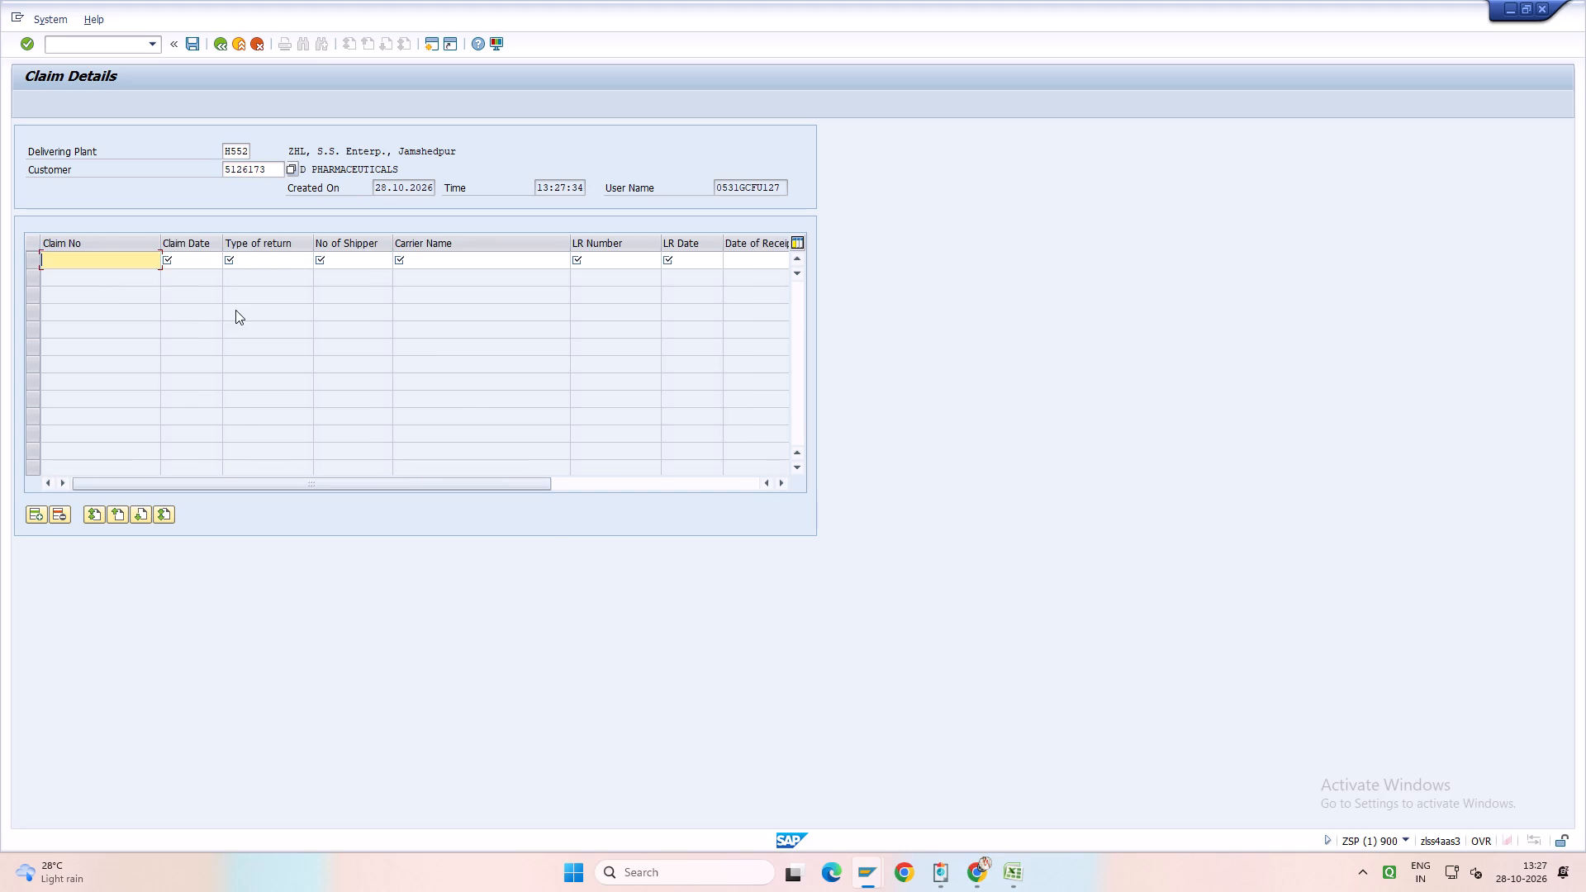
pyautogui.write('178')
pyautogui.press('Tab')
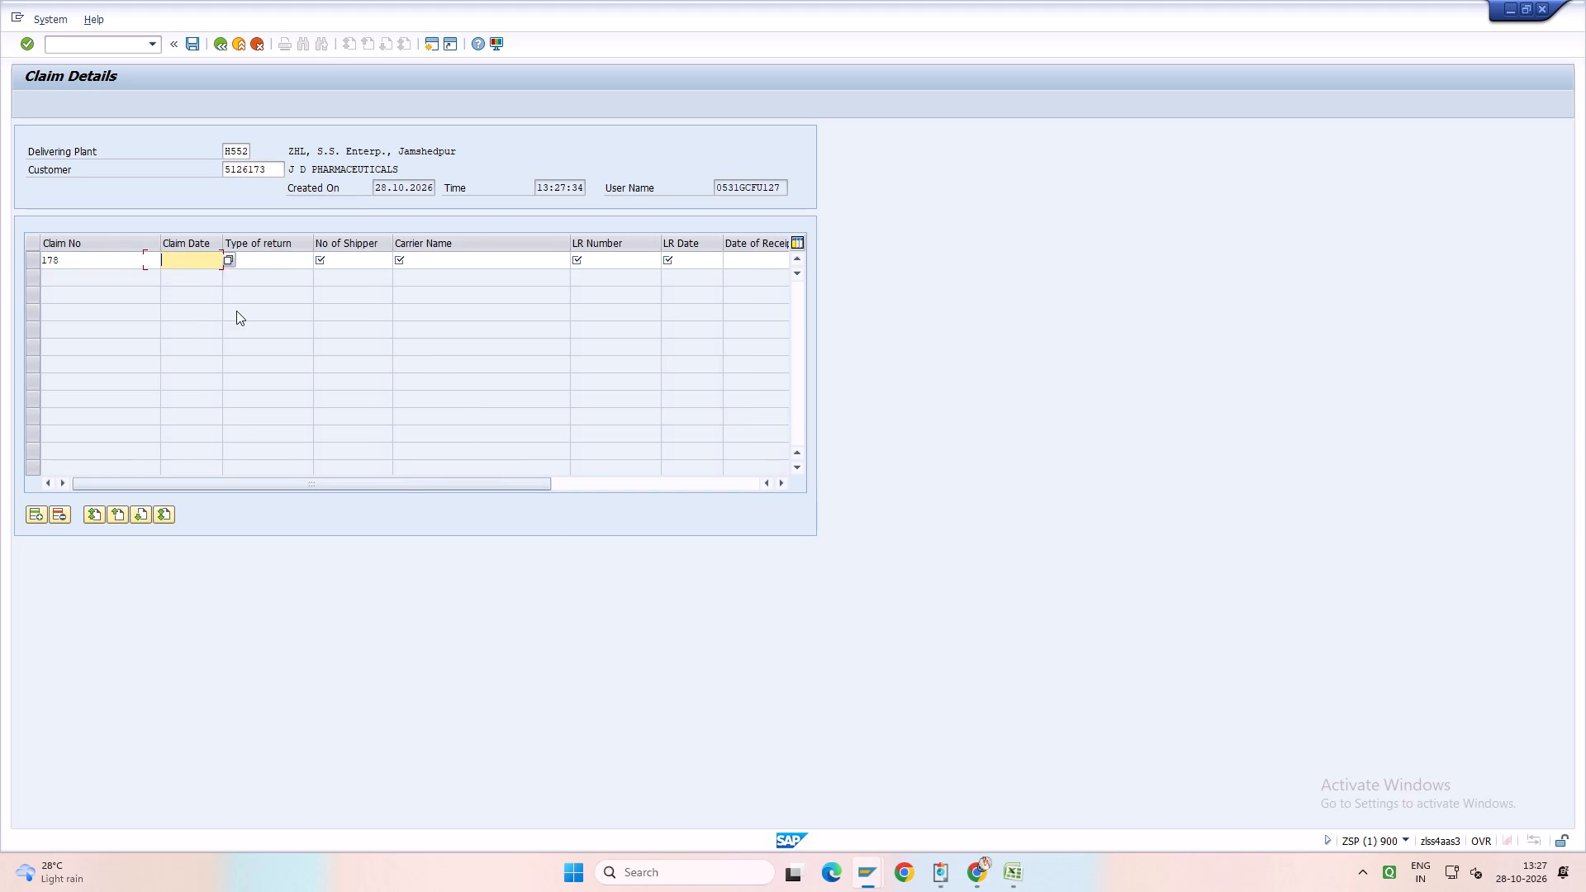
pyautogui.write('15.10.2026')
# Set claim 178's type of return to brkg/exp and its number of shippers to 1.
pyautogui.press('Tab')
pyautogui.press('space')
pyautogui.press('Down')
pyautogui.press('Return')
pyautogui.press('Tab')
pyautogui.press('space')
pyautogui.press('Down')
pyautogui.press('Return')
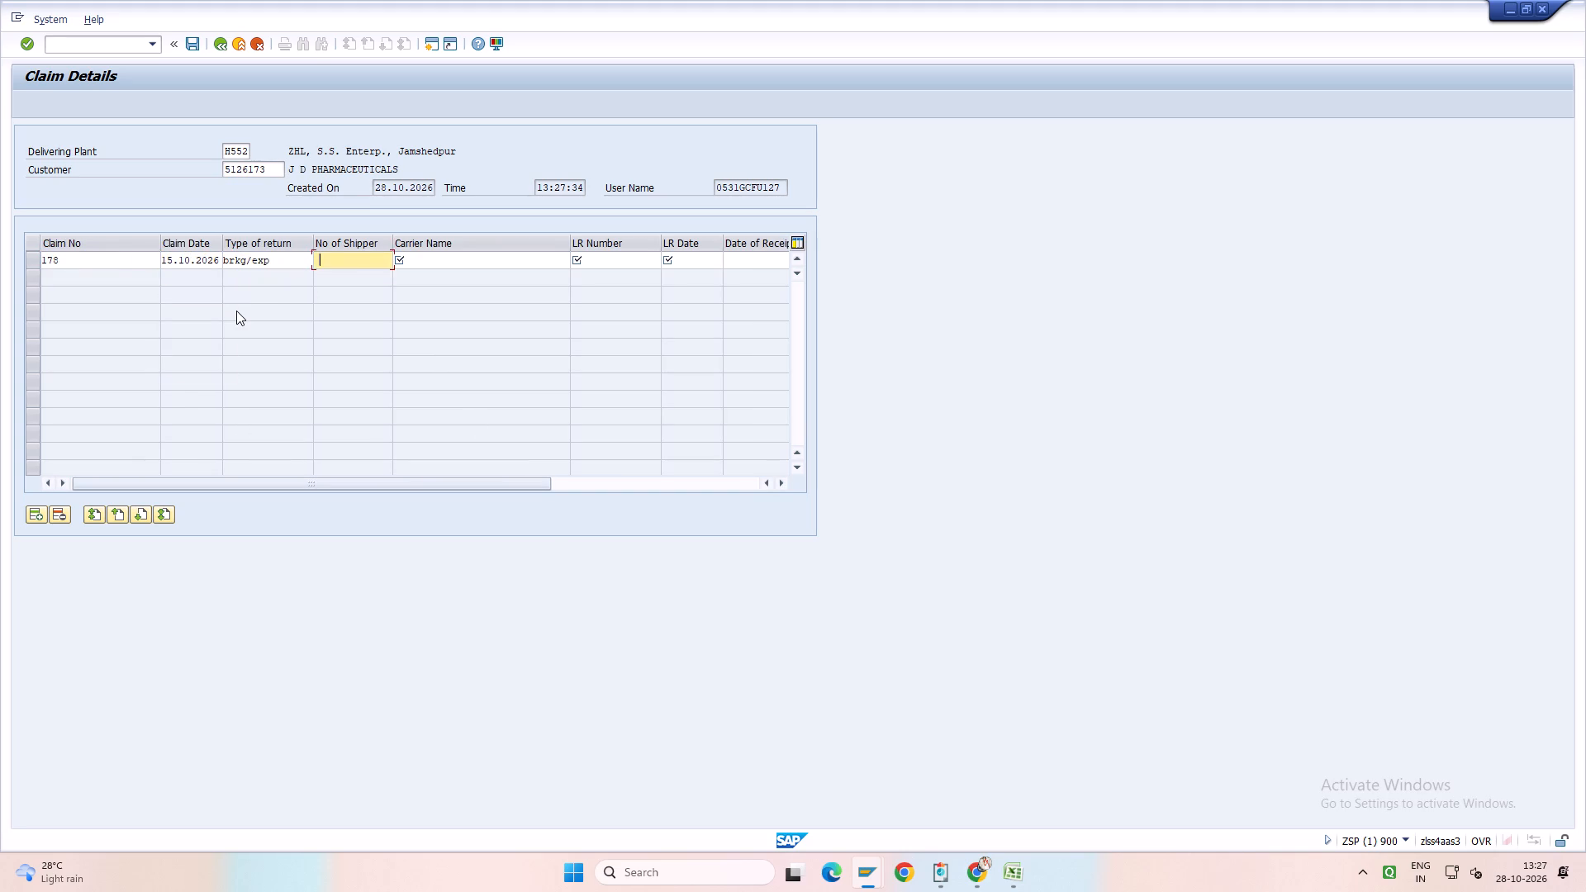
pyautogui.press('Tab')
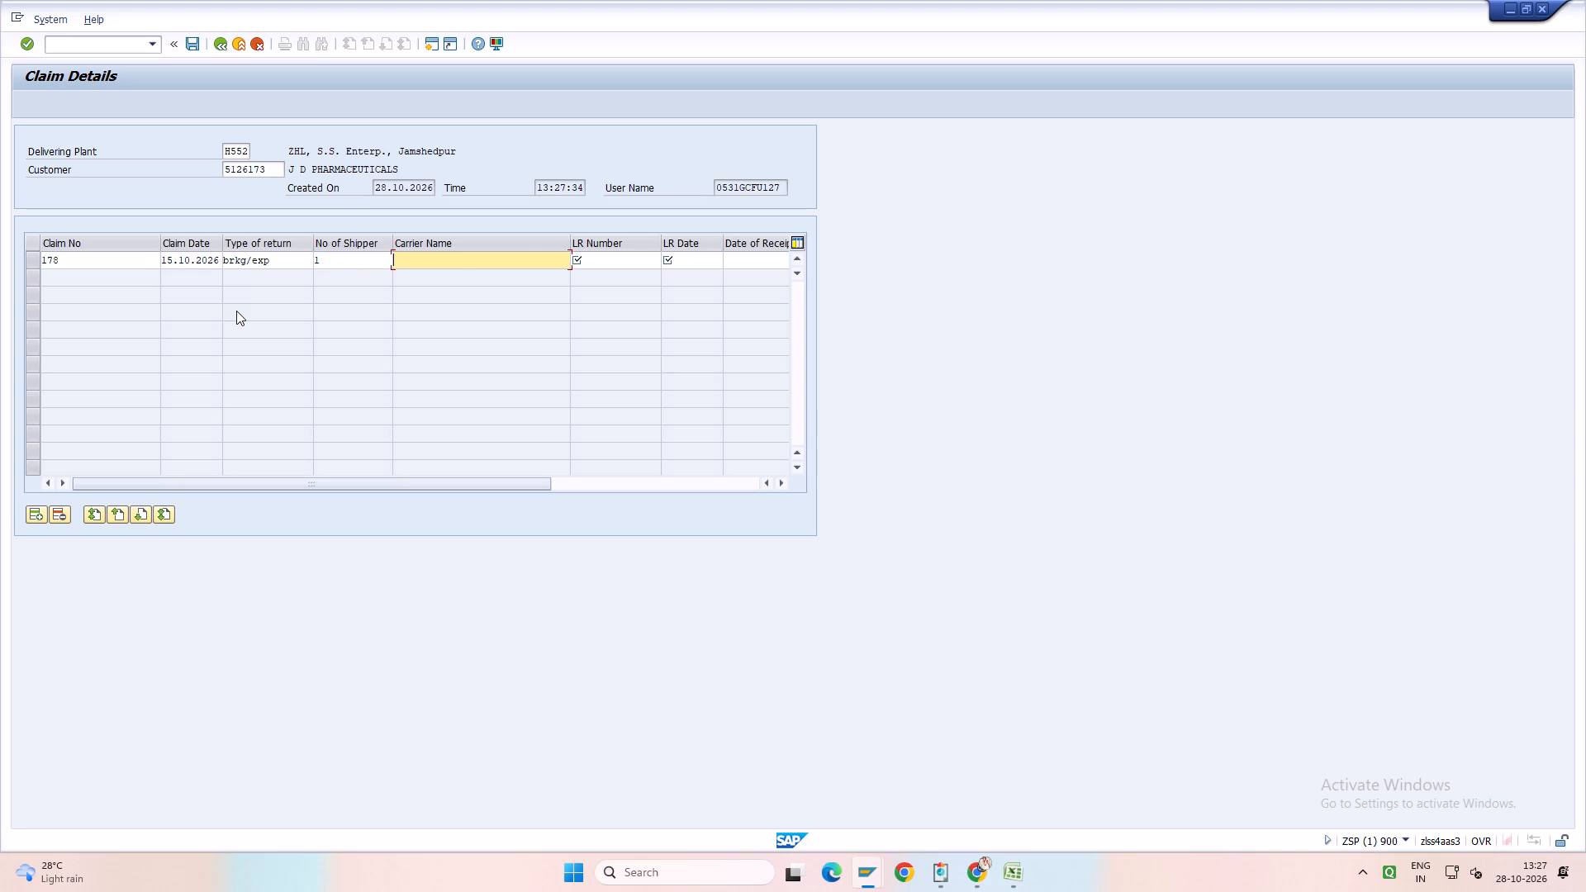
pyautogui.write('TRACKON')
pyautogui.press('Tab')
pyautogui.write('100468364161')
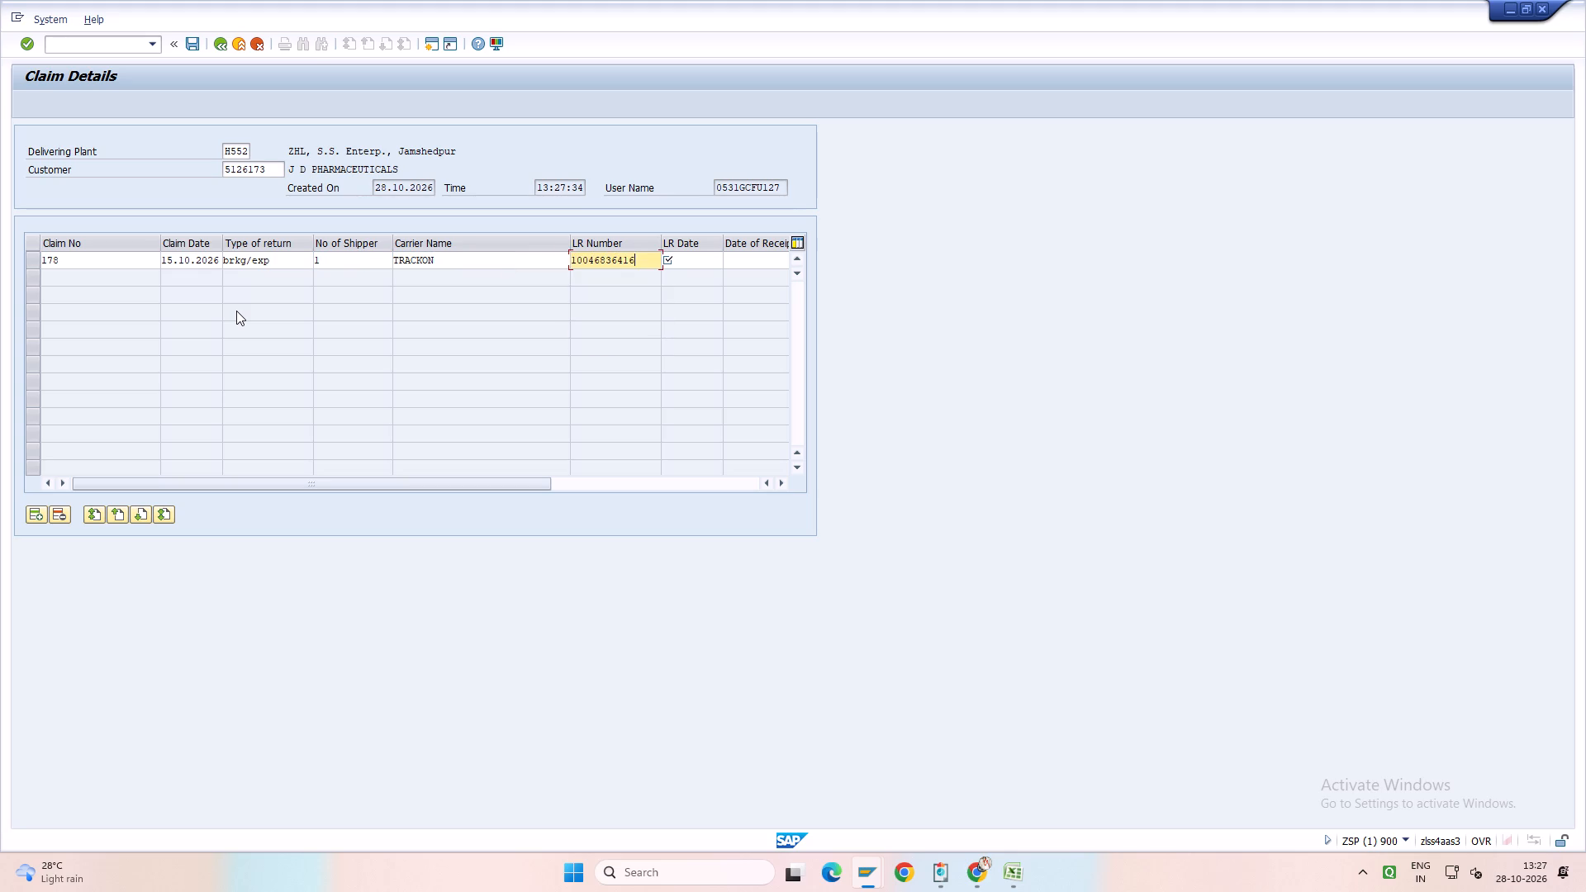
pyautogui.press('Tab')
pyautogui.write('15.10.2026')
# Set claim 178's receipt dates for claim documents and for goods to 28.10.2026.
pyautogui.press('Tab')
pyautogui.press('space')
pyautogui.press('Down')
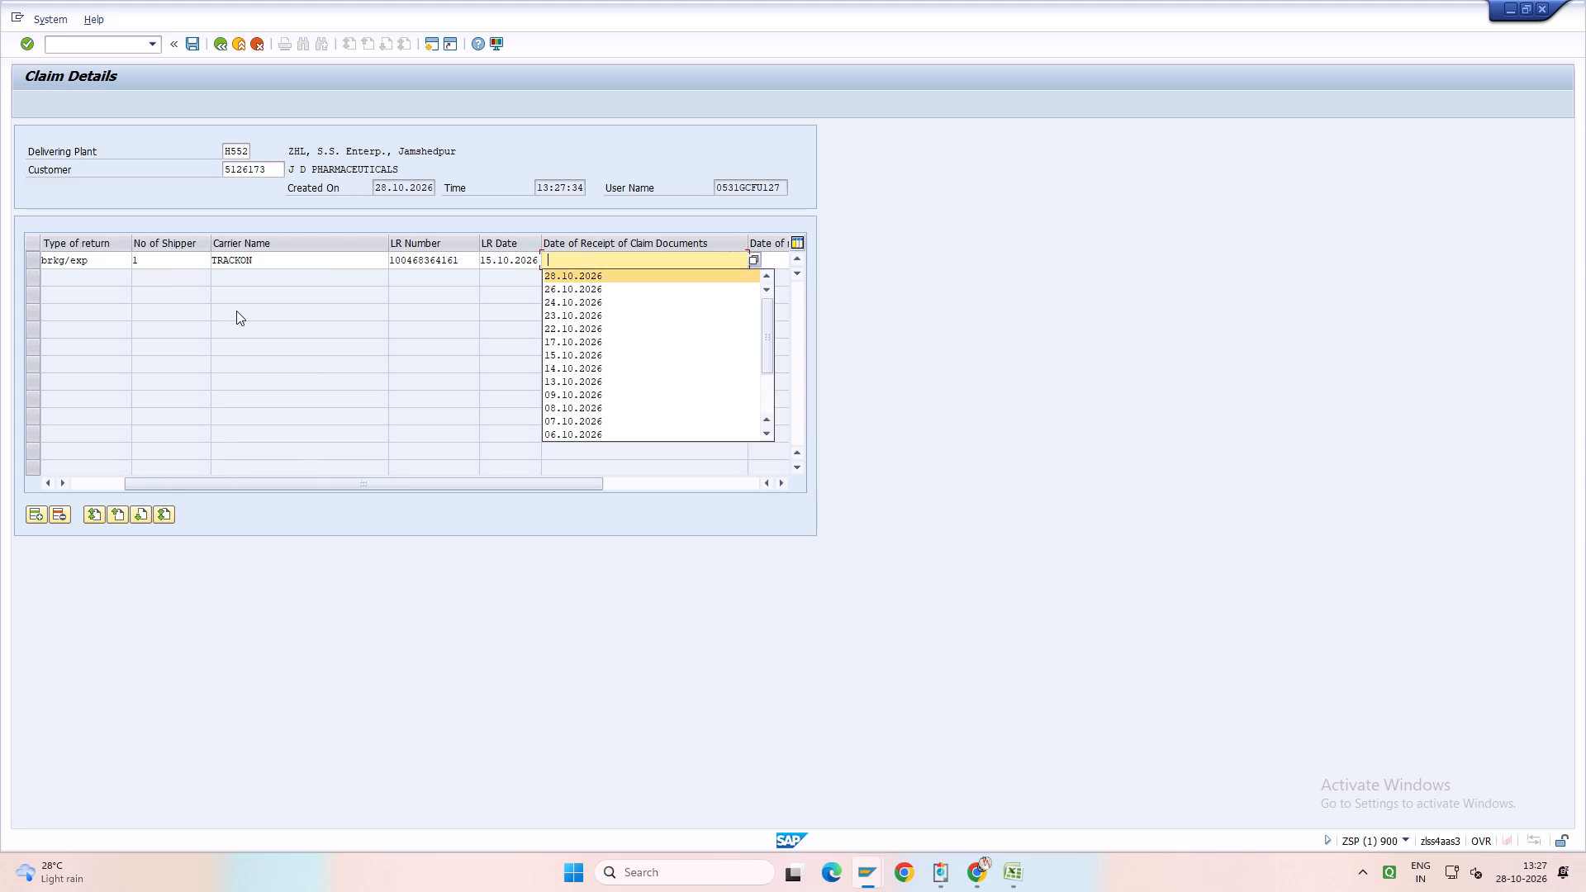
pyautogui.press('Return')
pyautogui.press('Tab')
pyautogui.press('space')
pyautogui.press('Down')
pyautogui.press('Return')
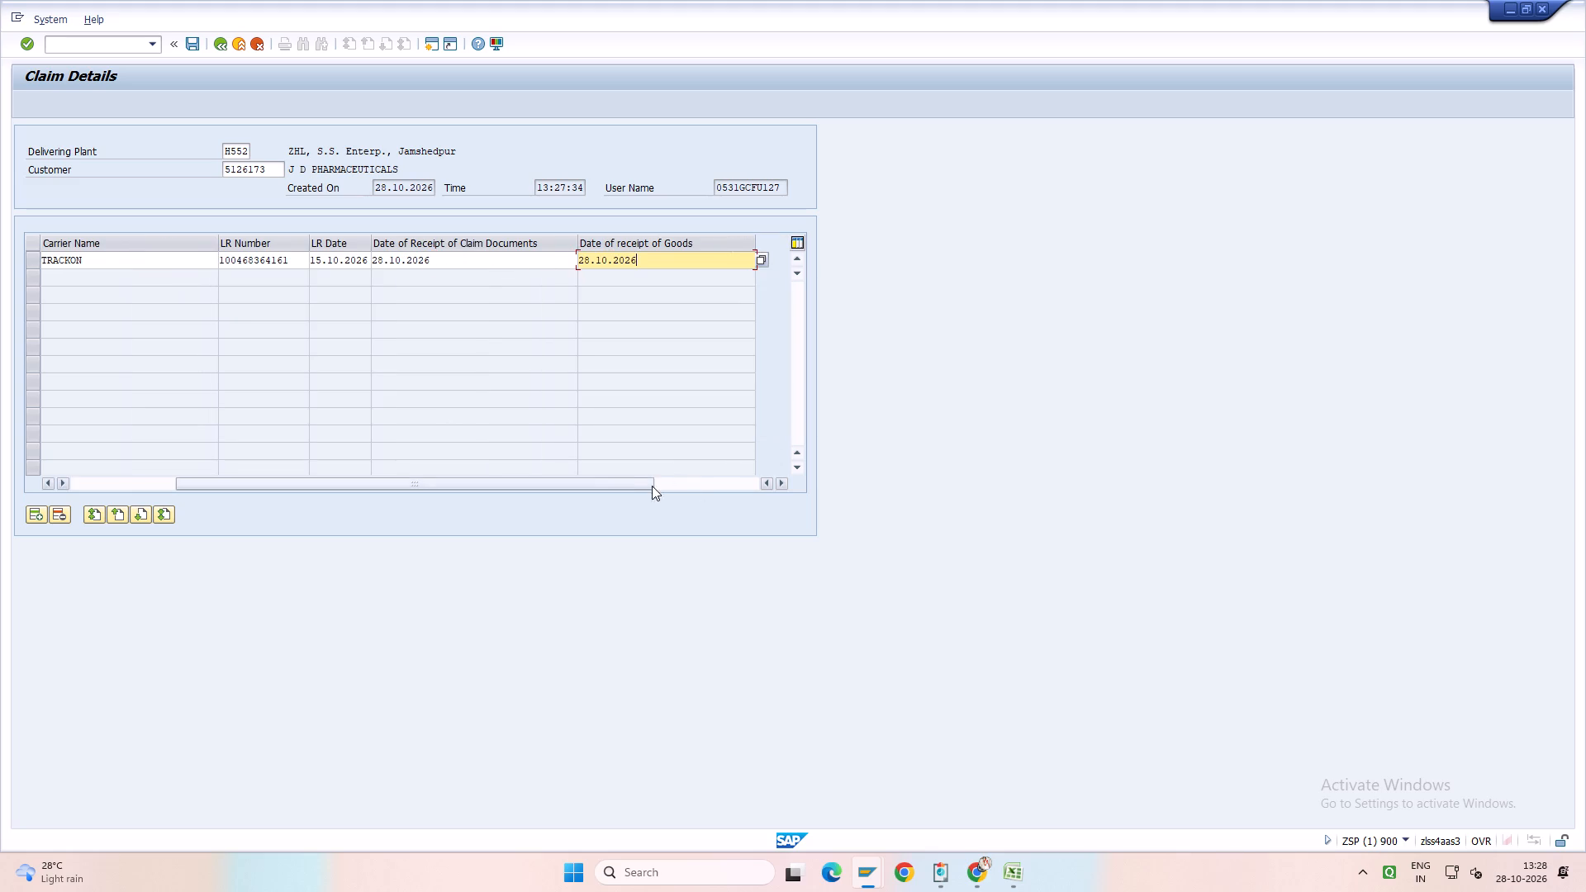
# Review every field of claim 178's row, from claim number through date of receipt of goods.
pyautogui.moveTo(634, 477); pyautogui.dragTo(238, 370)
pyautogui.rightClick(634, 477)
pyautogui.click(92, 268)
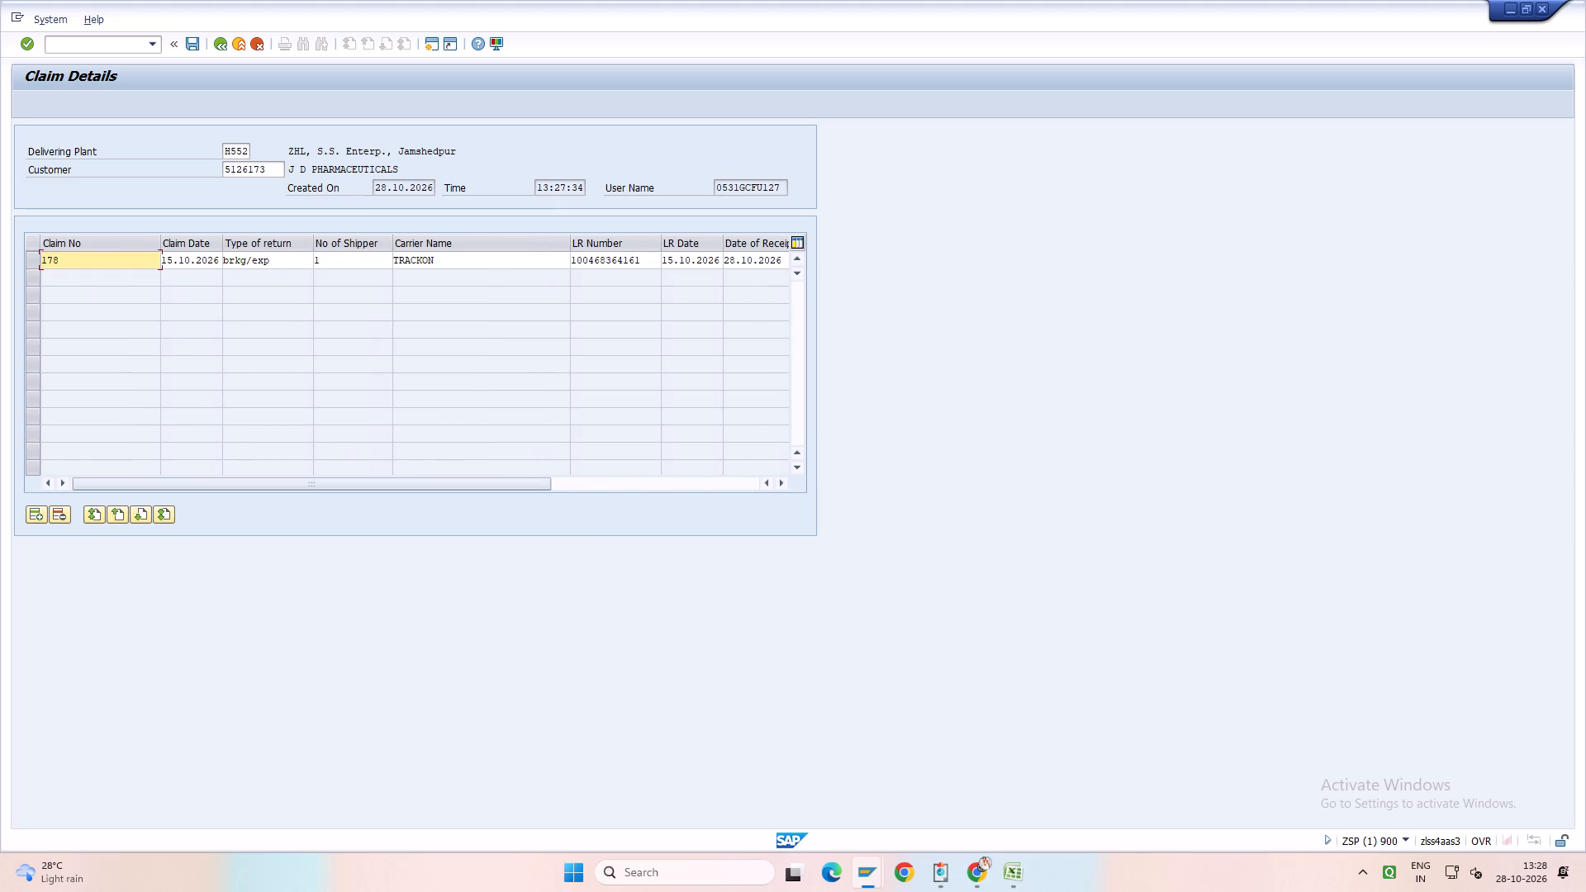
pyautogui.press('Tab')
pyautogui.press('Tab')
pyautogui.press('Tab')
pyautogui.press('Tab')
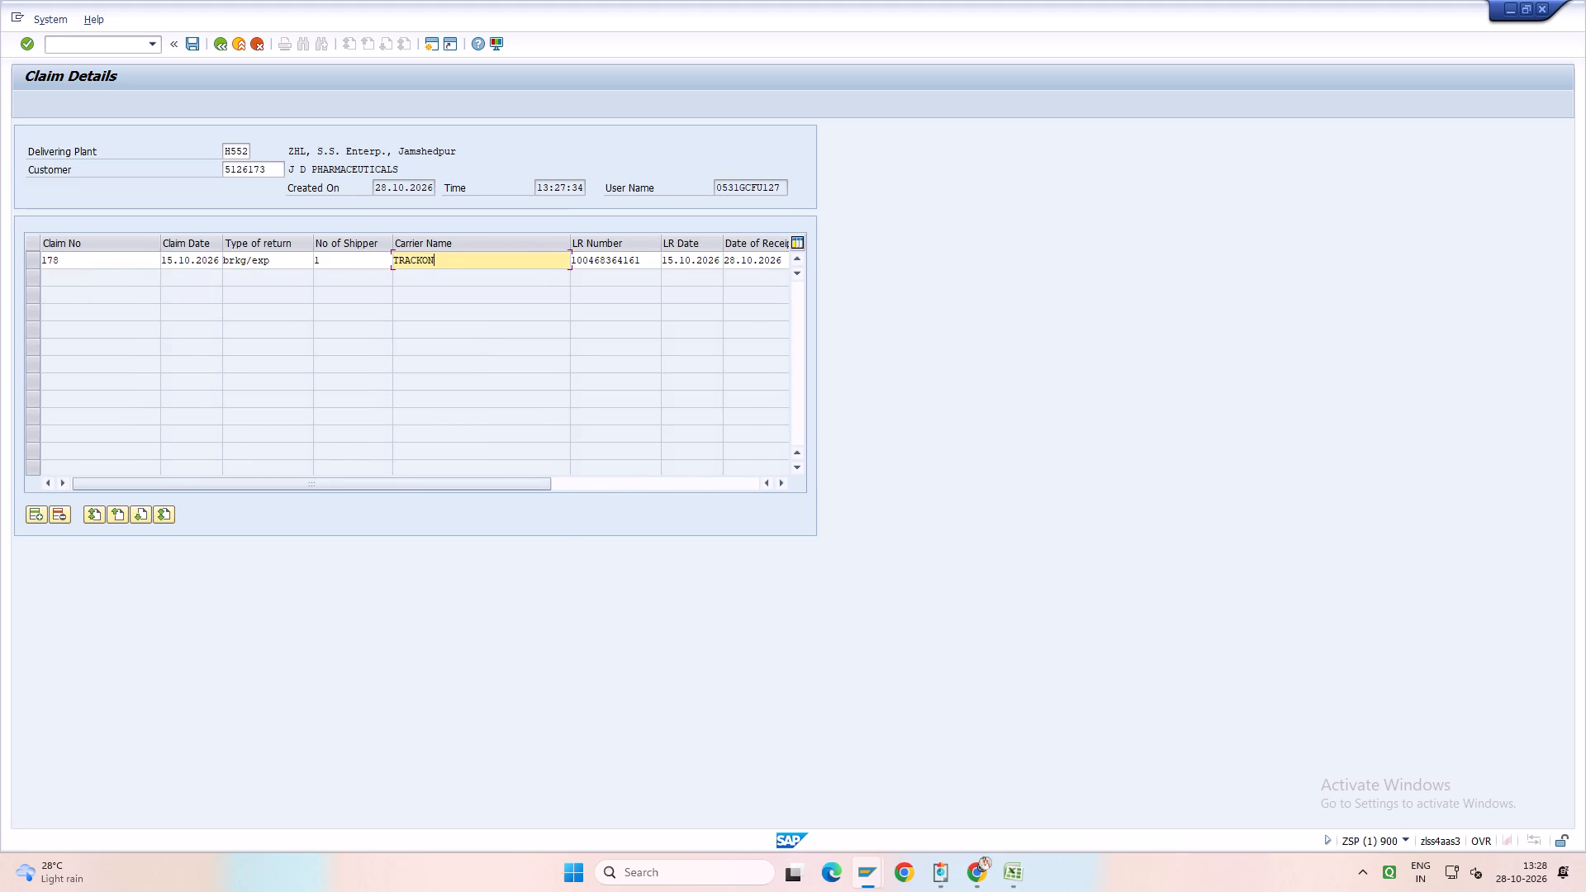
pyautogui.press('Tab')
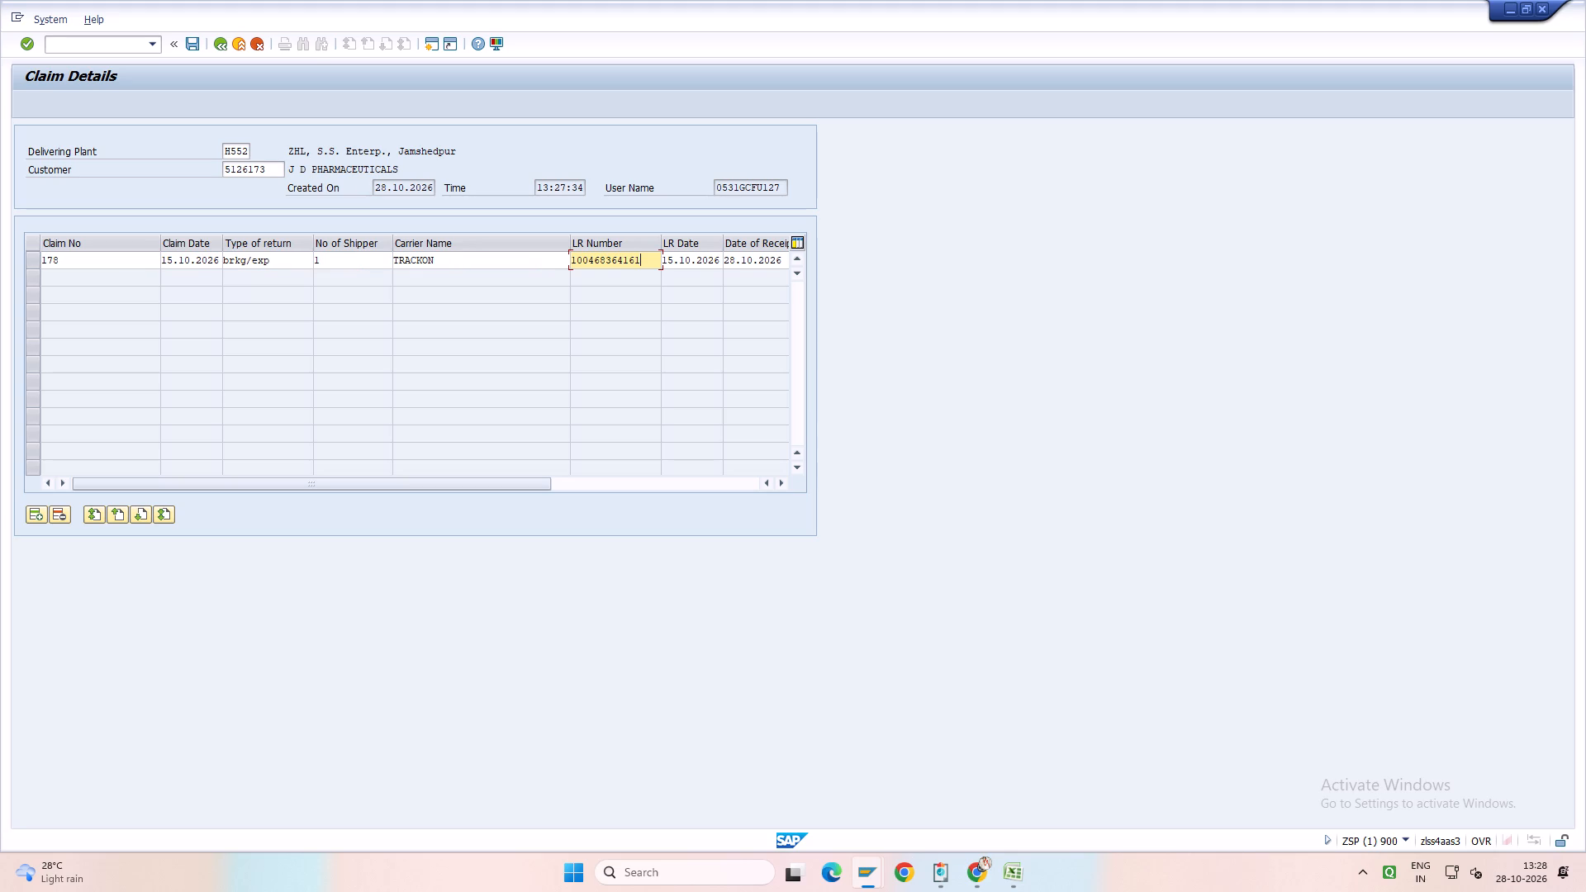
pyautogui.press('Tab')
pyautogui.press('Tab')
pyautogui.press('Tab')
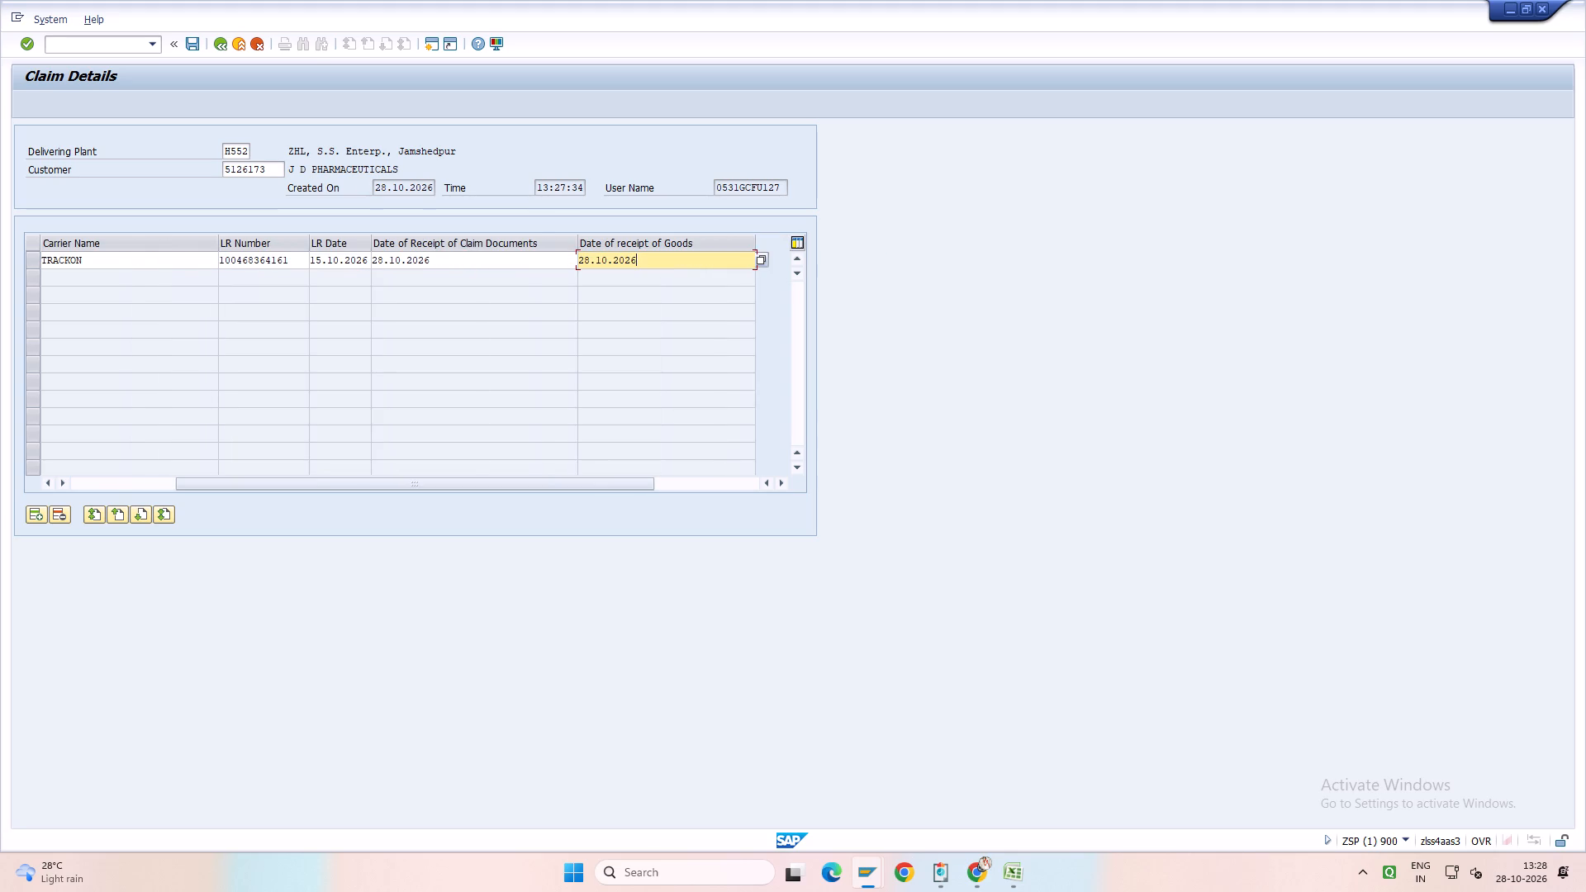
# Save claim 178 for J D PHARMACEUTICALS and dismiss the save message.
pyautogui.hotkey('ctrl', 's')
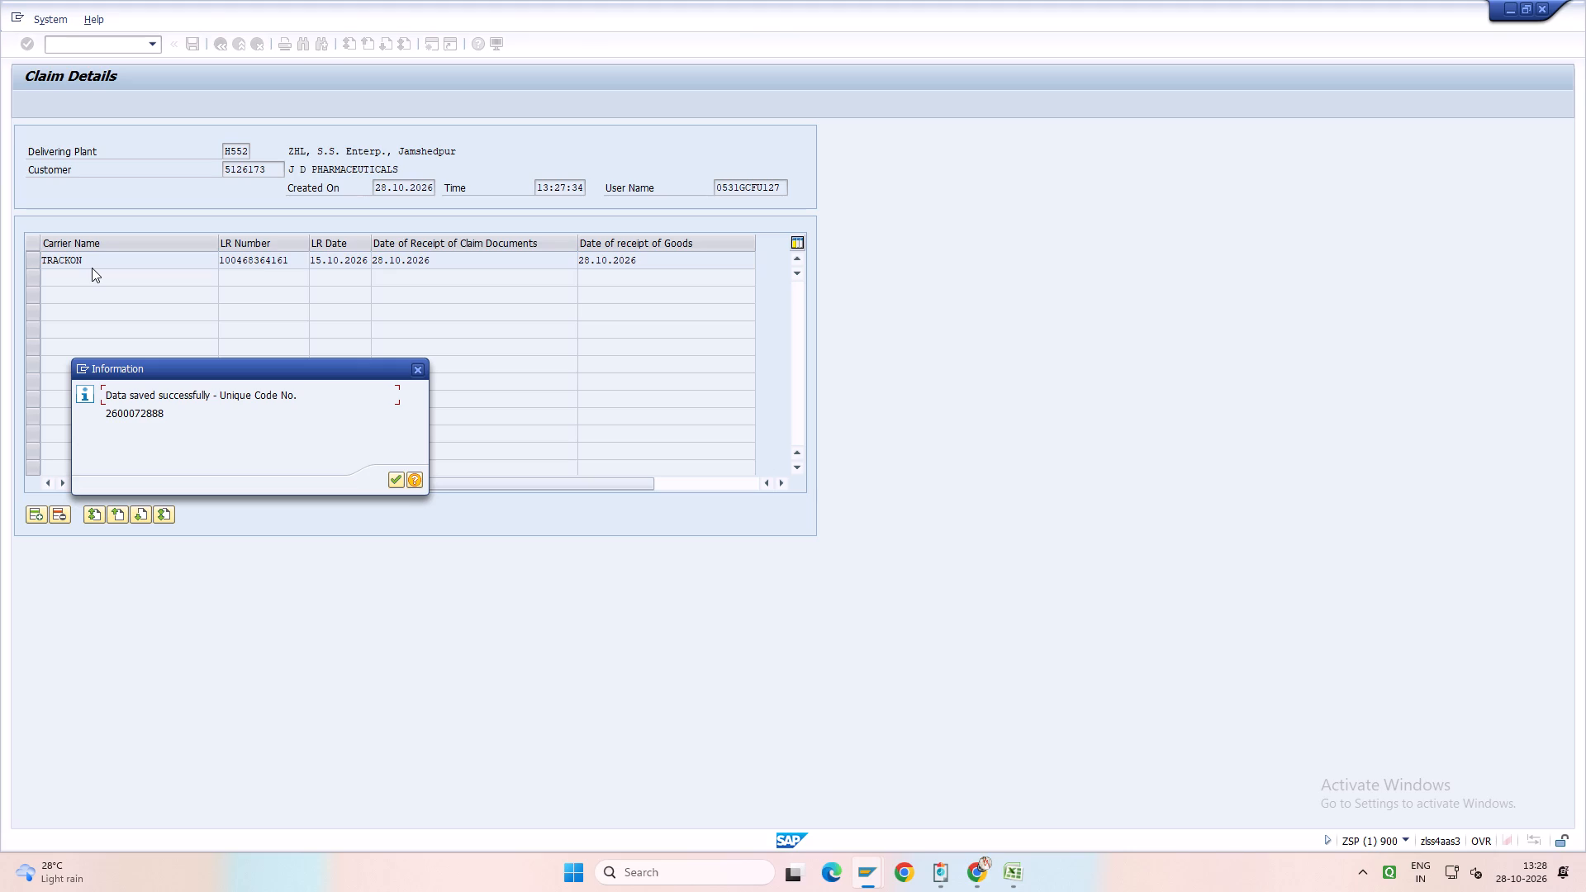
pyautogui.press('Return')
pyautogui.click(231, 154)
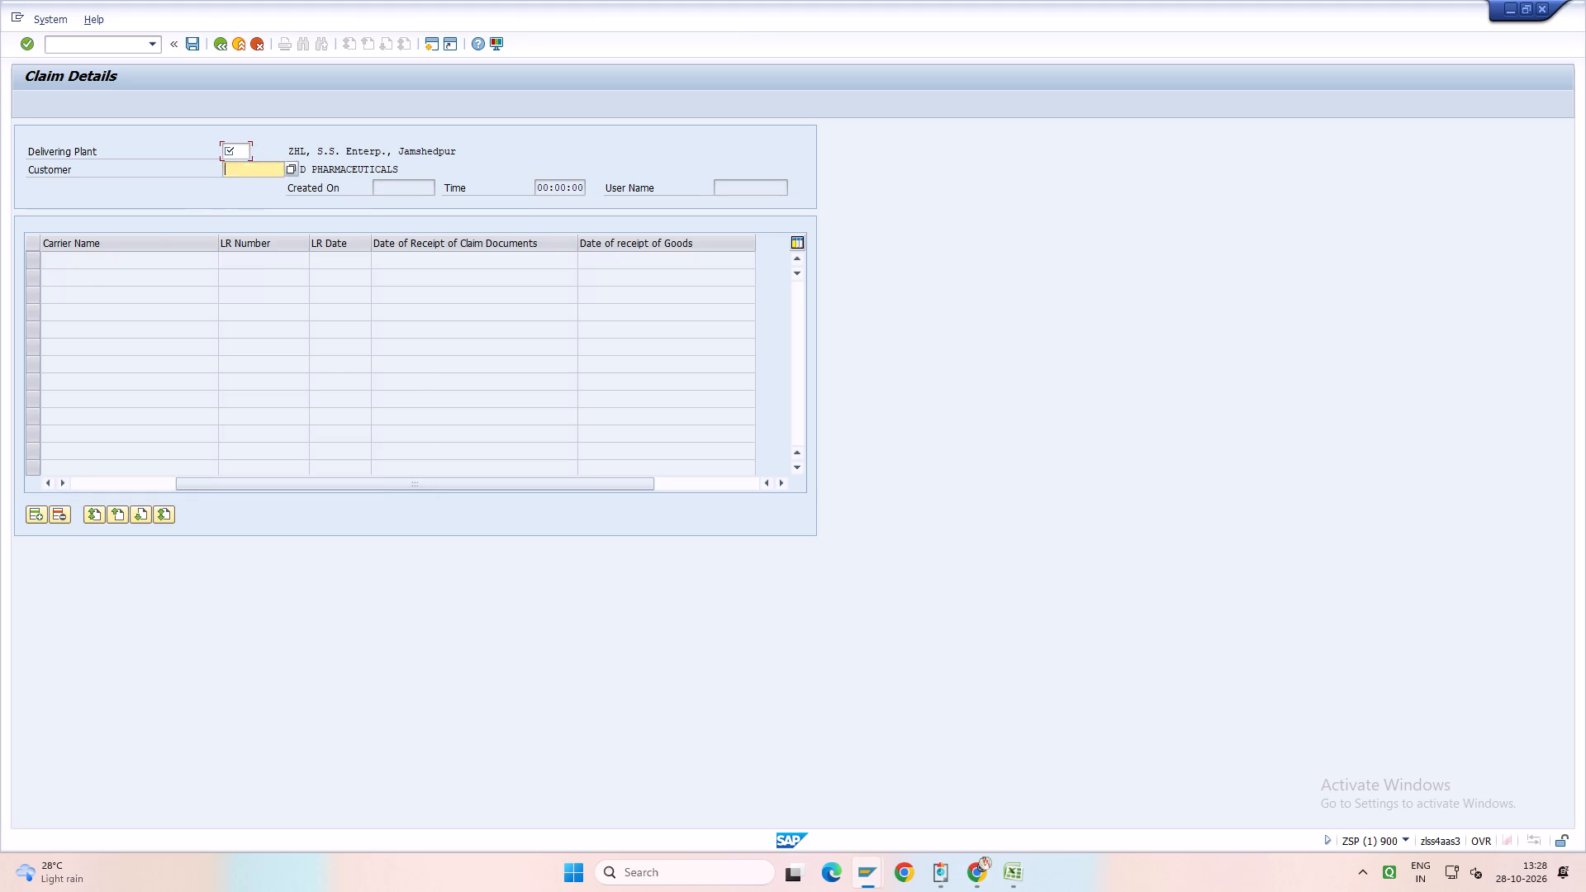
pyautogui.press('space')
pyautogui.doubleClick(240, 164)
pyautogui.rightClick(240, 164)
pyautogui.click(946, 875)
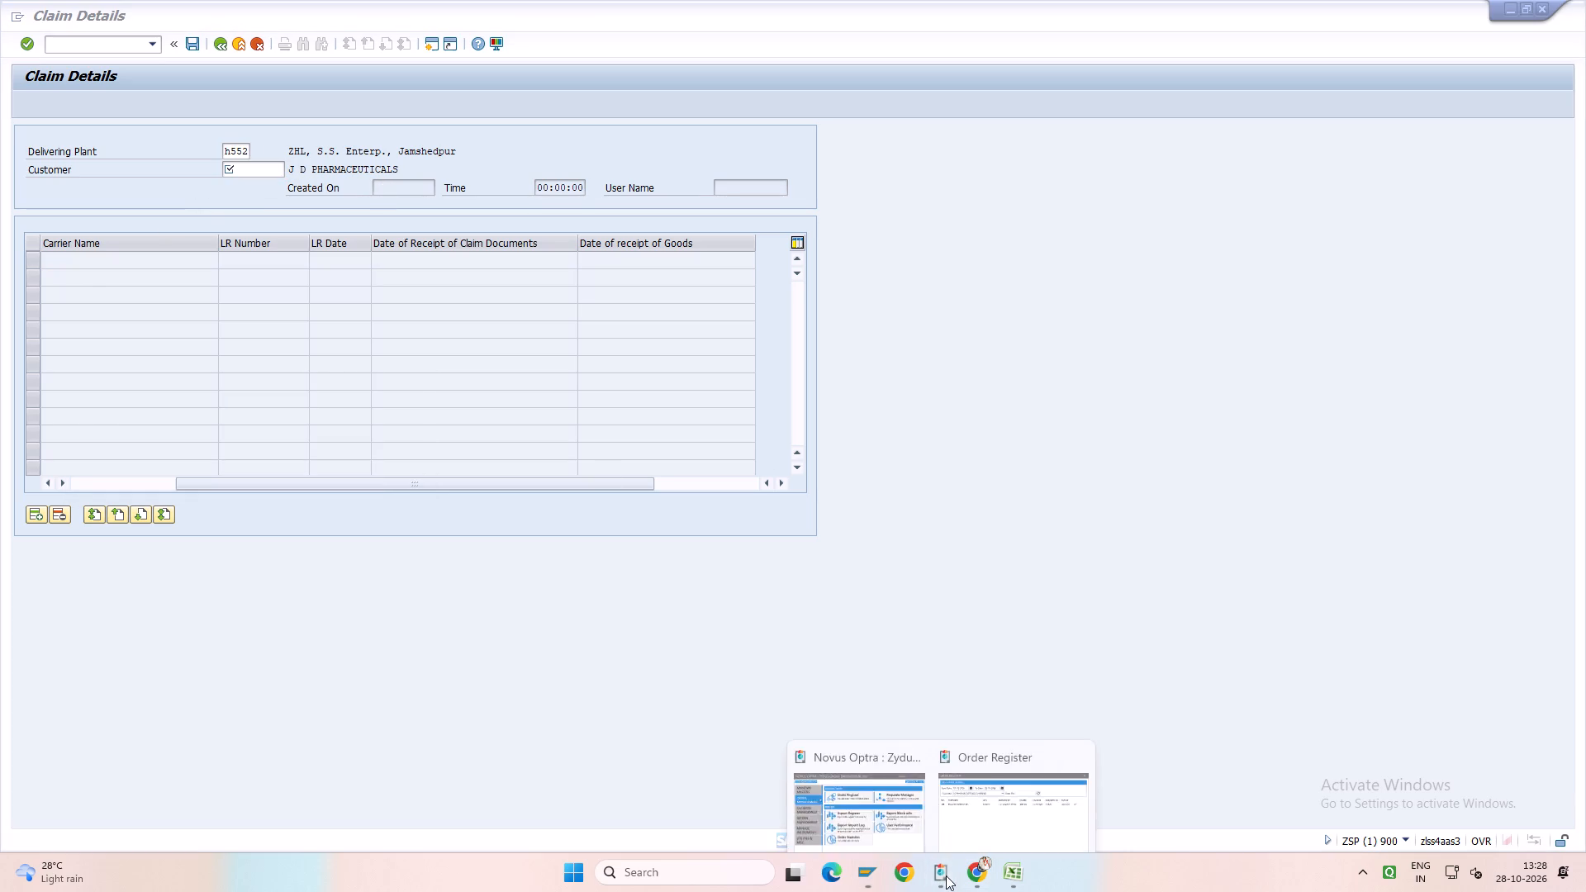
pyautogui.click(1019, 794)
pyautogui.write('OM SALES')
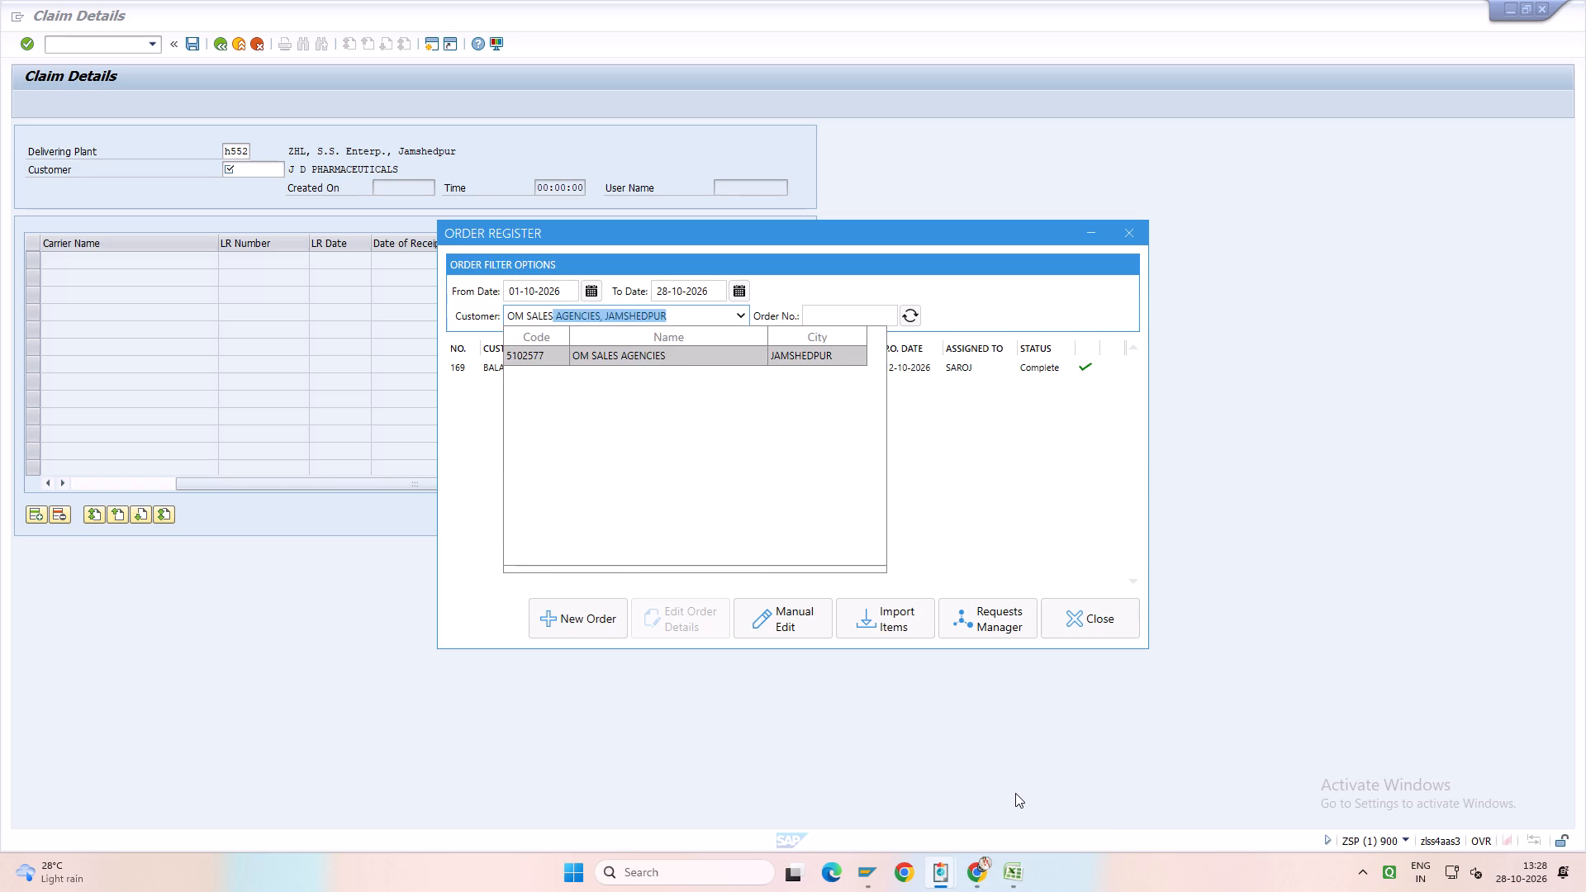
pyautogui.click(246, 168)
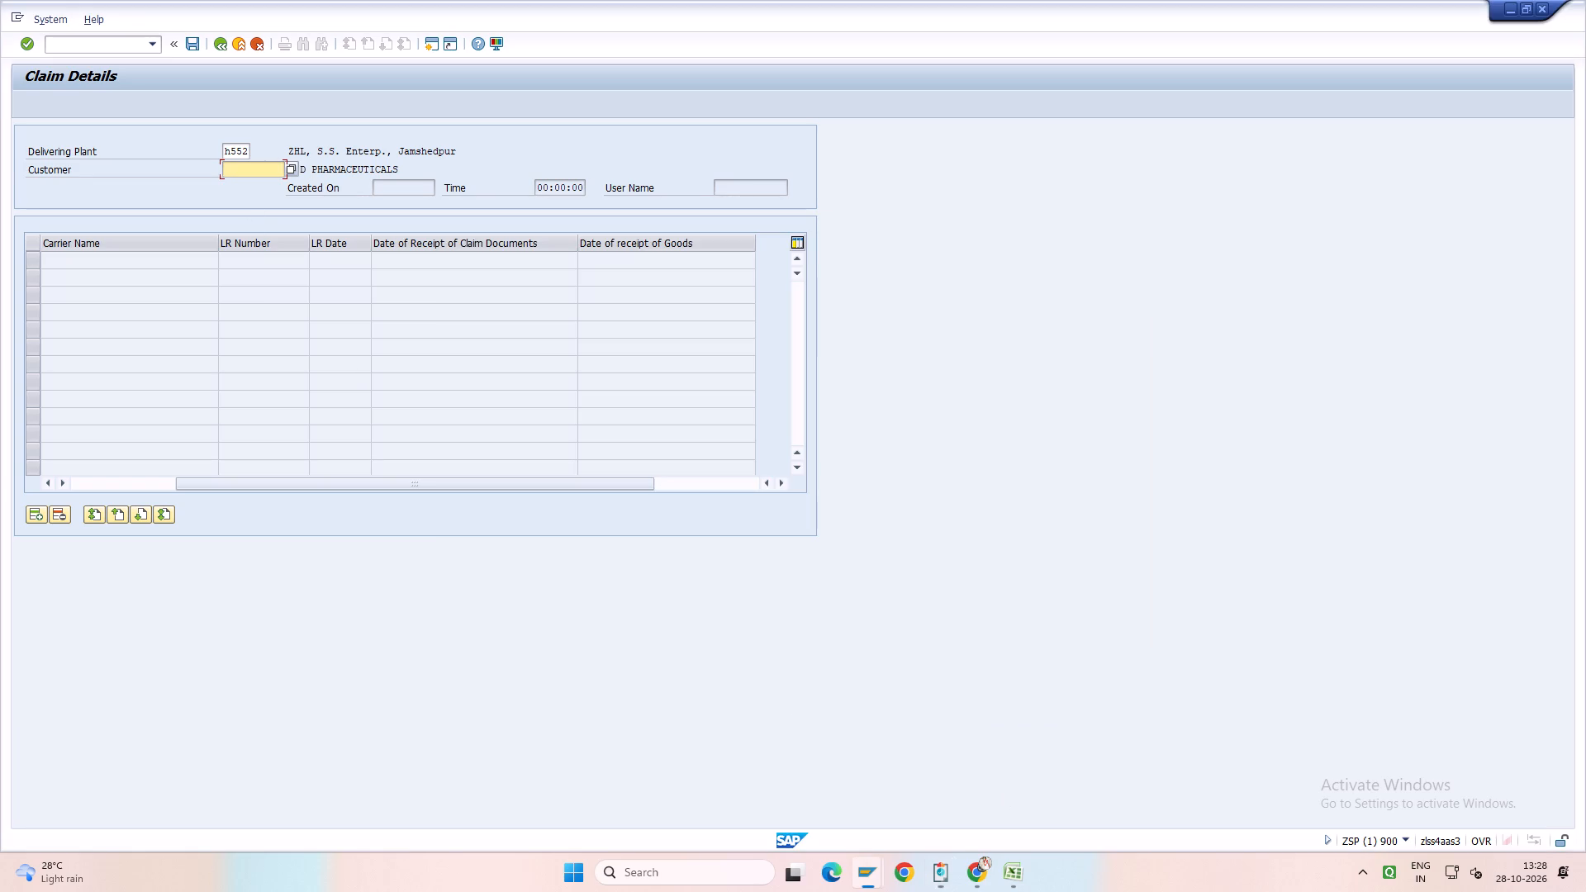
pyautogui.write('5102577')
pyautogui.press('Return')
# Enter claim number CDNB00051 with claim date 20.10.2026, return type brkg/exp and 1 shipper.
pyautogui.moveTo(539, 484); pyautogui.dragTo(236, 393)
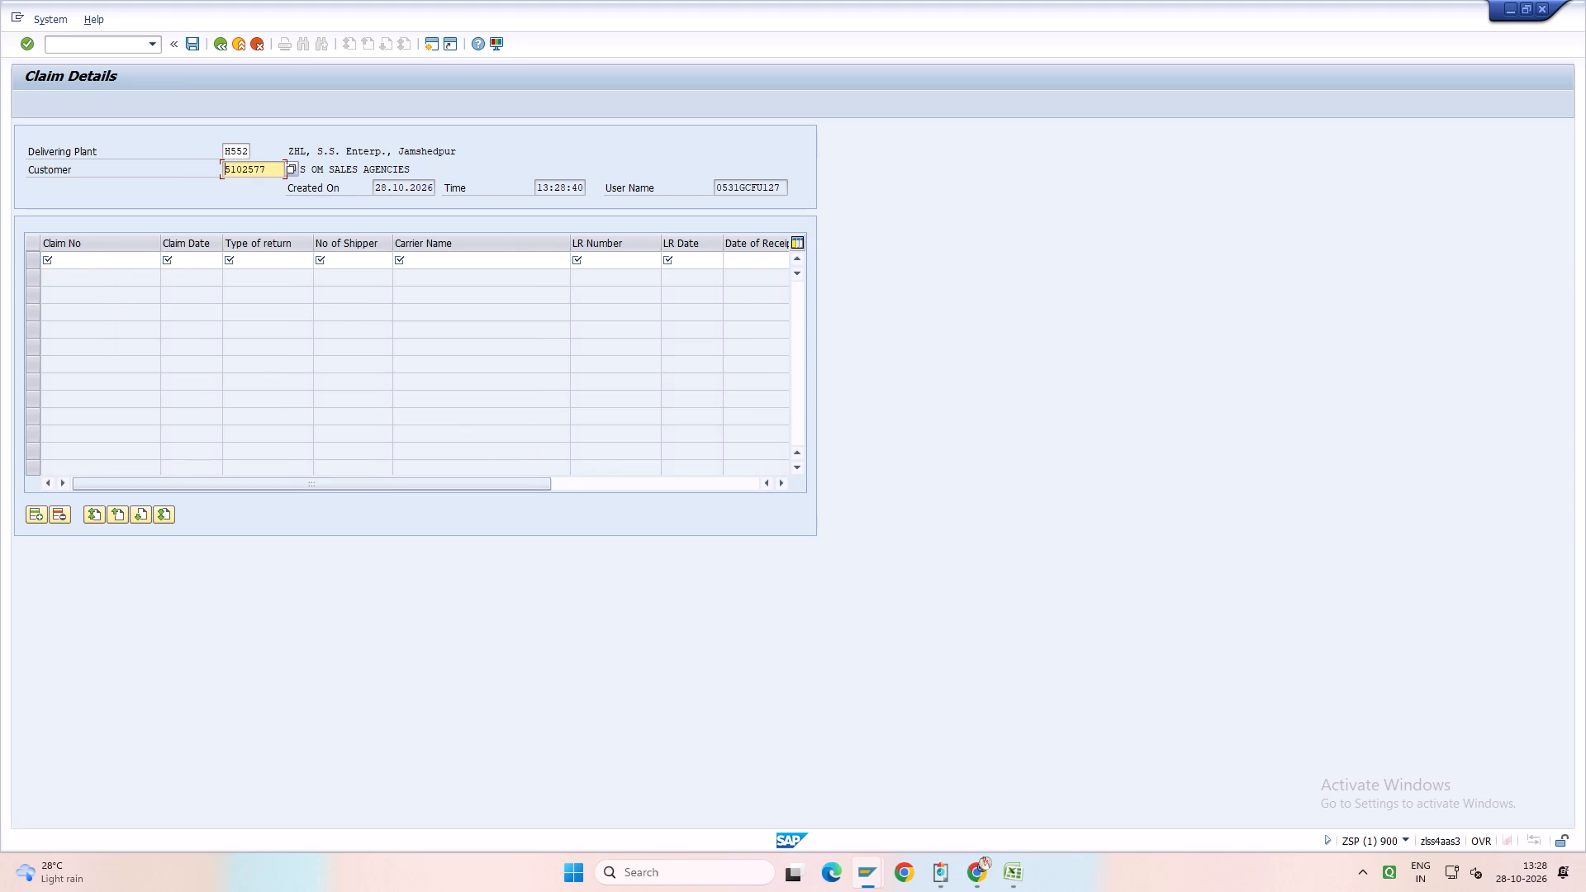
pyautogui.click(71, 259)
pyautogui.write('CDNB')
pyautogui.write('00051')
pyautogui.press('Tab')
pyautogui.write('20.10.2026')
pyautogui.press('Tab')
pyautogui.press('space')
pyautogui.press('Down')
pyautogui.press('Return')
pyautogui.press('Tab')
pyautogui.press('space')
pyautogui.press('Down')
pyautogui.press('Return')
# Enter carrier NCS, LR number 7253 and LR date 24.10.2026 for claim CDNB00051.
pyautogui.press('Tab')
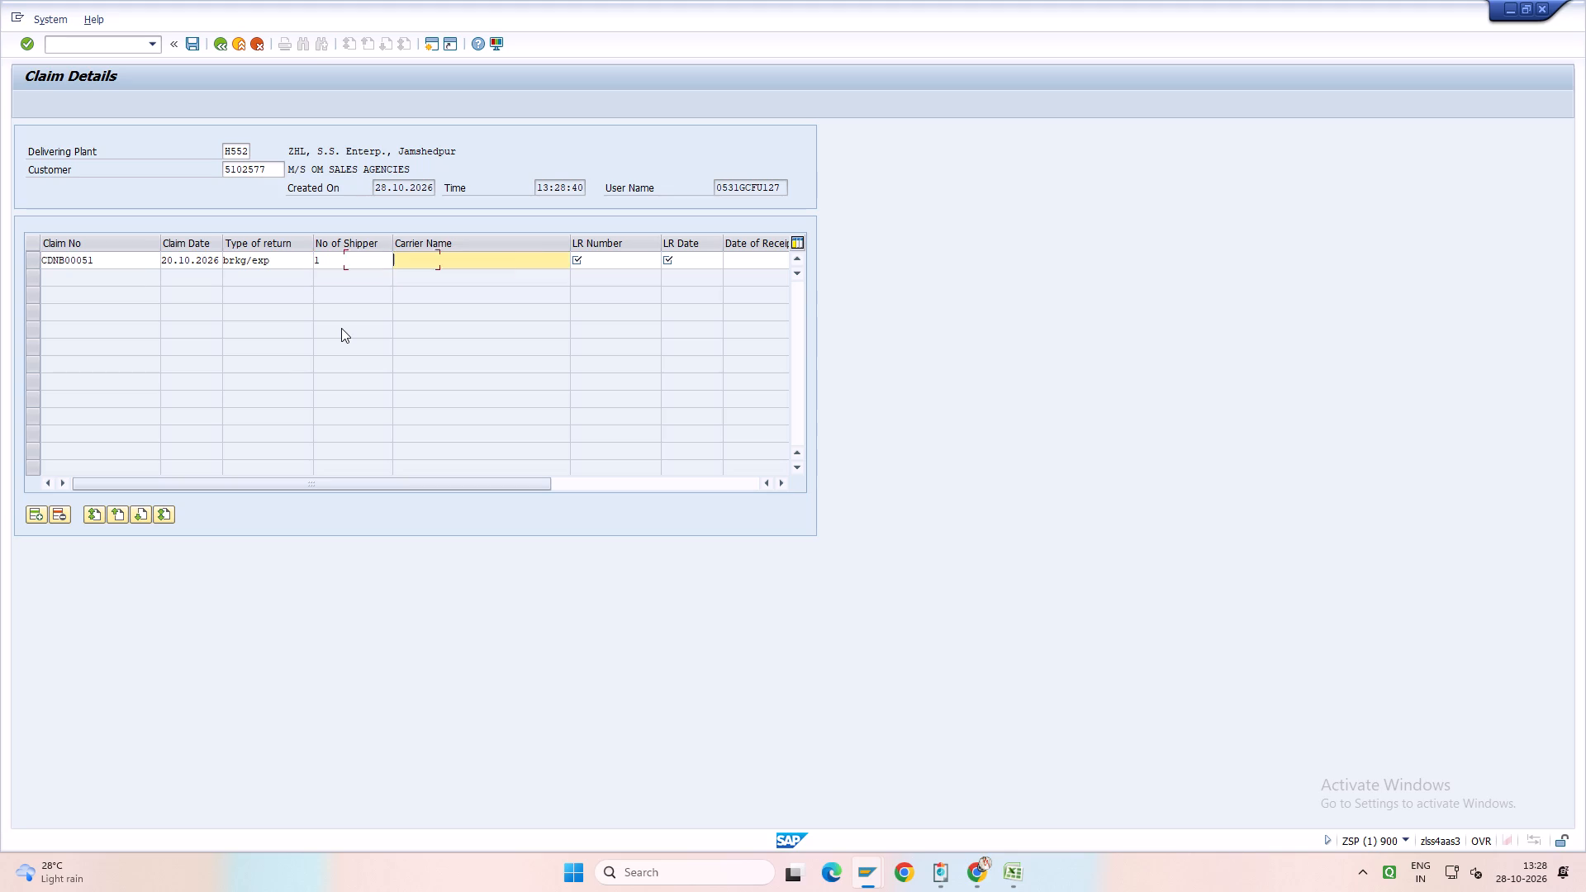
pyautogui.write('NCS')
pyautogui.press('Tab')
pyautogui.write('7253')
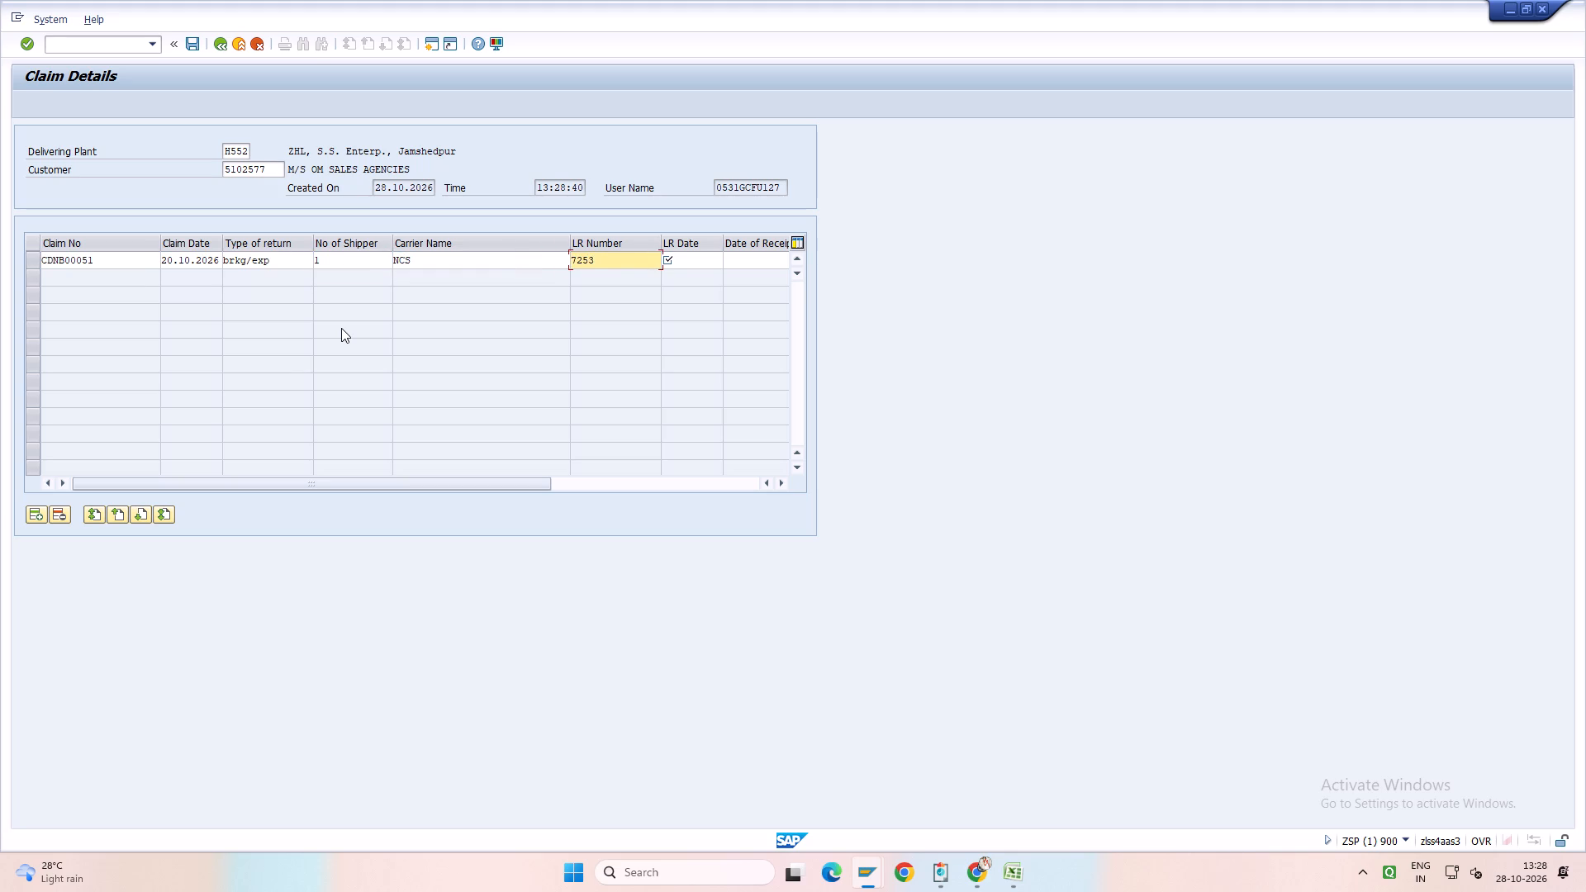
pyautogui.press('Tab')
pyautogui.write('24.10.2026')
# Set claim CDNB00051's receipt dates for claim documents and for goods to 28.10.2026.
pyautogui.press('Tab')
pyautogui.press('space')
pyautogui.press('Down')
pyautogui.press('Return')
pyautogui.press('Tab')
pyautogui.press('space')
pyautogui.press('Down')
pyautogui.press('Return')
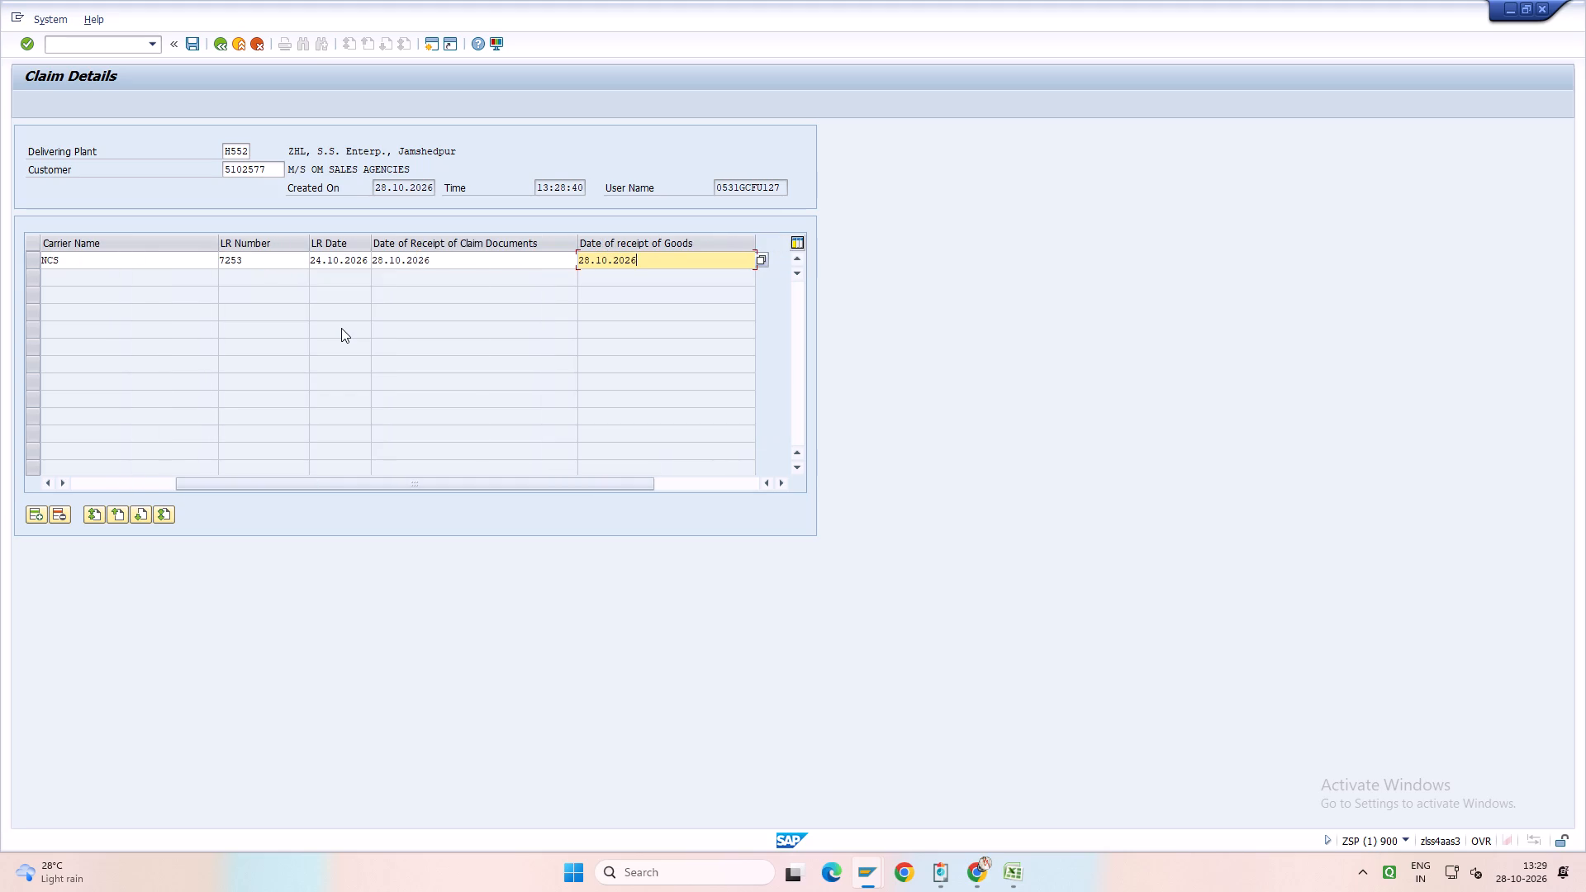
# Review every field of claim CDNB00051's row, from claim number through date of receipt of goods.
pyautogui.moveTo(615, 482); pyautogui.dragTo(237, 385)
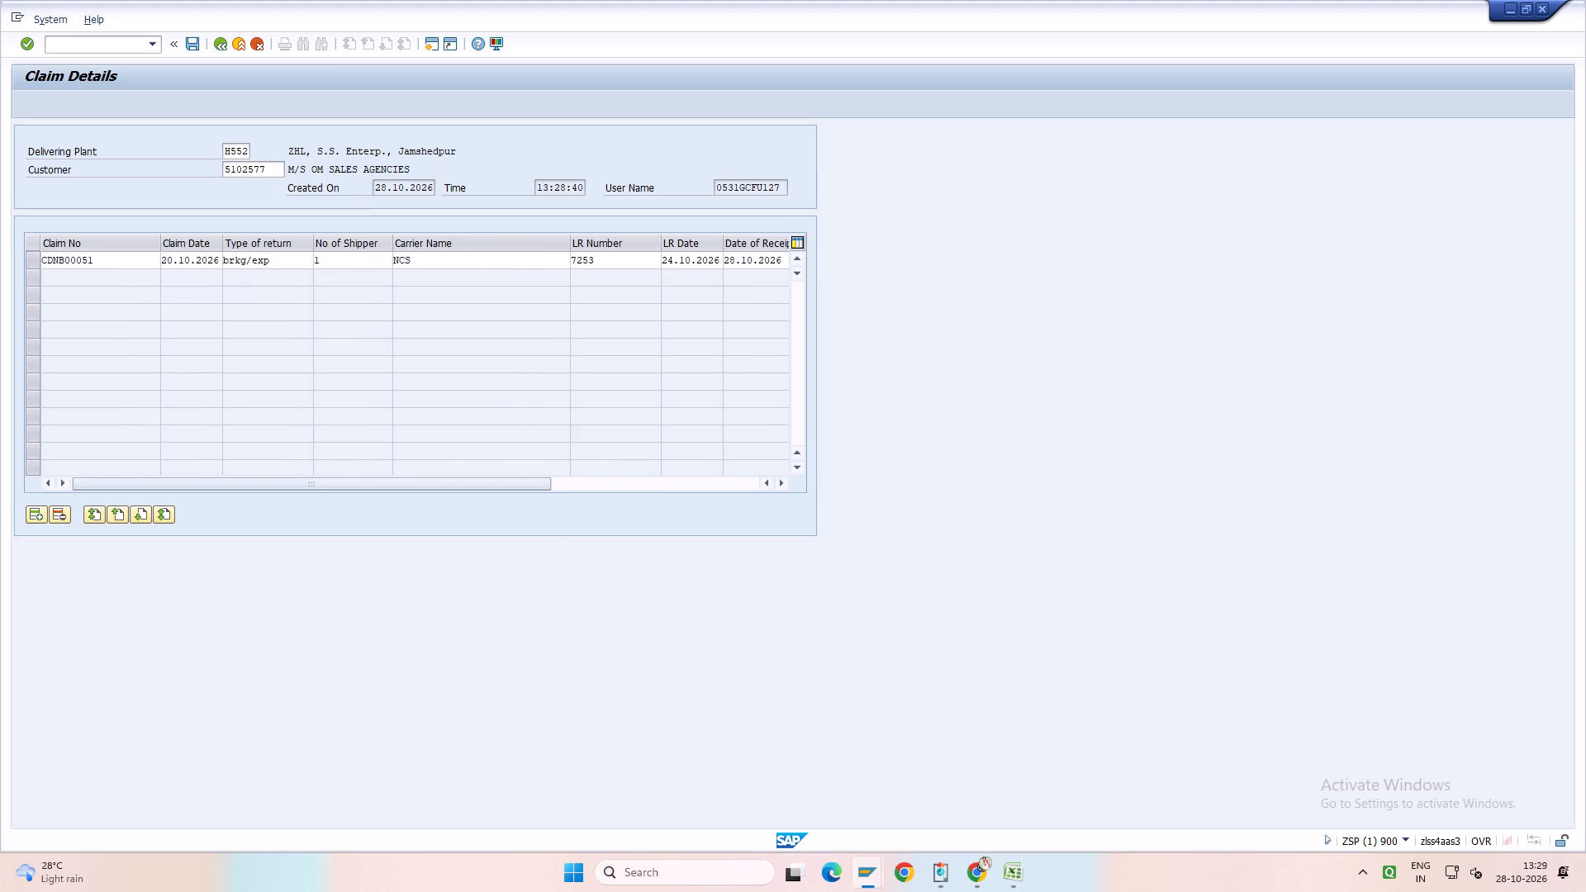
pyautogui.click(116, 259)
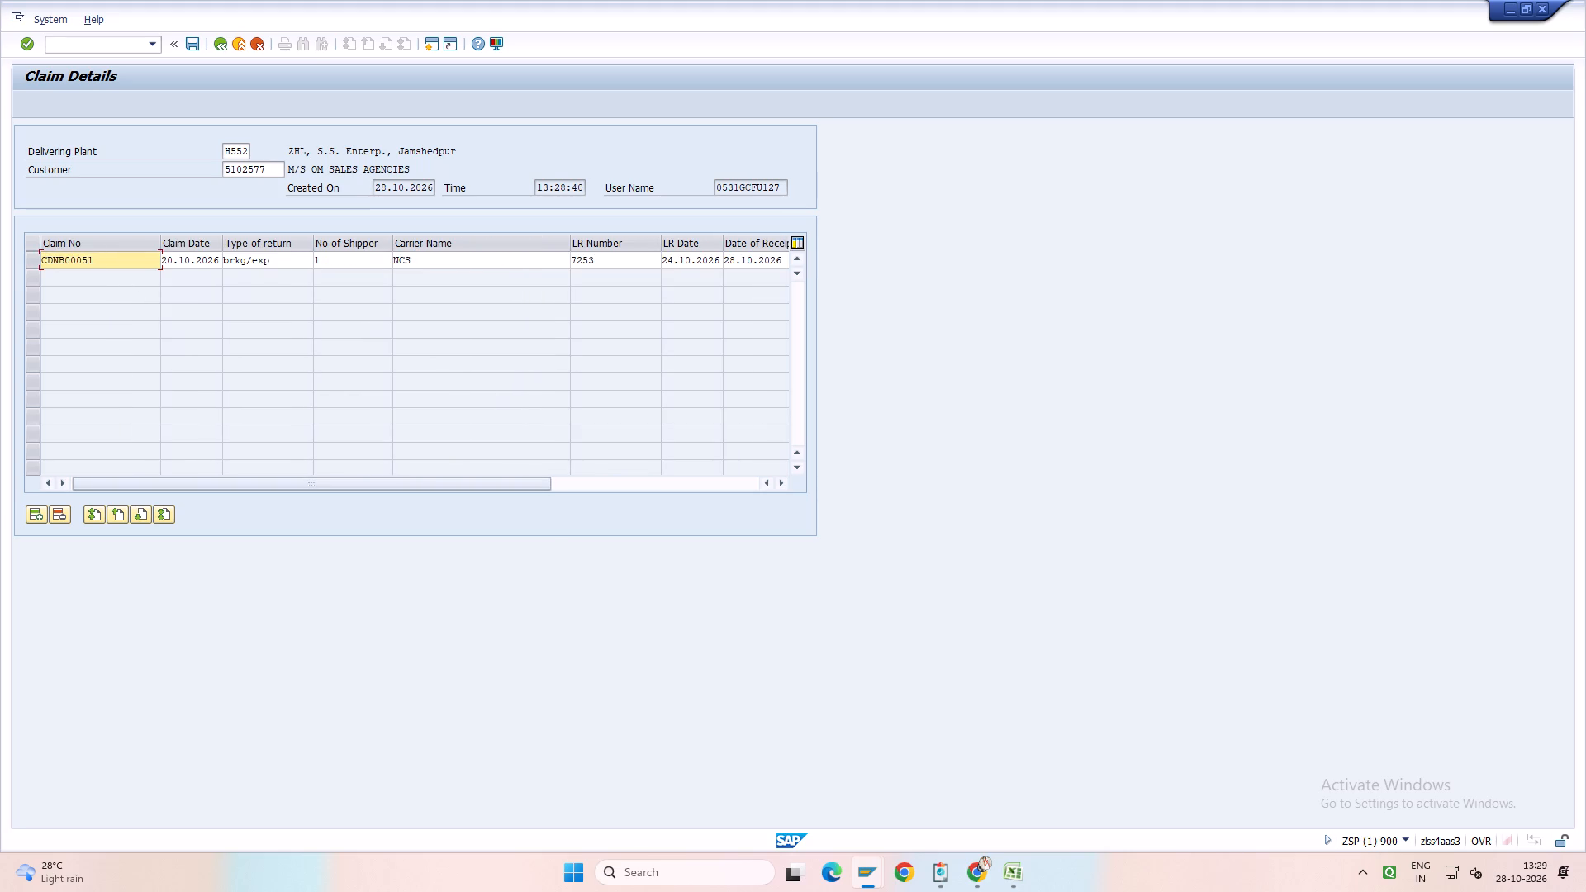
pyautogui.press('Tab')
pyautogui.press('Tab')
pyautogui.press('Tab')
pyautogui.press('Tab')
pyautogui.press('Tab')
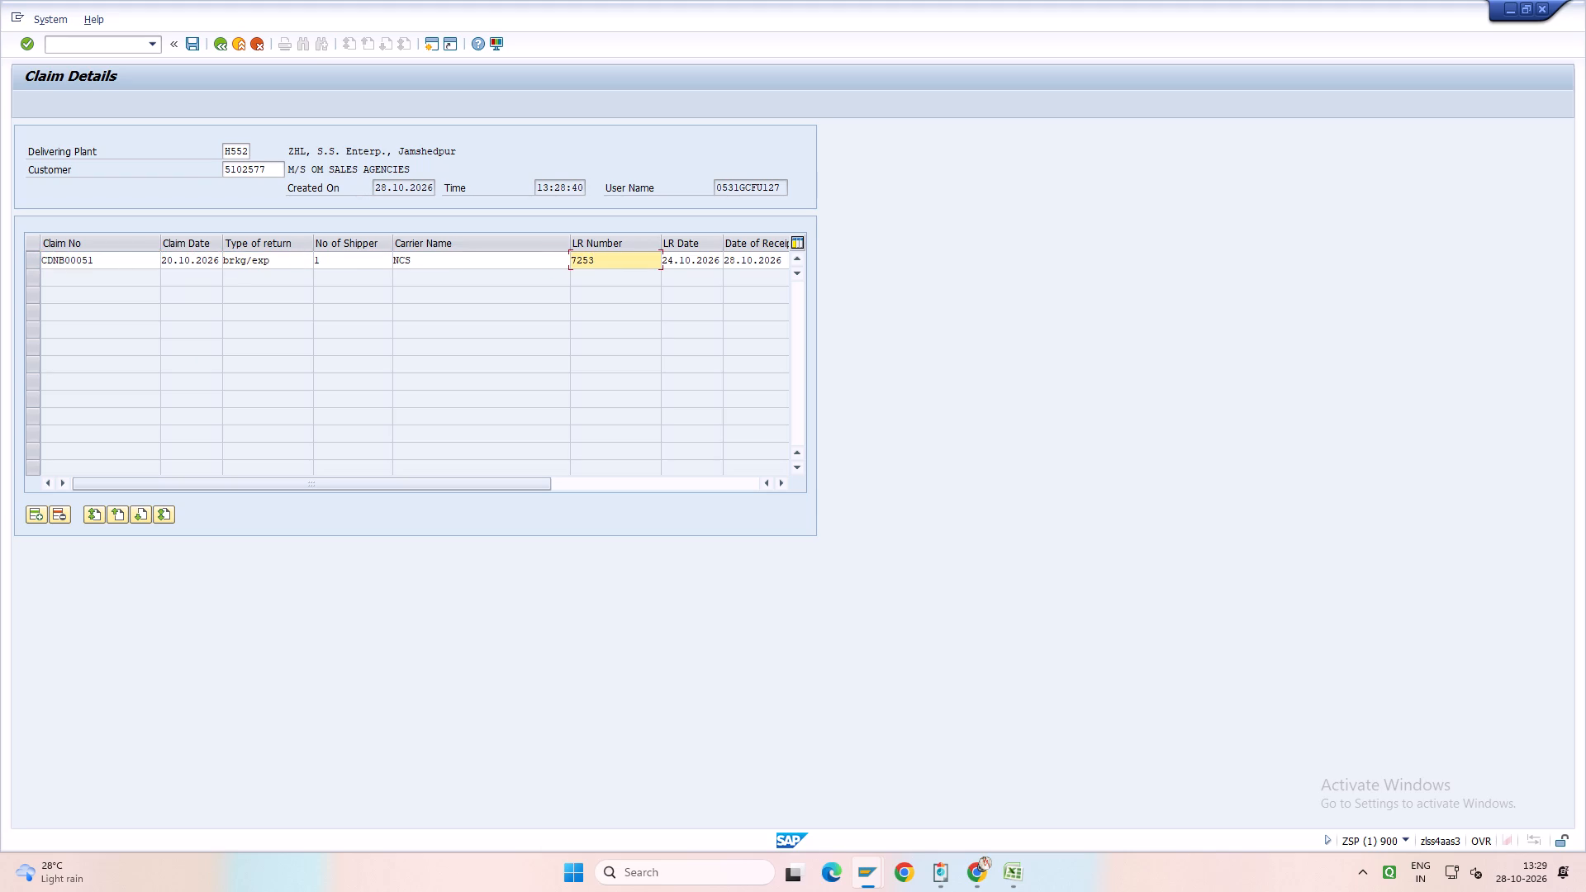
pyautogui.press('Tab')
pyautogui.press('Tab')
pyautogui.press('Tab')
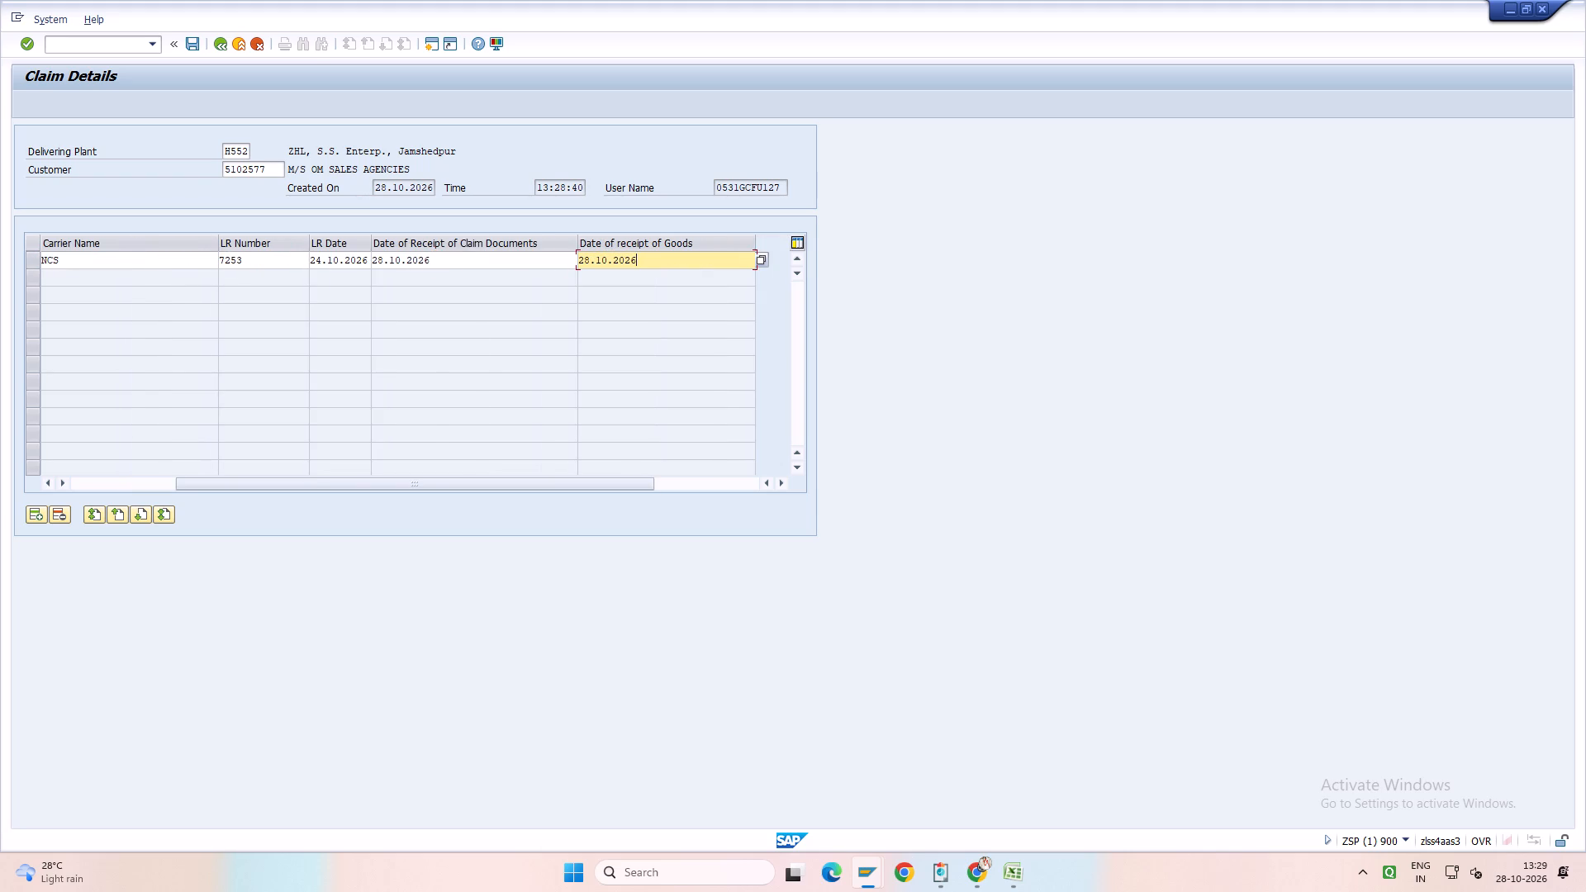
# Save claim CDNB00051 for OM SALES AGENCIES and dismiss the save message.
pyautogui.hotkey('ctrl', 's')
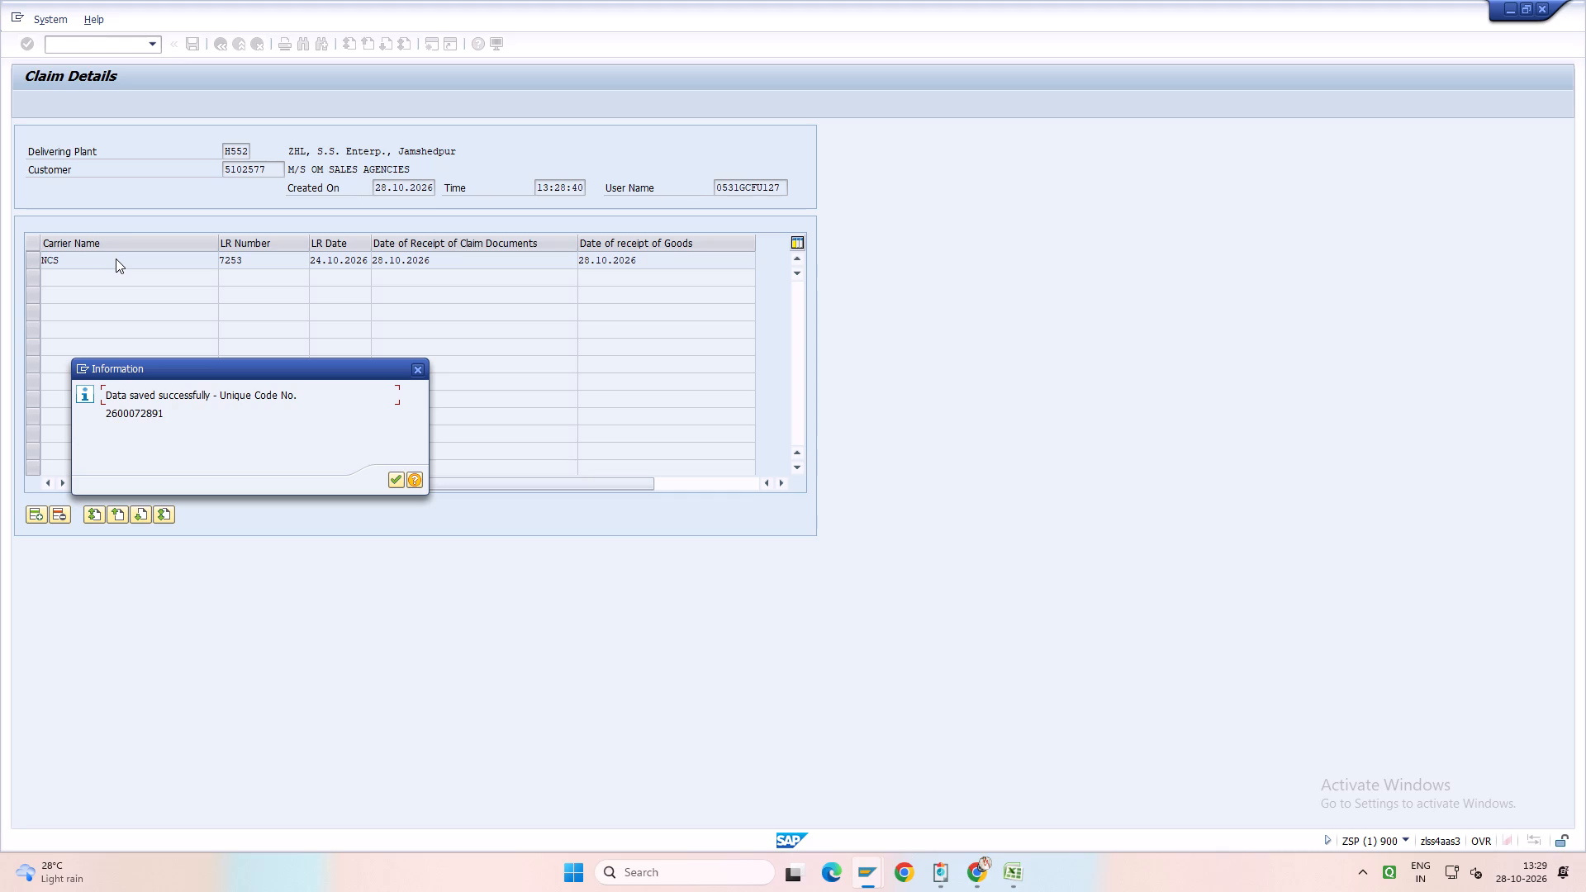
pyautogui.press('Return')
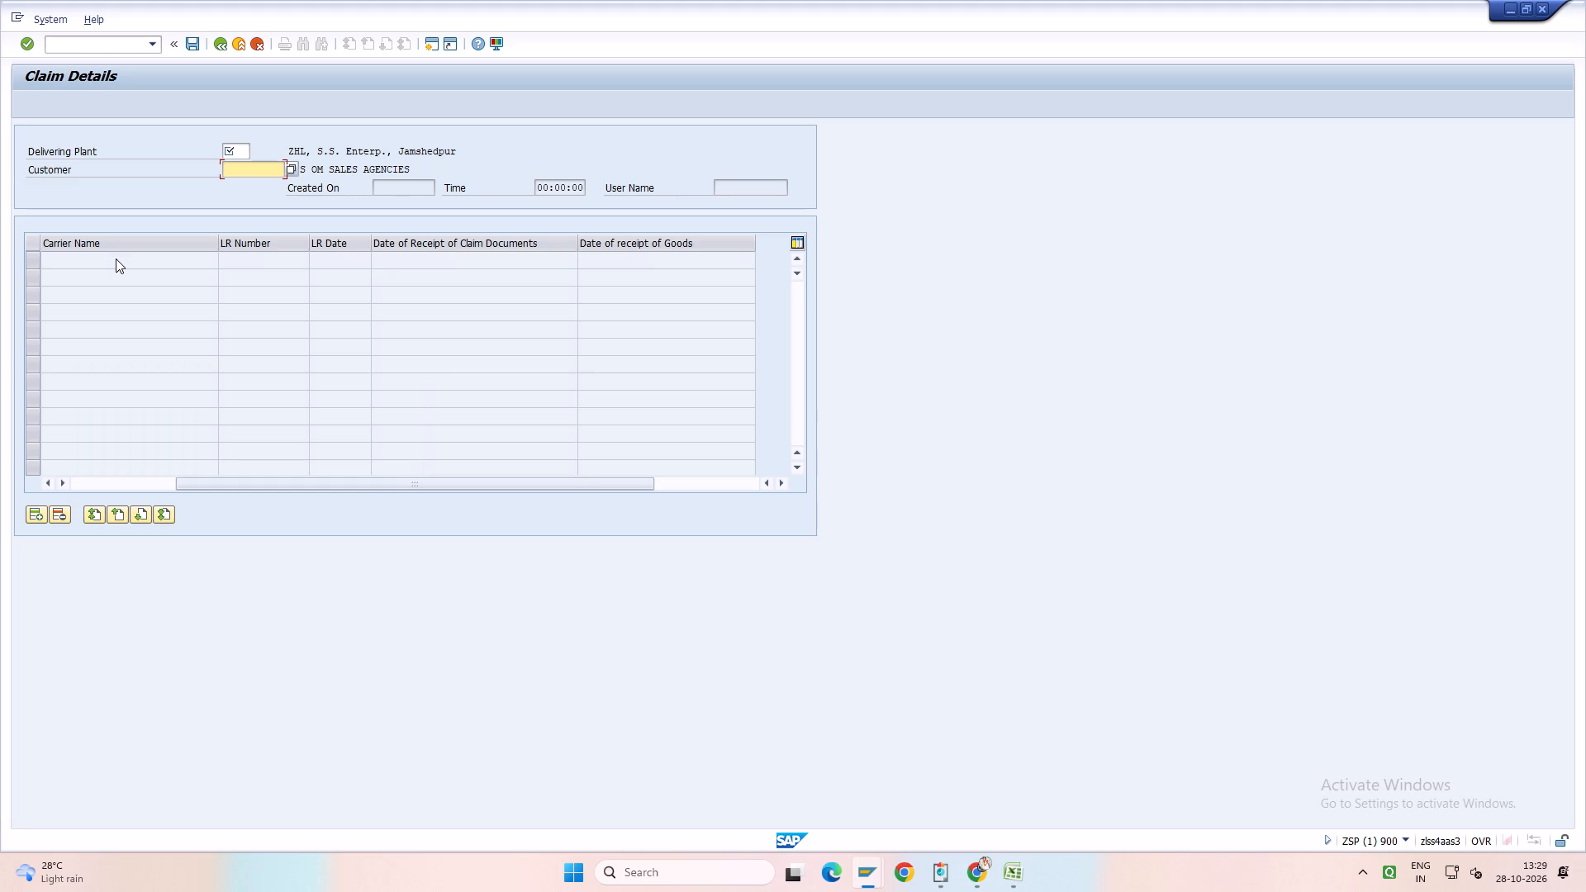
# Start another claim for delivering plant H552 and customer 5126173, J D PHARMACEUTICALS.
pyautogui.click(231, 149)
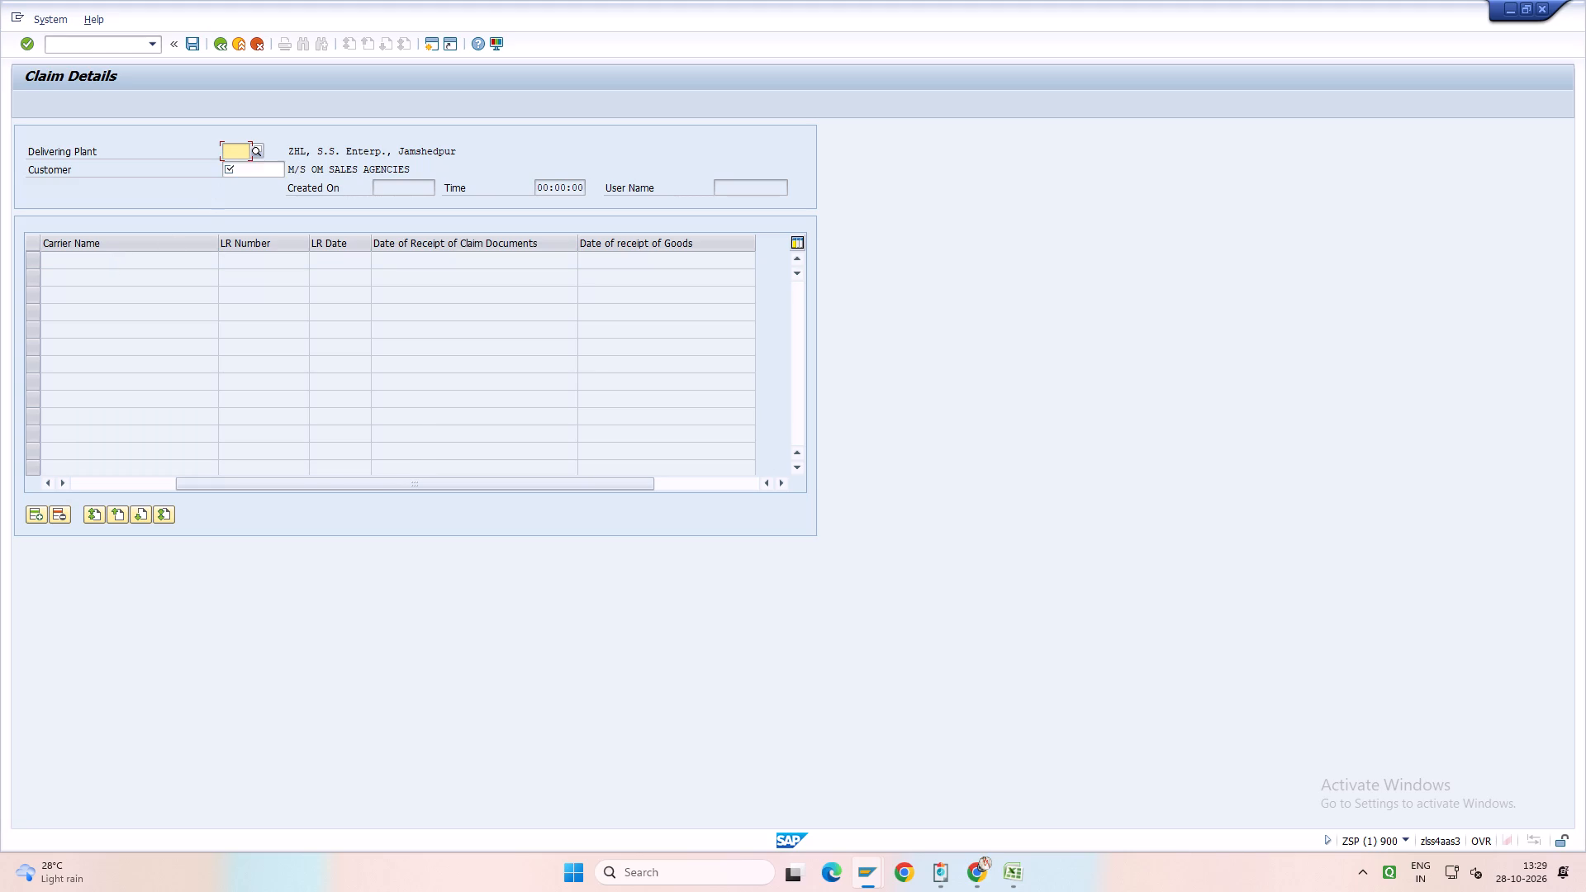
pyautogui.press('space')
pyautogui.click(239, 166)
pyautogui.press('Down')
pyautogui.press('space')
pyautogui.press('Down')
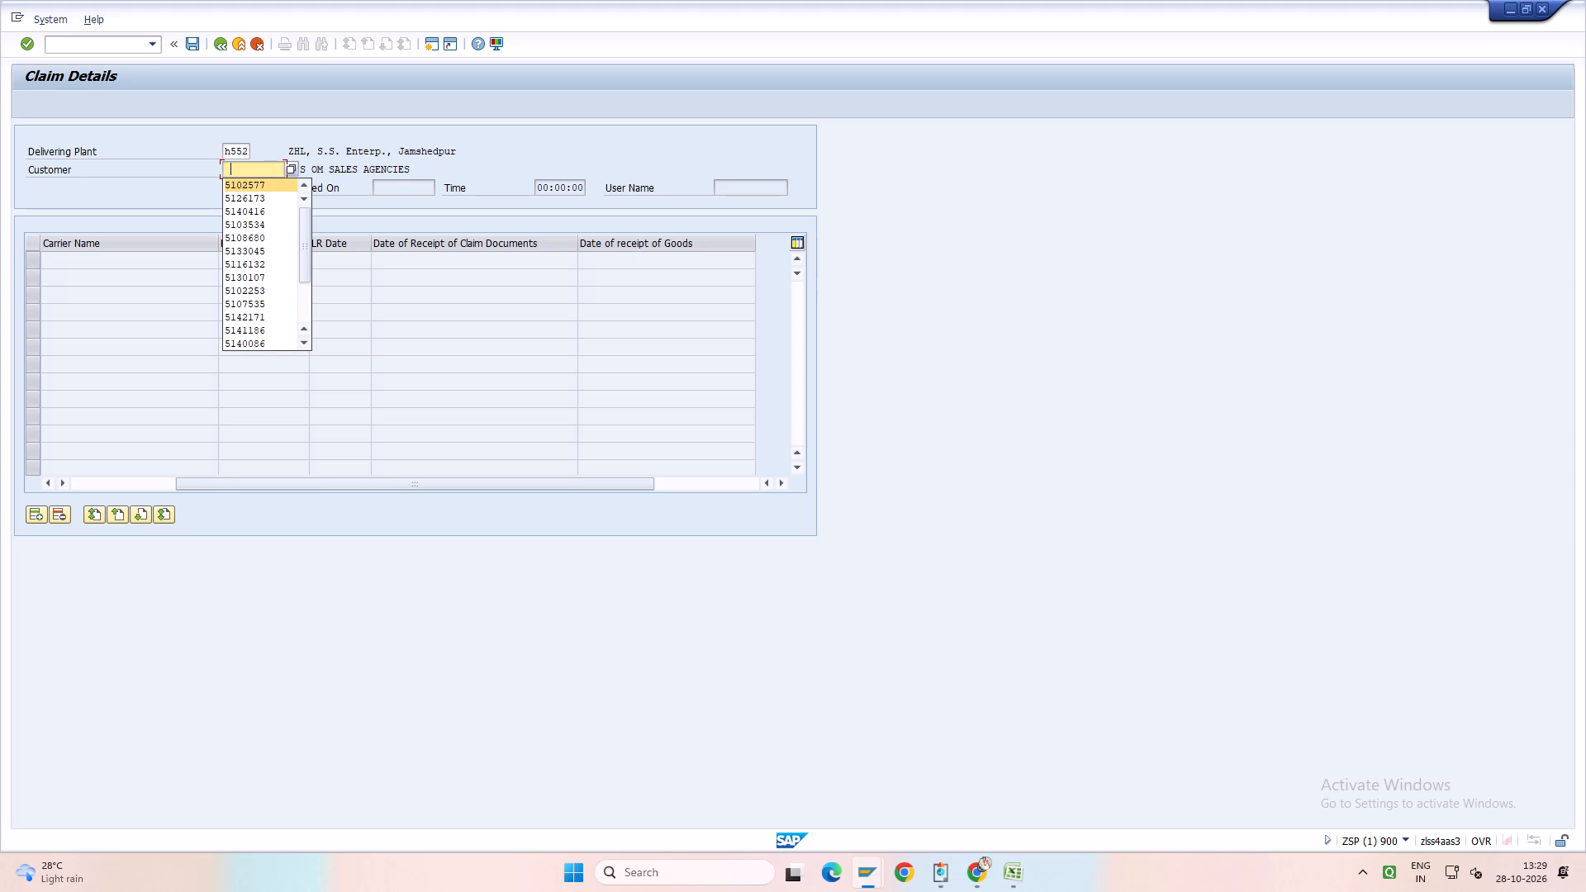
pyautogui.press('Down')
pyautogui.press('Return')
pyautogui.press('Return')
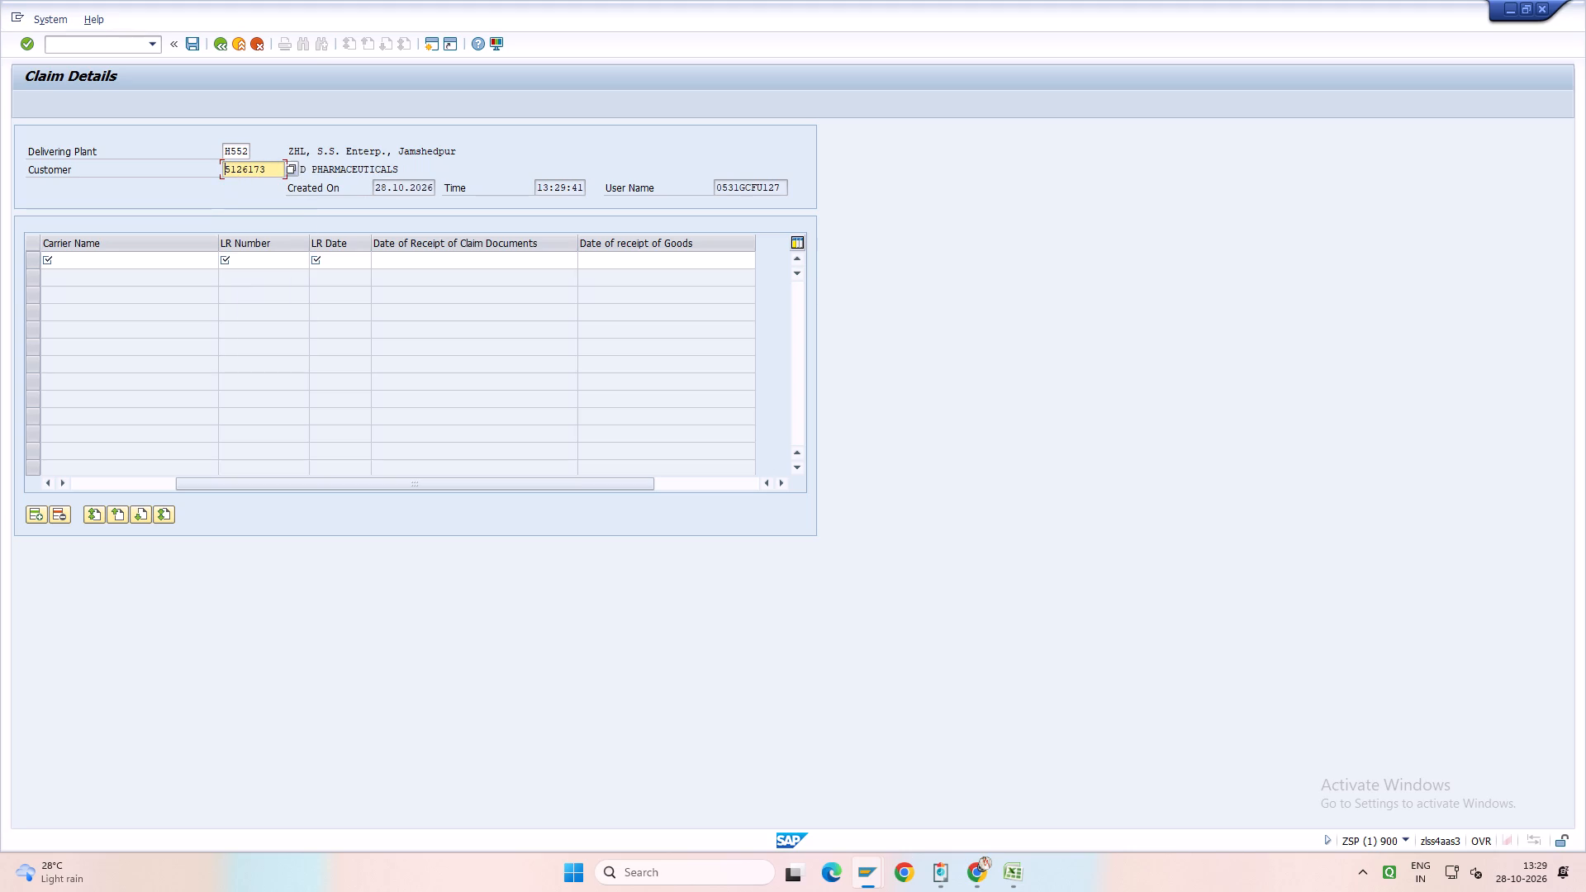
# Enter claim number 152 with claim date 02.10.2026, return type brkg/exp and 1 shipper.
pyautogui.moveTo(446, 484); pyautogui.dragTo(187, 359)
pyautogui.click(88, 268)
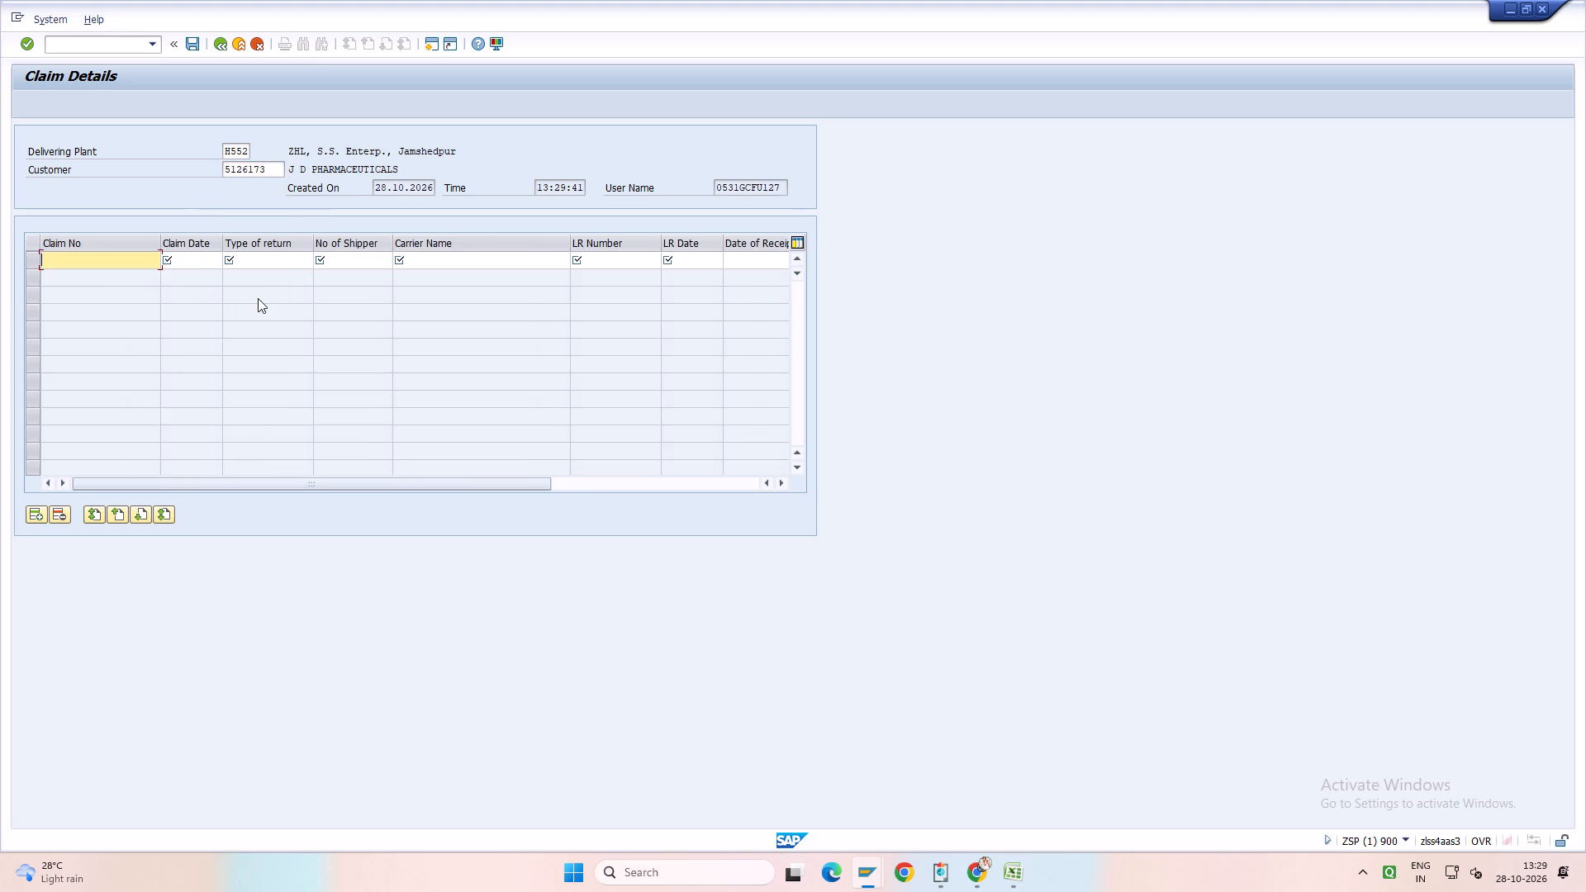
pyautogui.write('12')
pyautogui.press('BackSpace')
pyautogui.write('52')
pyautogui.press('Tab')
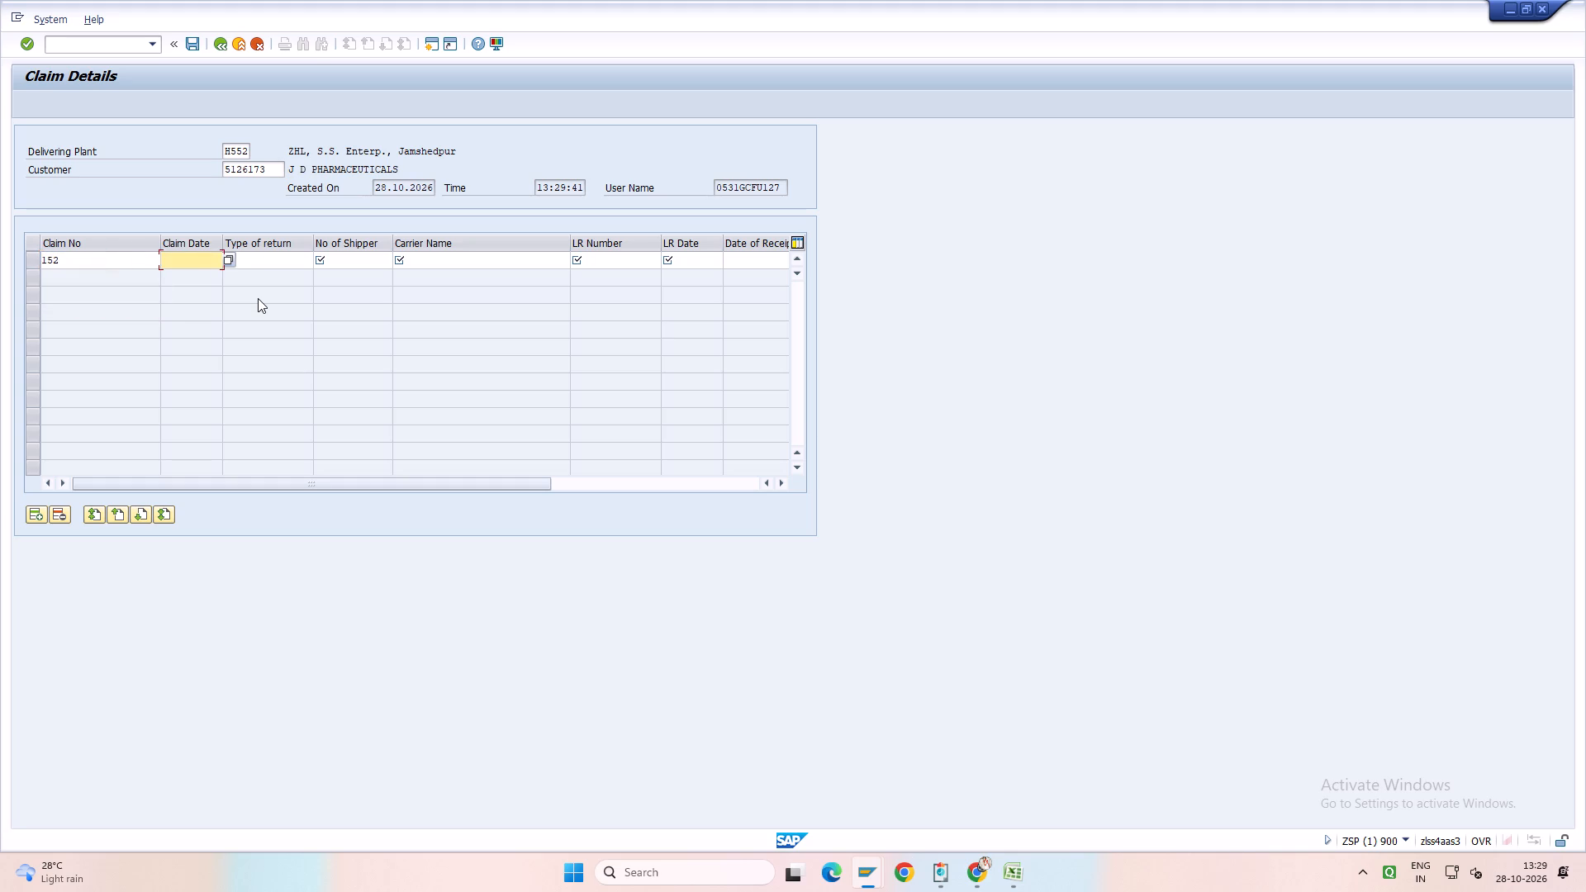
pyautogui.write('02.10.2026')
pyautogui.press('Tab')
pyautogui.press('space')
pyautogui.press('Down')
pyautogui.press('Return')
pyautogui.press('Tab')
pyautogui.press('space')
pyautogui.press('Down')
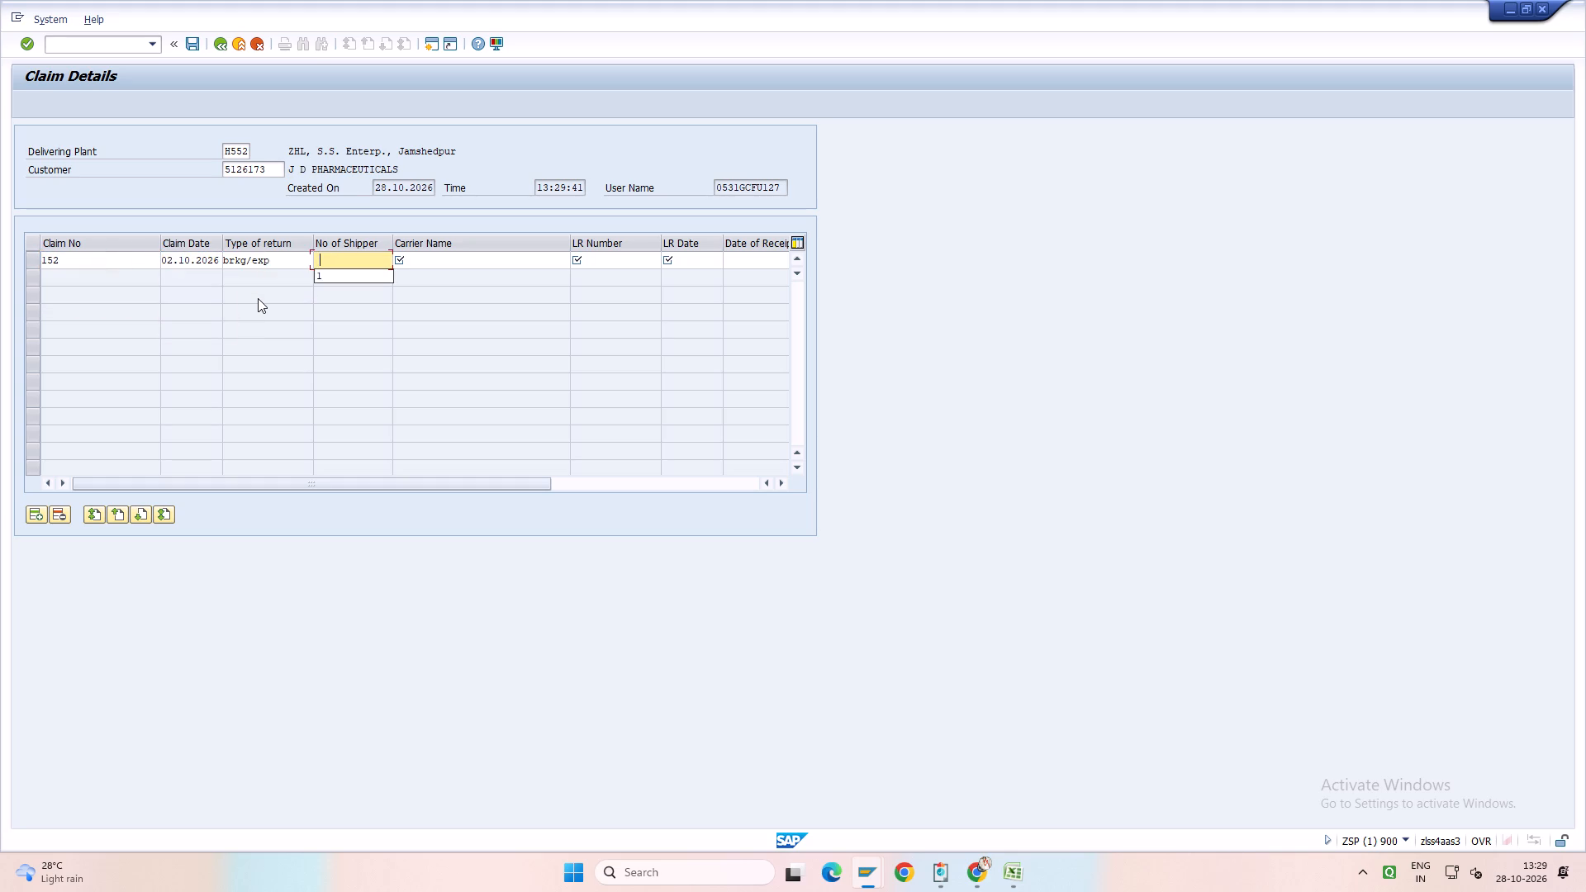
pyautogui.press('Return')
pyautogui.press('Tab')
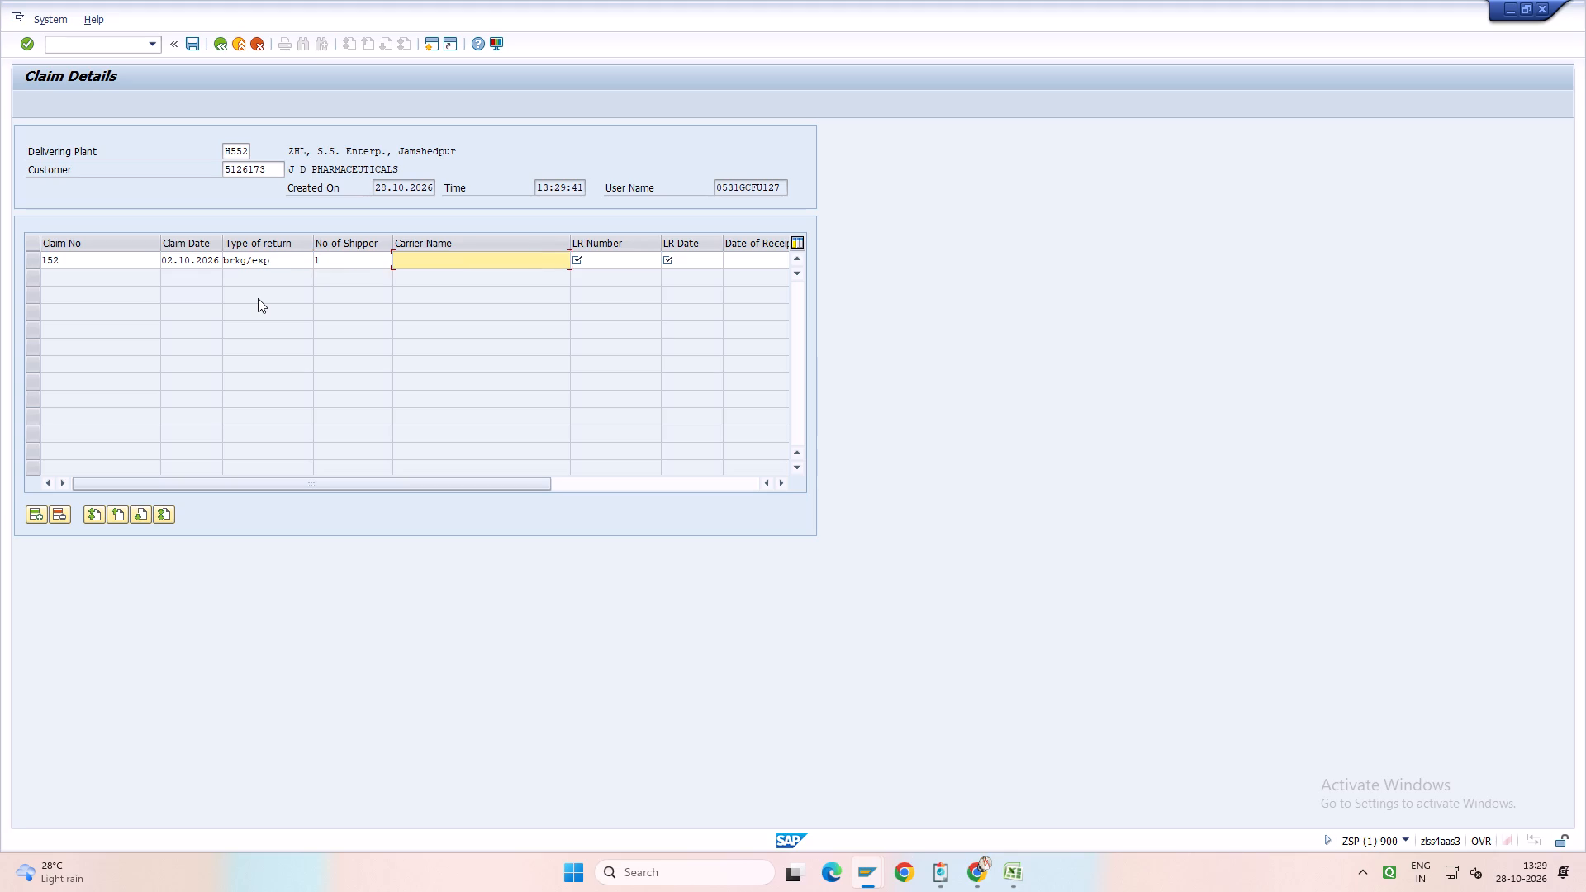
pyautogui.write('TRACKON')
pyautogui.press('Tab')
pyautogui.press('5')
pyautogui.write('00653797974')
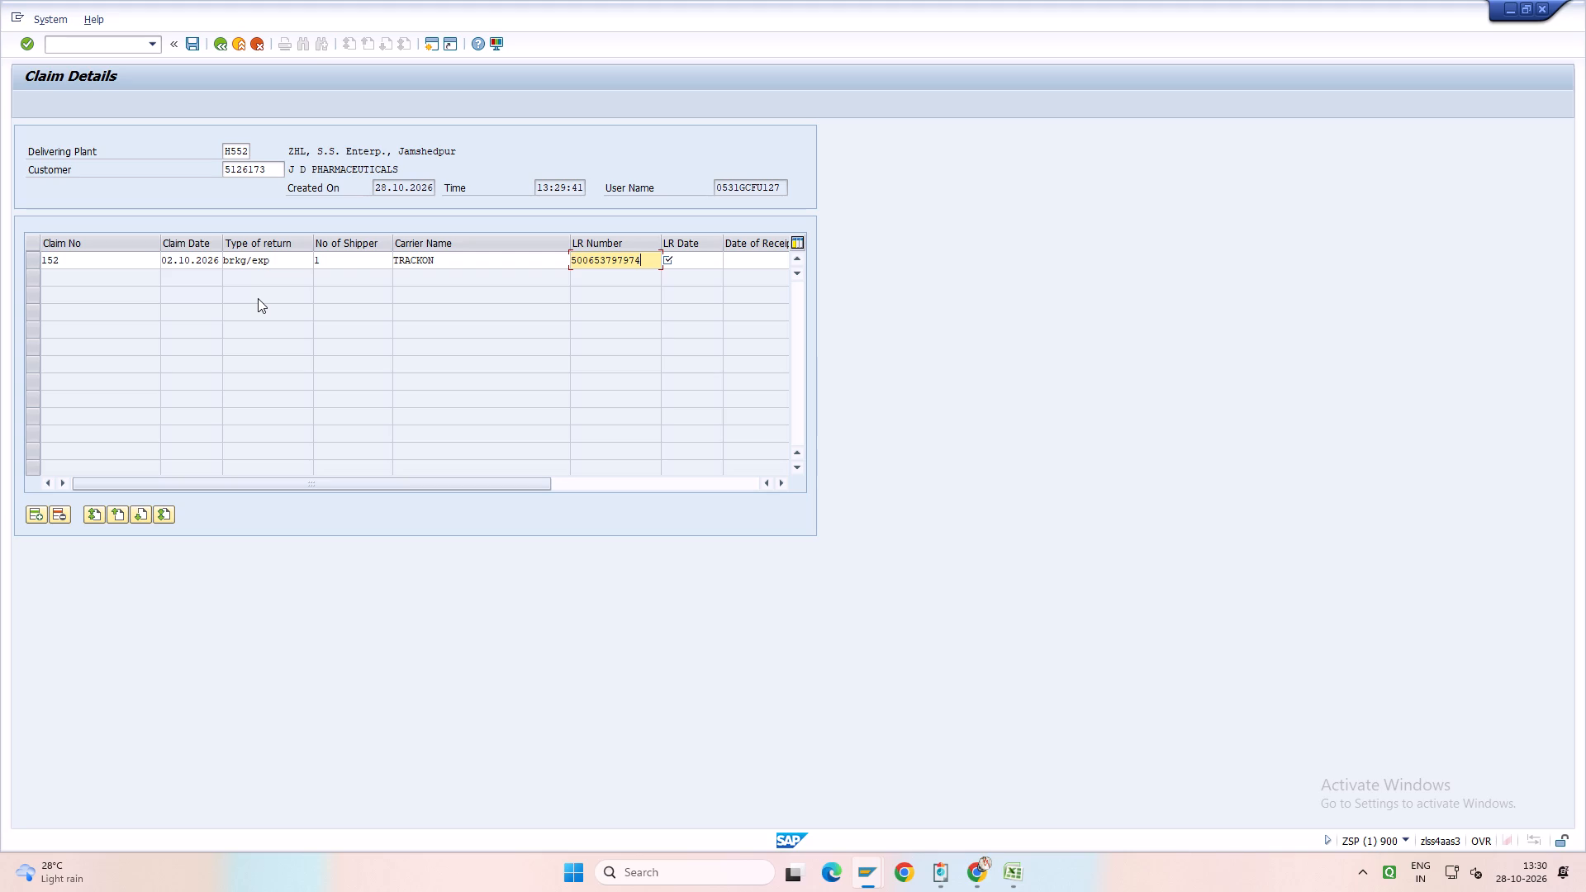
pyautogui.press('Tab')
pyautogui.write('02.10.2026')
# Set claim 152's receipt dates for claim documents and for goods to 28.10.2026.
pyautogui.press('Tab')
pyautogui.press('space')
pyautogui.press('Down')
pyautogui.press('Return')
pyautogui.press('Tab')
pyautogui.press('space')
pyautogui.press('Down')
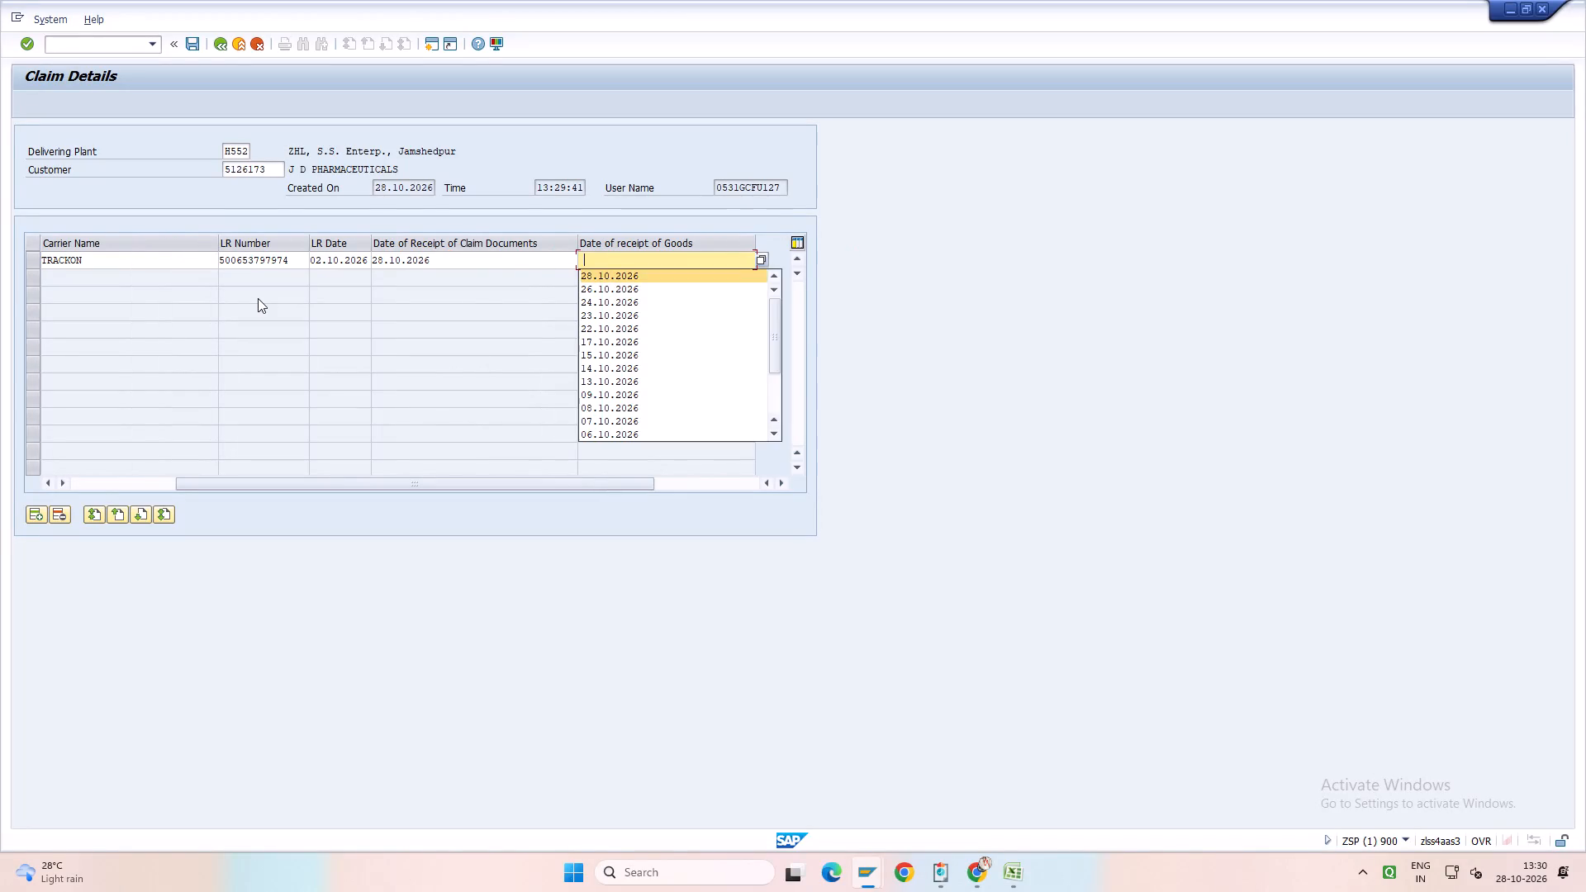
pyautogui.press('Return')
# Review every field of claim 152's row, from claim number through date of receipt of goods.
pyautogui.moveTo(606, 486); pyautogui.dragTo(117, 391)
pyautogui.moveTo(605, 485); pyautogui.dragTo(549, 477, button='right')
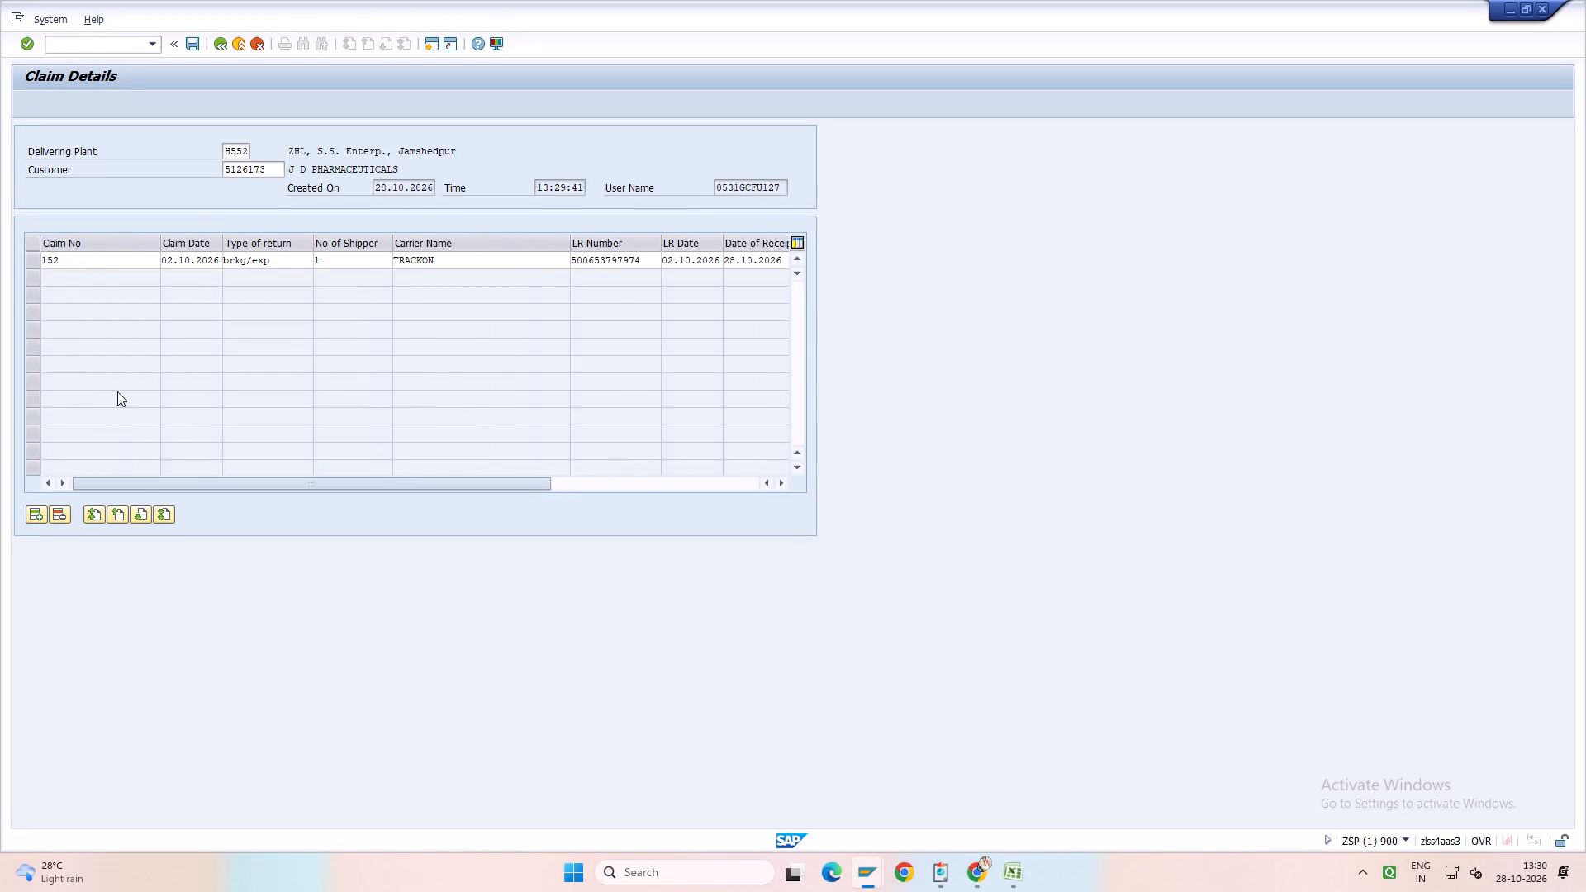
pyautogui.moveTo(117, 391); pyautogui.dragTo(97, 370)
pyautogui.click(80, 259)
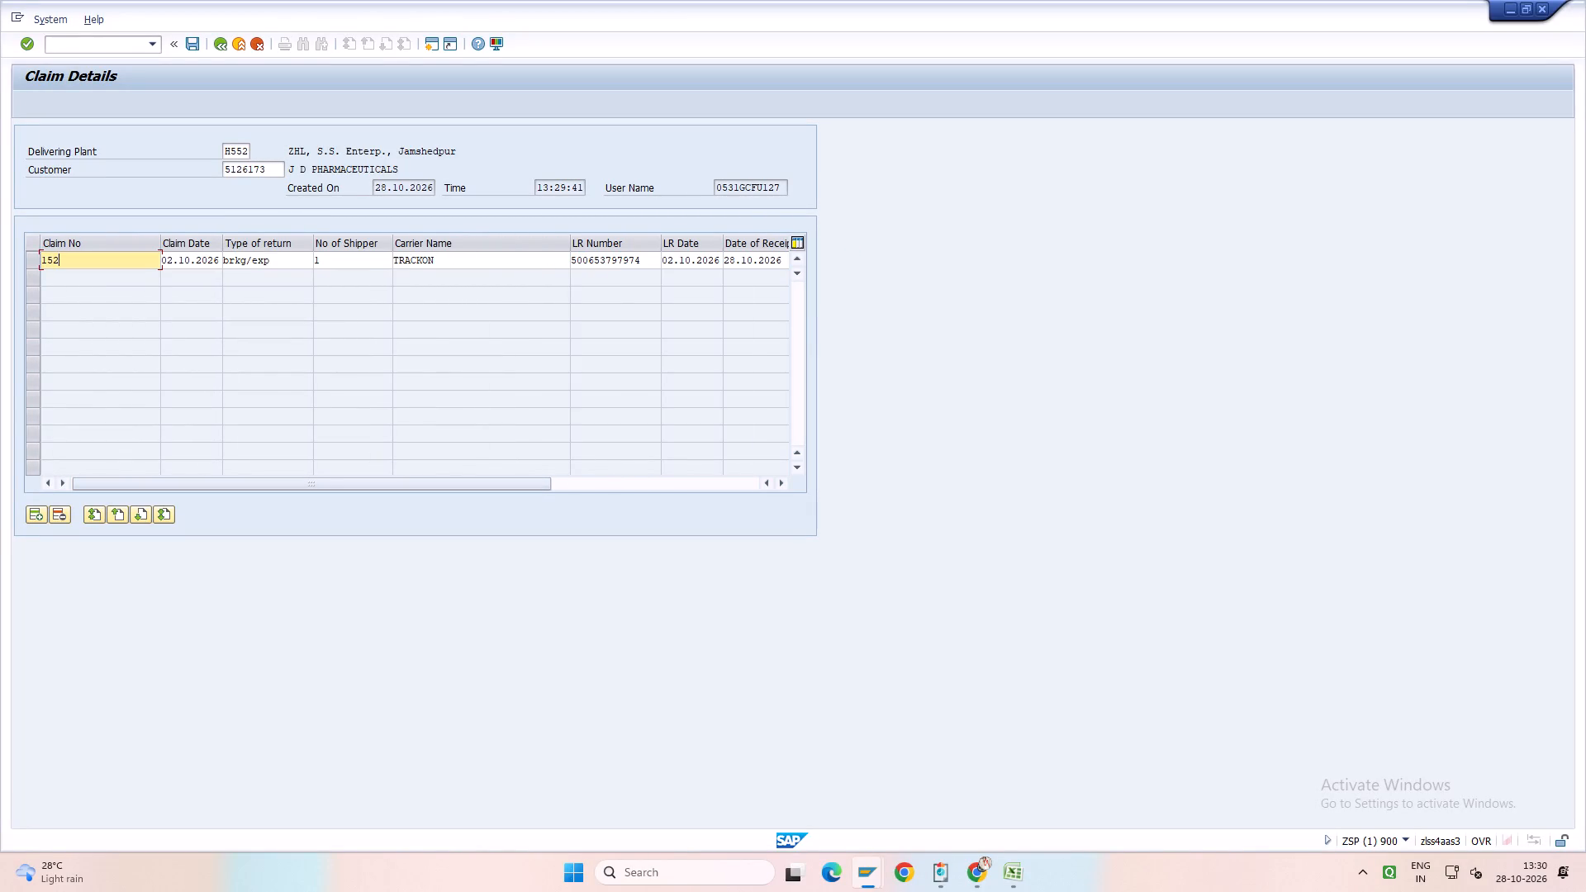
pyautogui.press('Tab')
pyautogui.press('Tab')
pyautogui.press('Tab')
pyautogui.press('Tab')
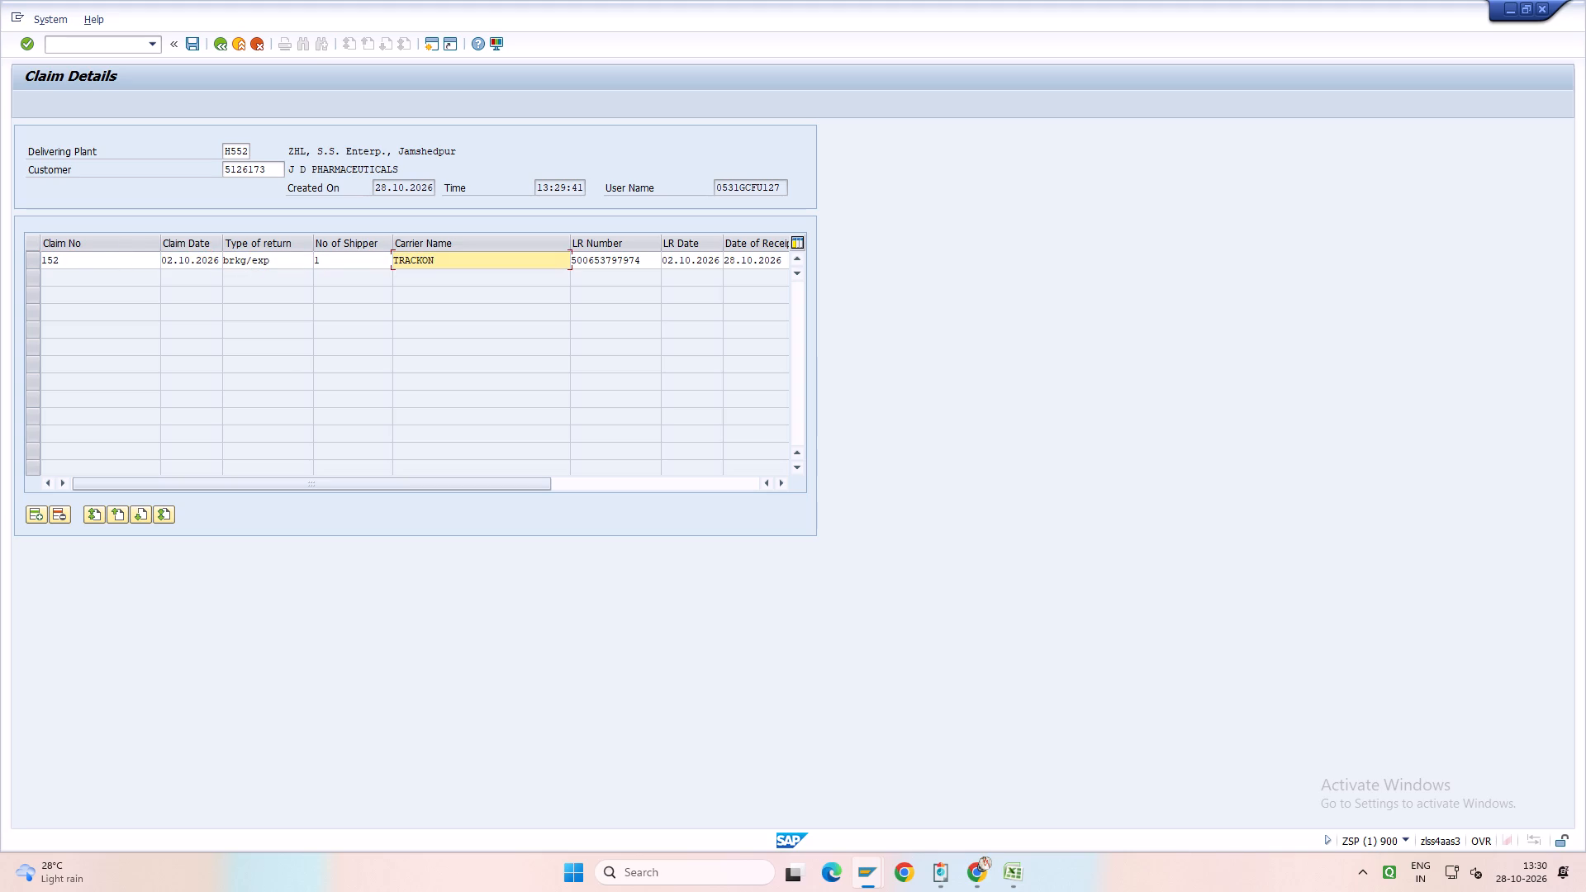
pyautogui.press('Tab')
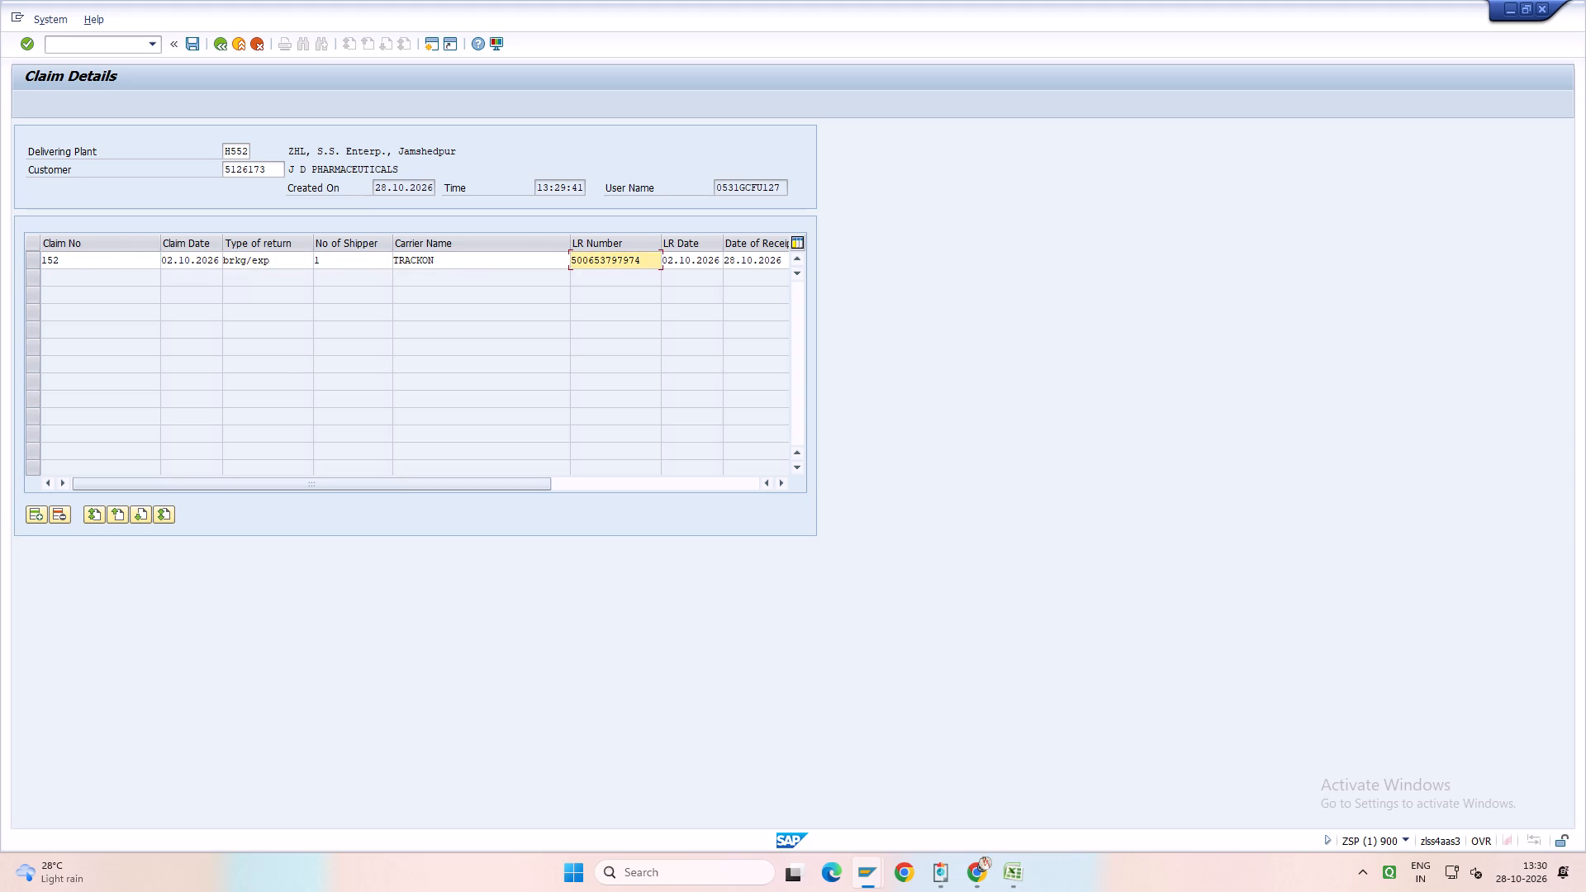
pyautogui.press('Tab')
pyautogui.press('Tab')
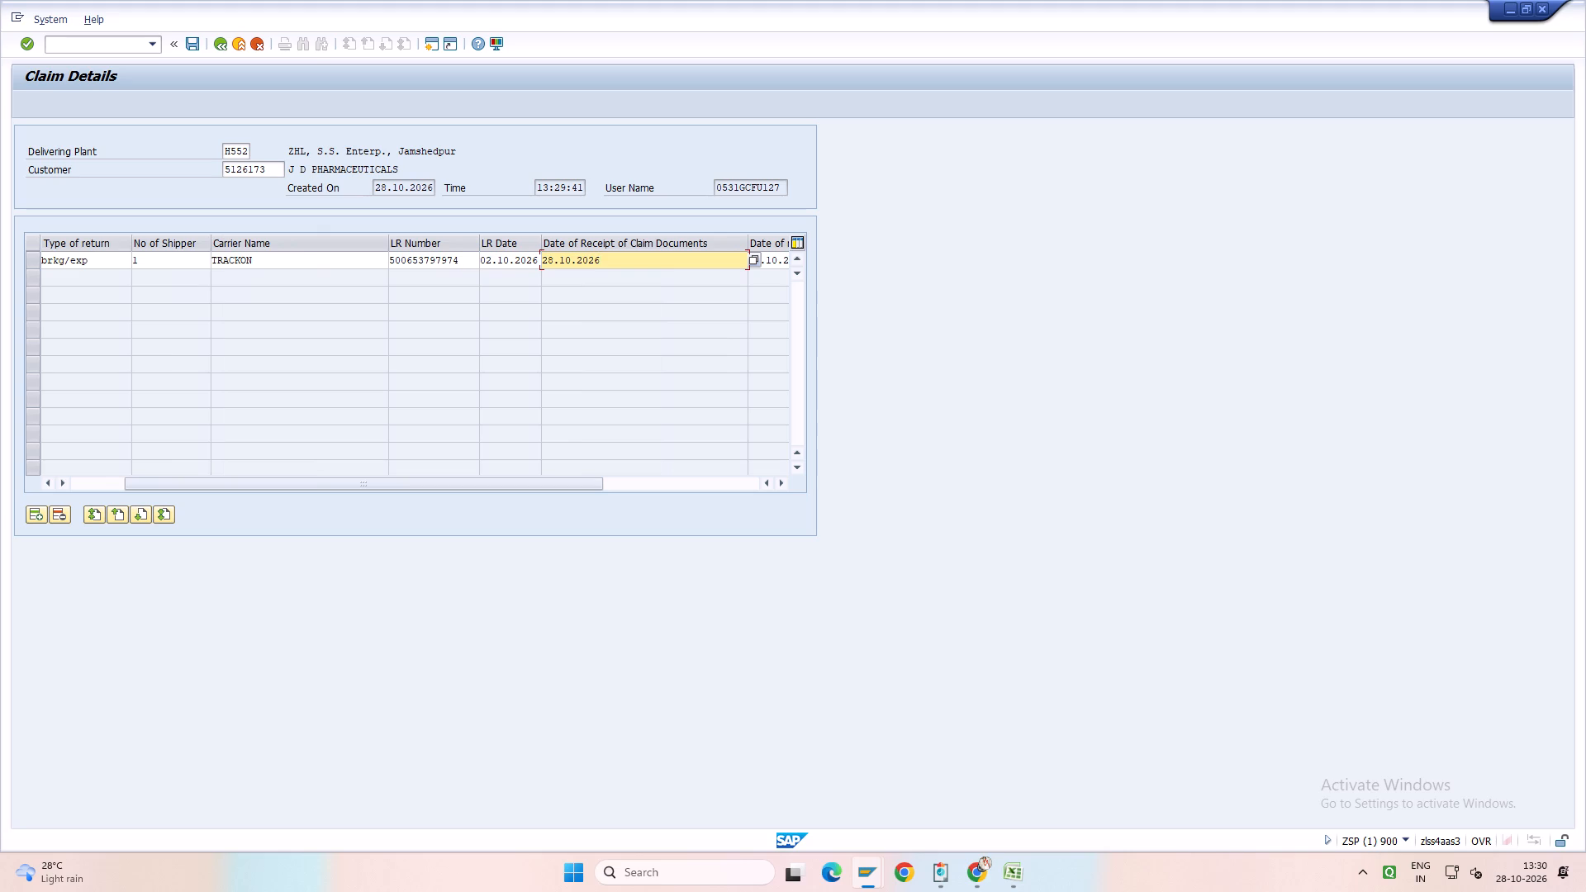
pyautogui.press('Tab')
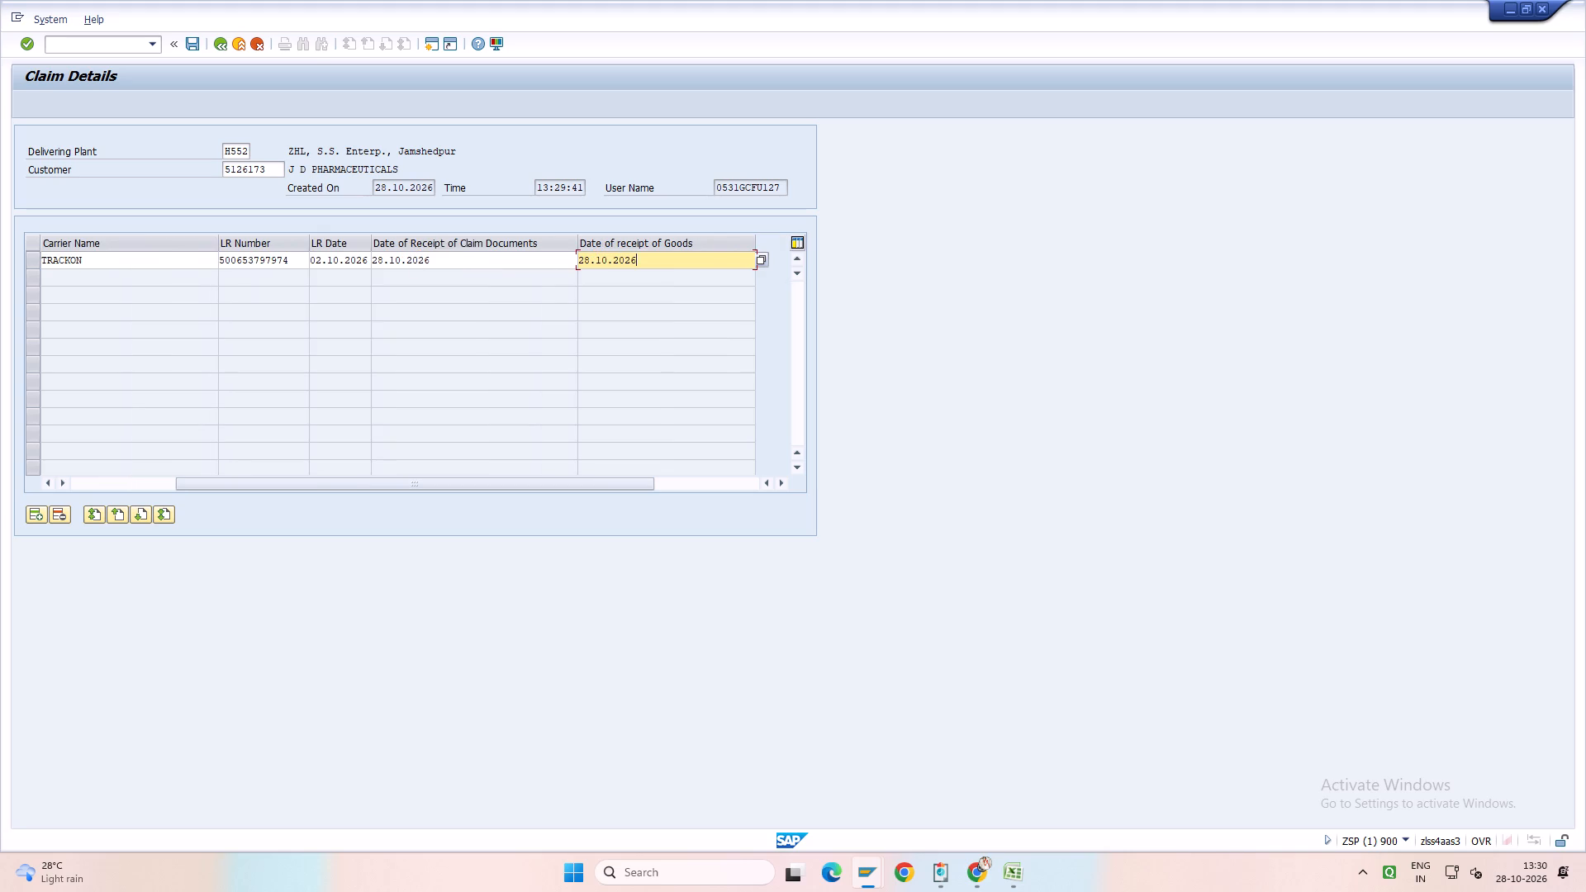
# Save claim 152 for J D PHARMACEUTICALS.
pyautogui.hotkey('ctrl', 's')
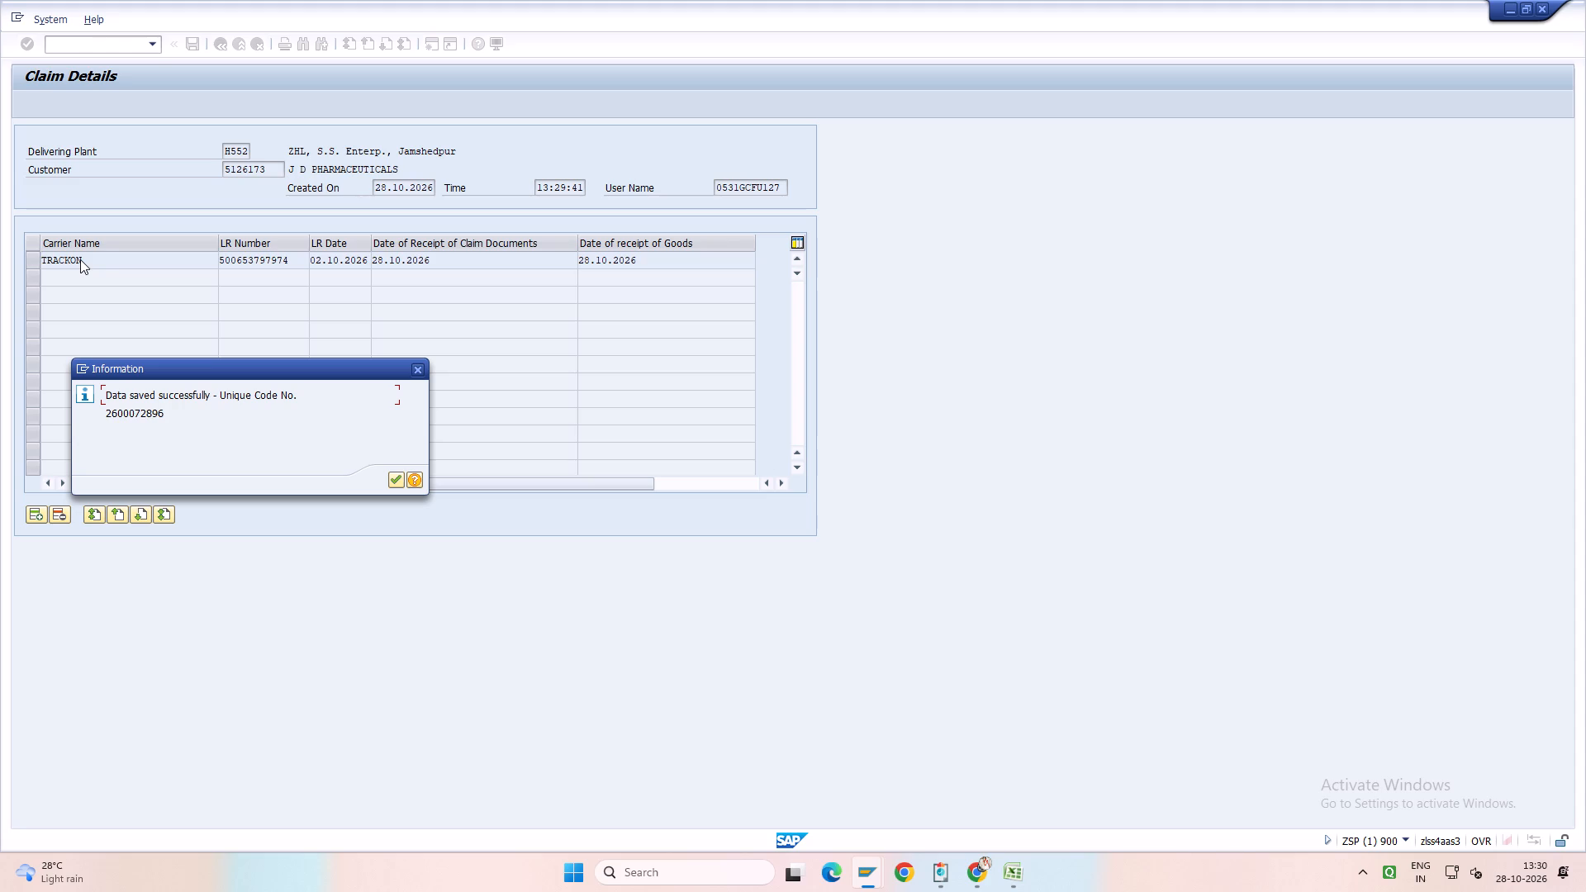
# Close the save message for claim 152 and set the delivering plant to H552 for the next claim.
pyautogui.press('Return')
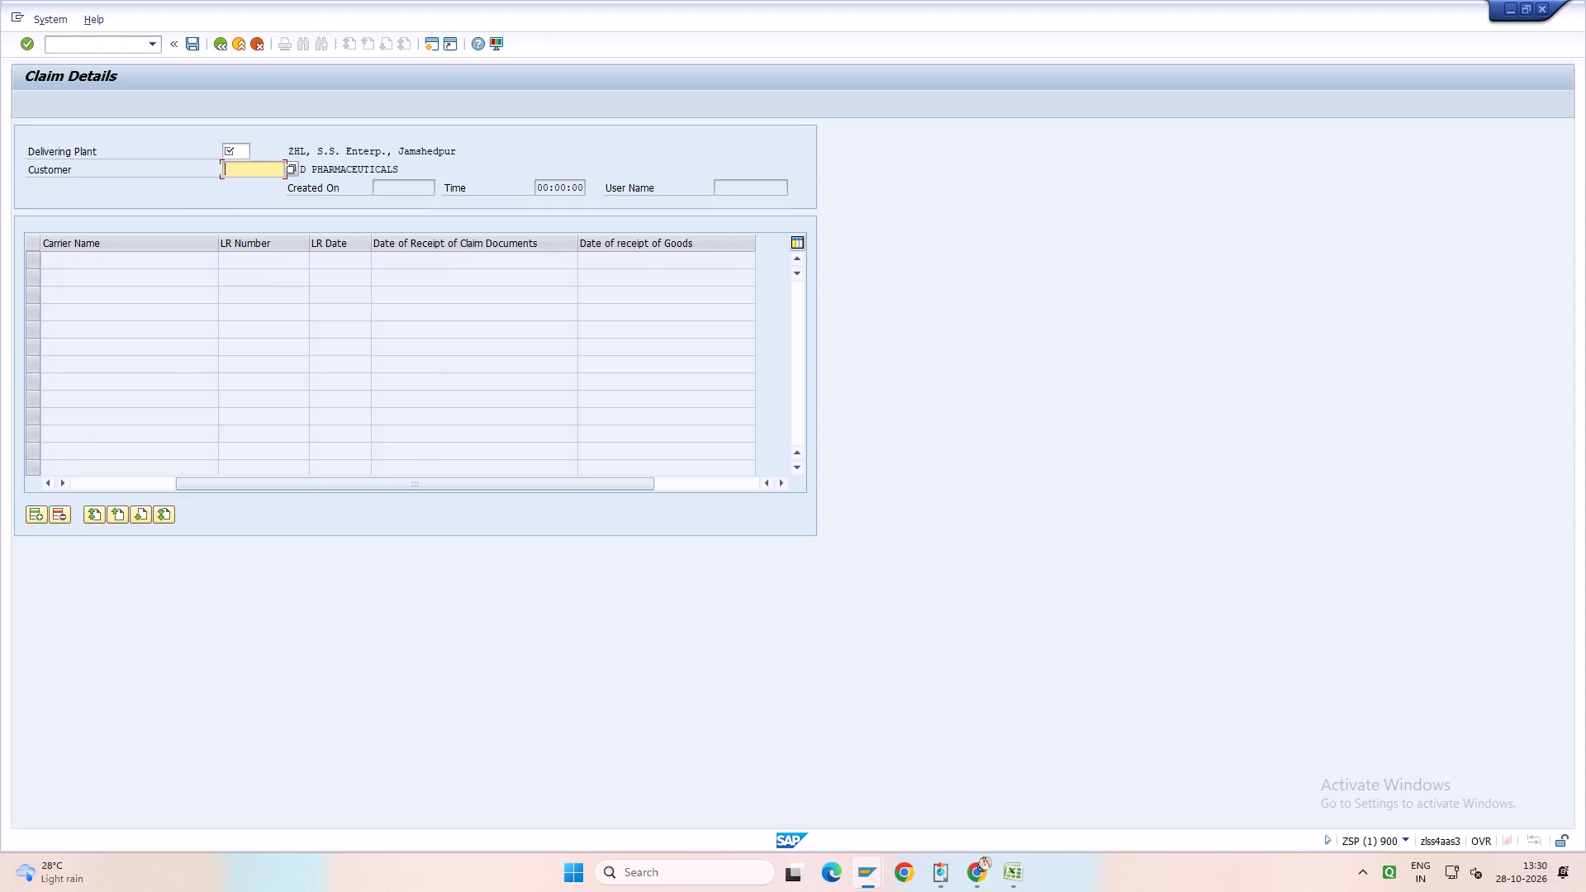
pyautogui.click(239, 153)
pyautogui.press('space')
pyautogui.doubleClick(236, 169)
# Switch to the Novus Optra Order Register and search the customer list for ASHISH to find the customer code.
pyautogui.click(947, 864)
pyautogui.click(1012, 811)
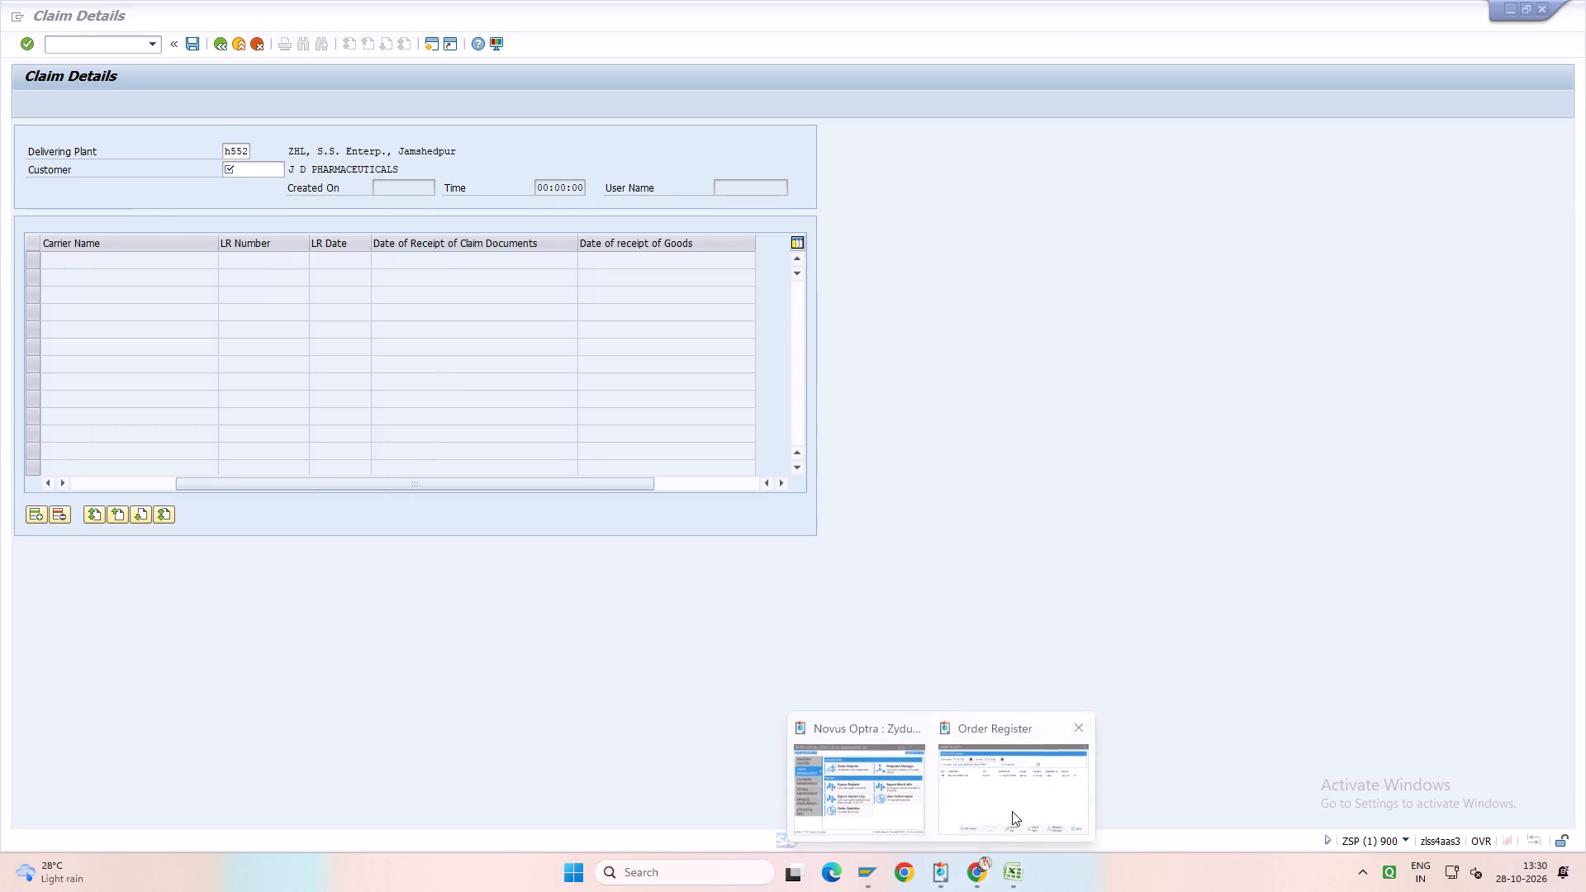
pyautogui.write('ASHIHS')
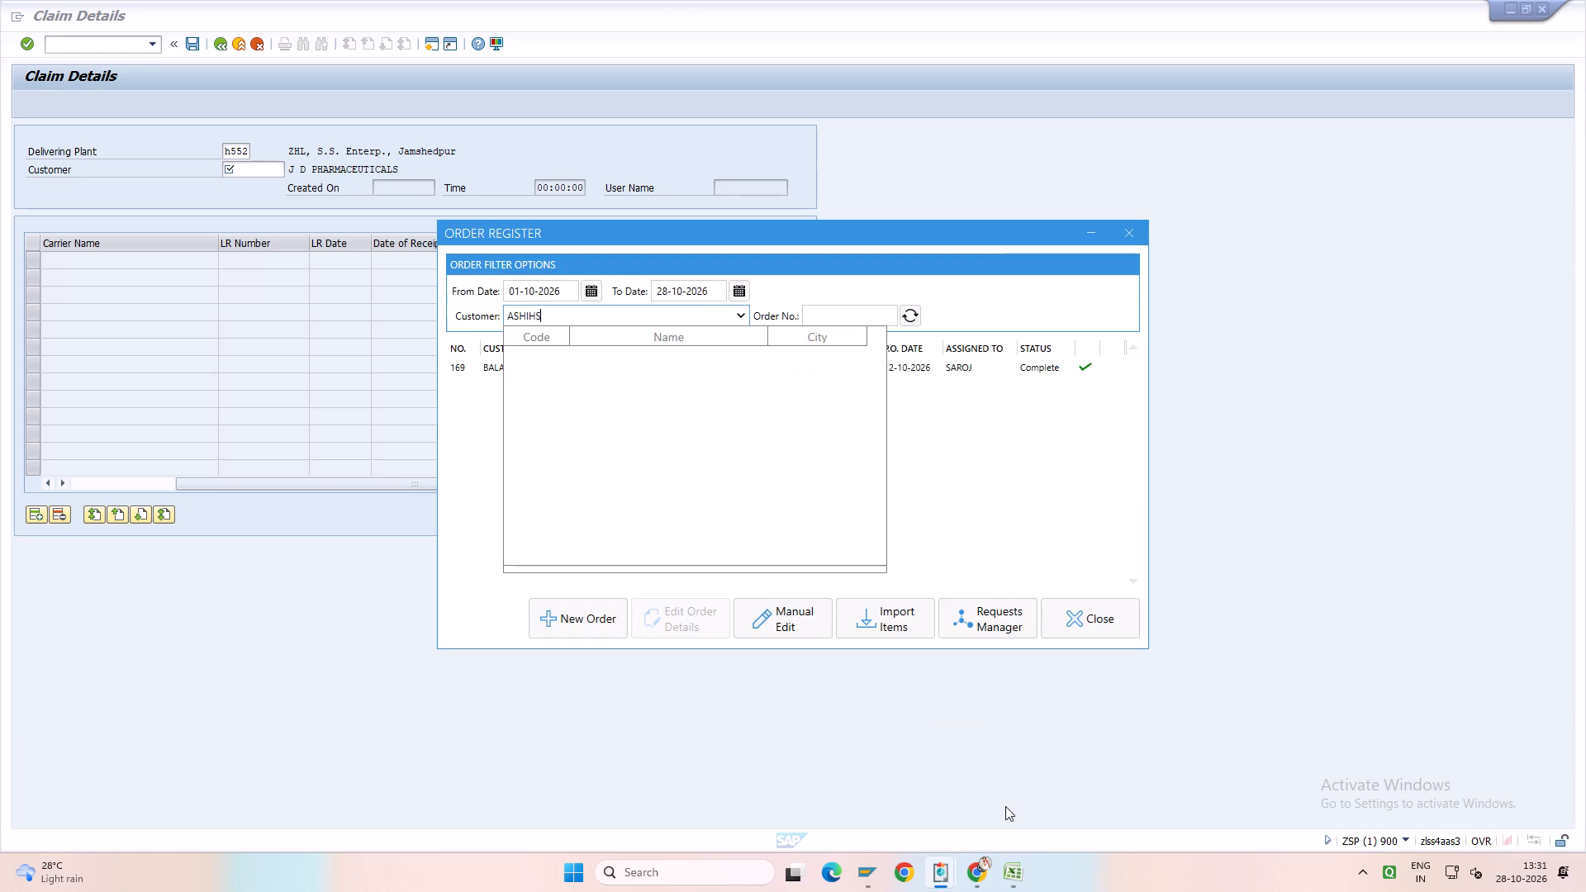
pyautogui.press('BackSpace')
pyautogui.press('BackSpace')
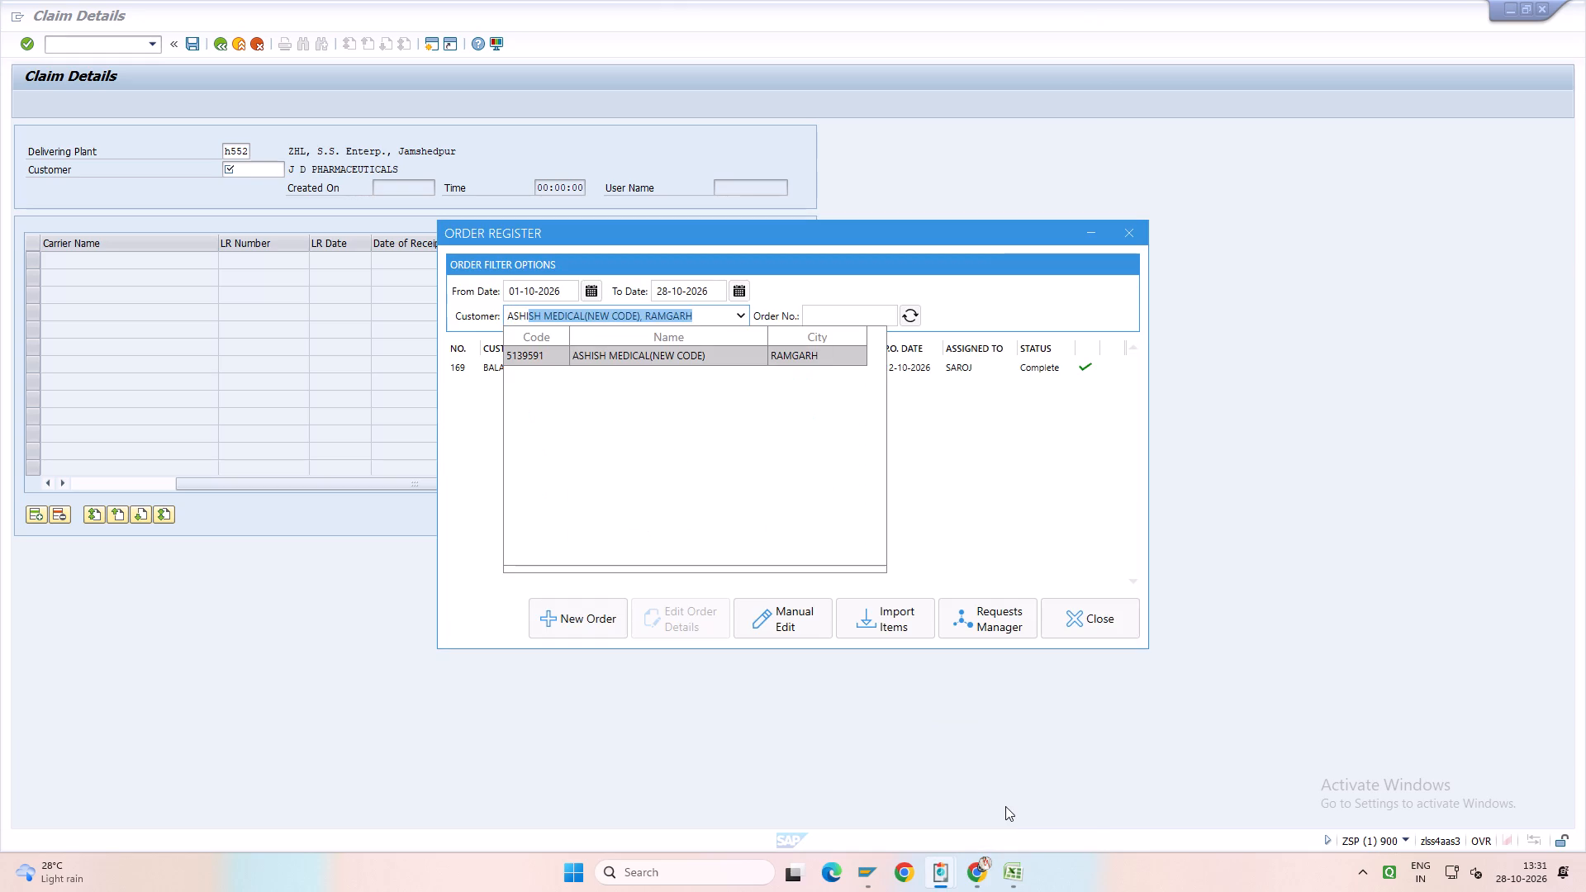
pyautogui.click(264, 174)
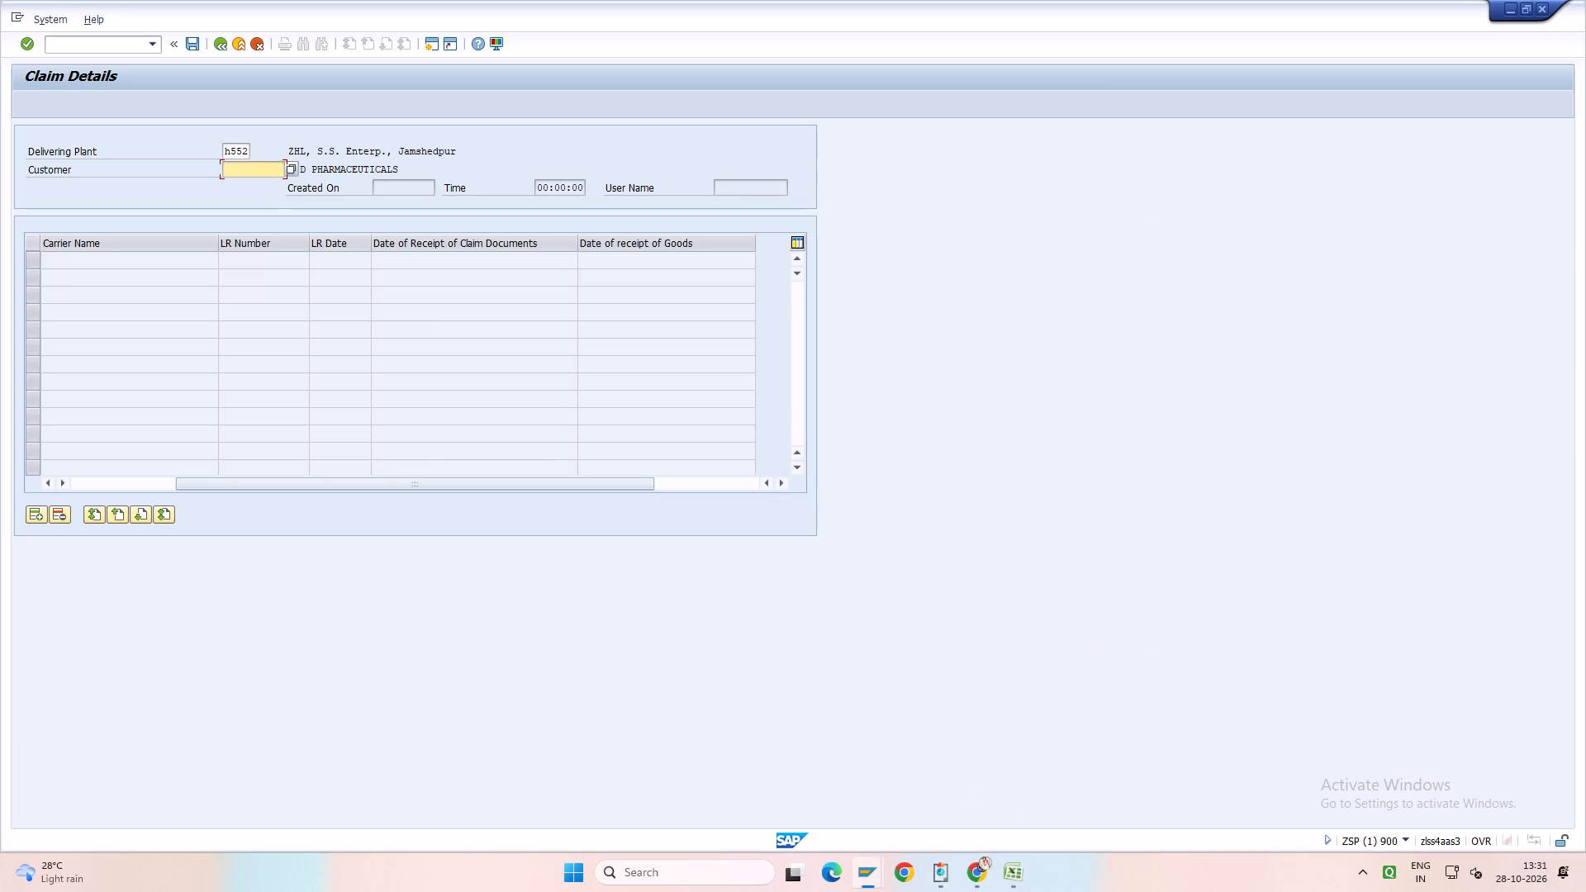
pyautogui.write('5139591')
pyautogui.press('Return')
pyautogui.moveTo(433, 489); pyautogui.dragTo(11, 346)
pyautogui.click(58, 259)
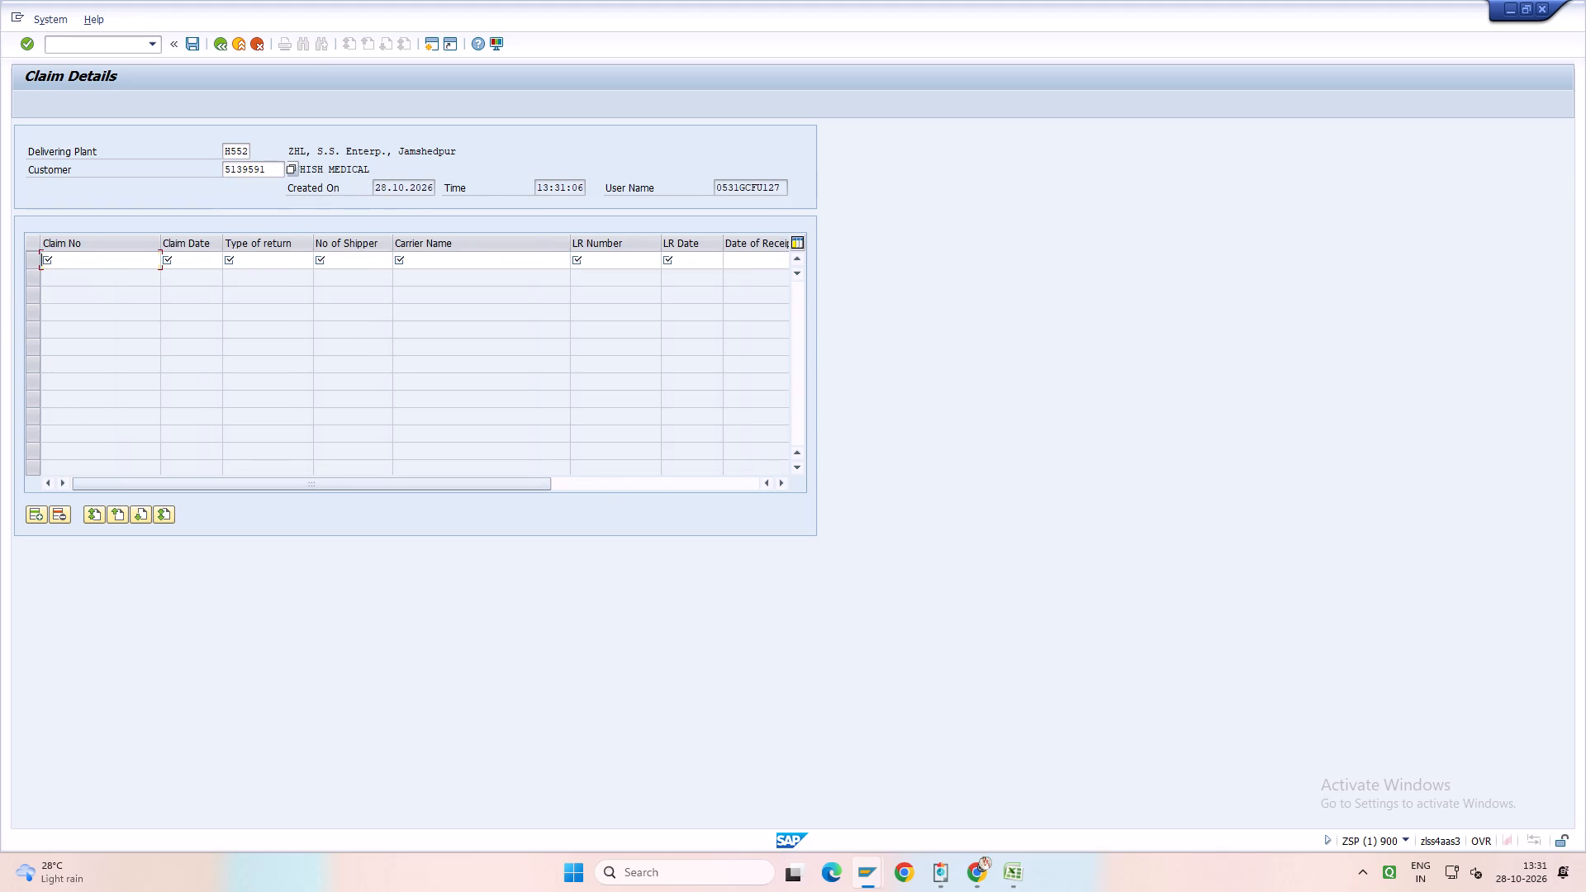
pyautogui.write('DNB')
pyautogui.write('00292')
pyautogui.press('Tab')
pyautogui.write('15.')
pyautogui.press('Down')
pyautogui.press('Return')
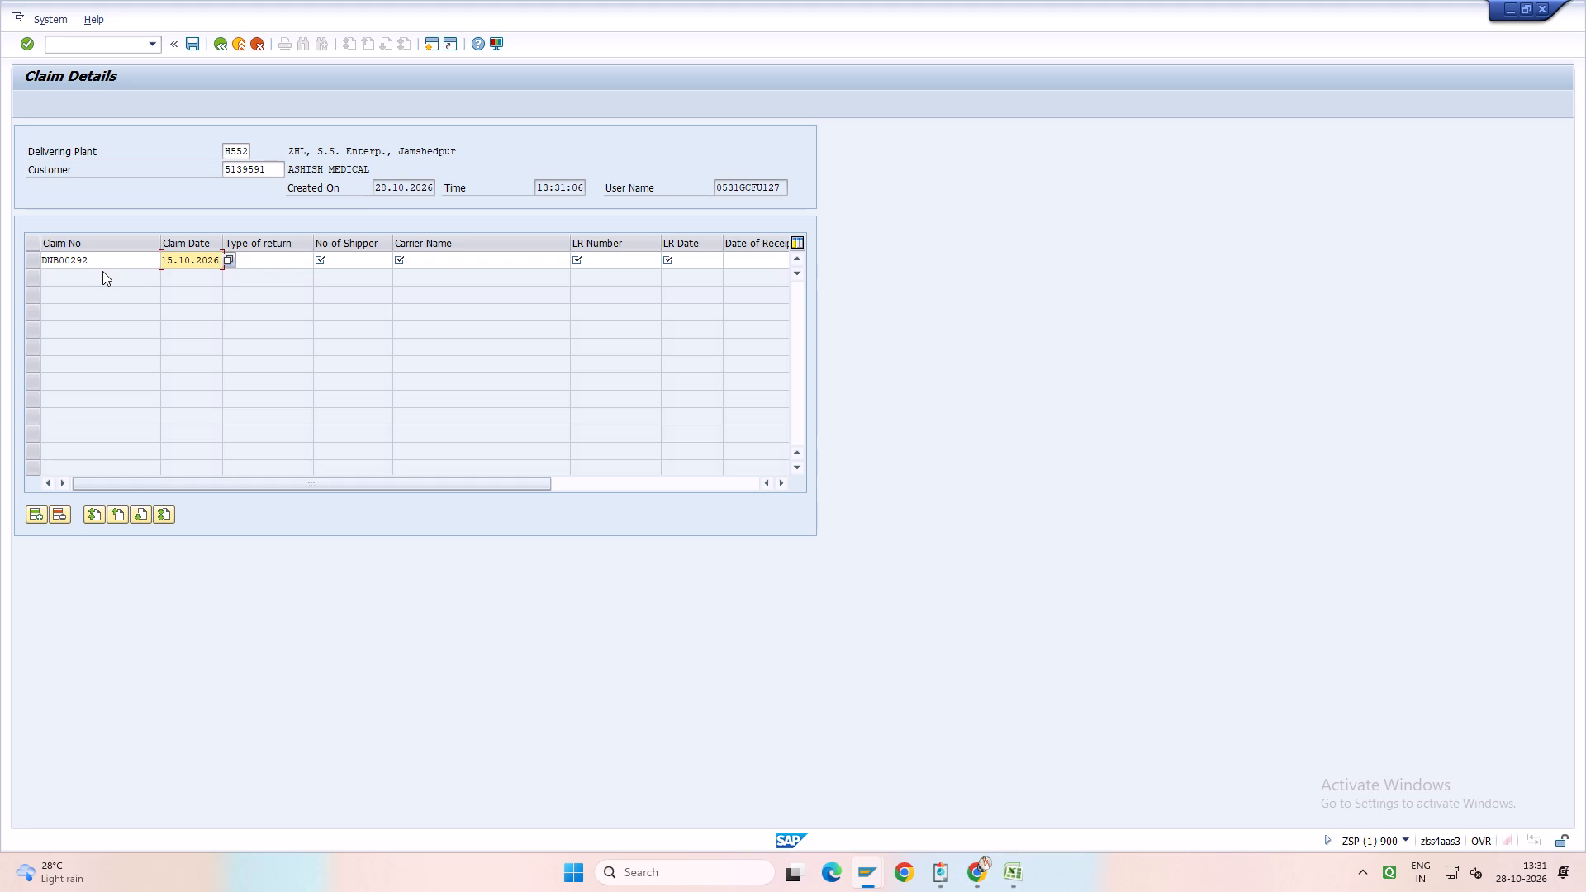
# Set claim DNB00292's type of return to brkg/exp and its number of shippers to 1.
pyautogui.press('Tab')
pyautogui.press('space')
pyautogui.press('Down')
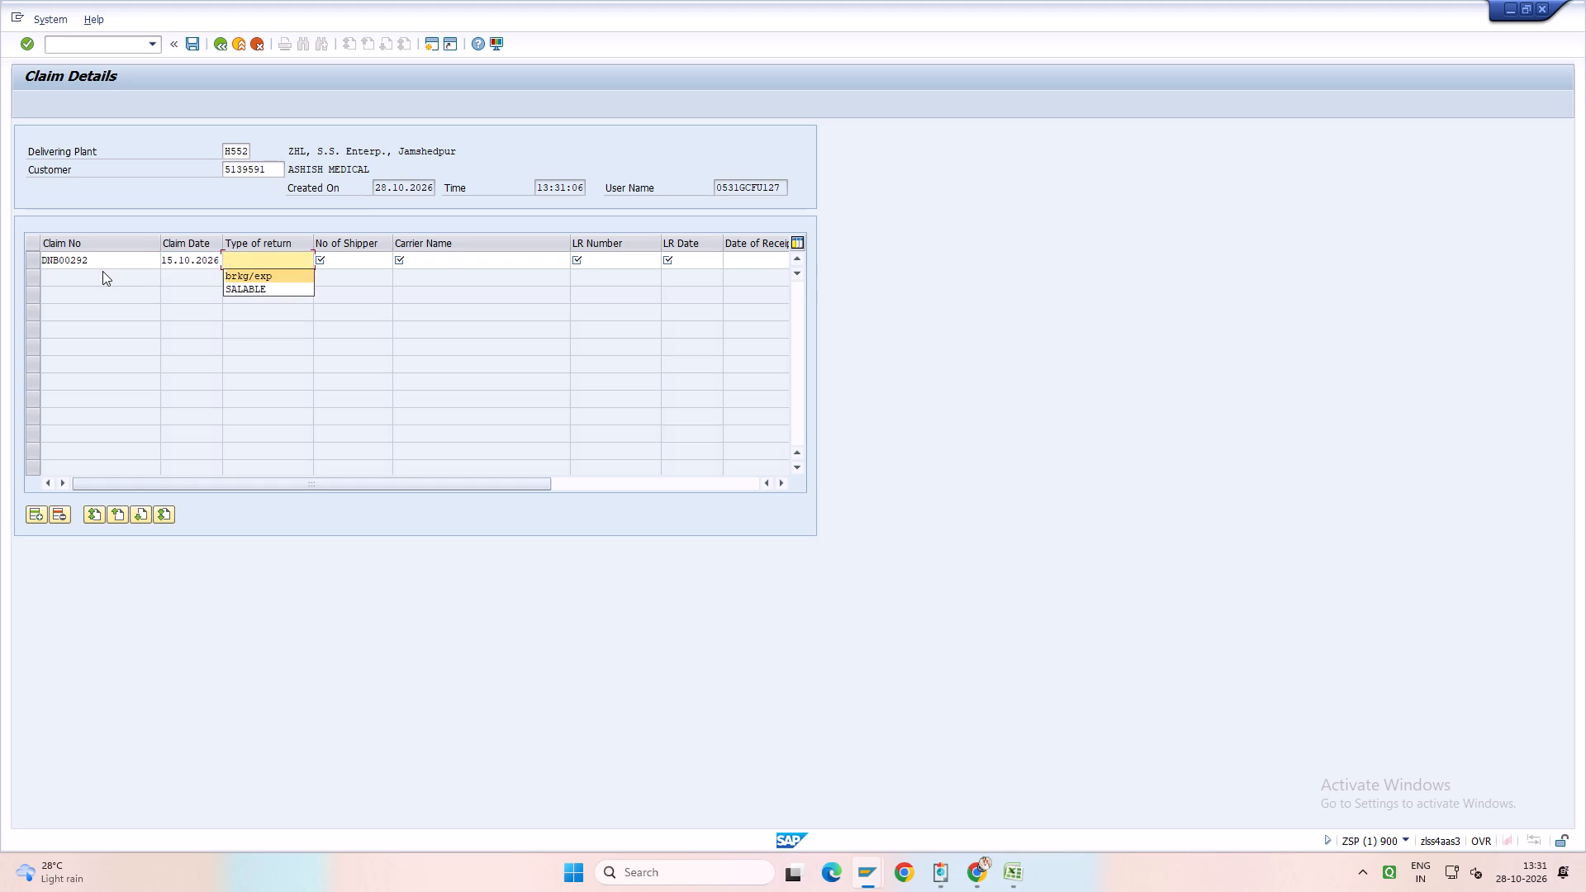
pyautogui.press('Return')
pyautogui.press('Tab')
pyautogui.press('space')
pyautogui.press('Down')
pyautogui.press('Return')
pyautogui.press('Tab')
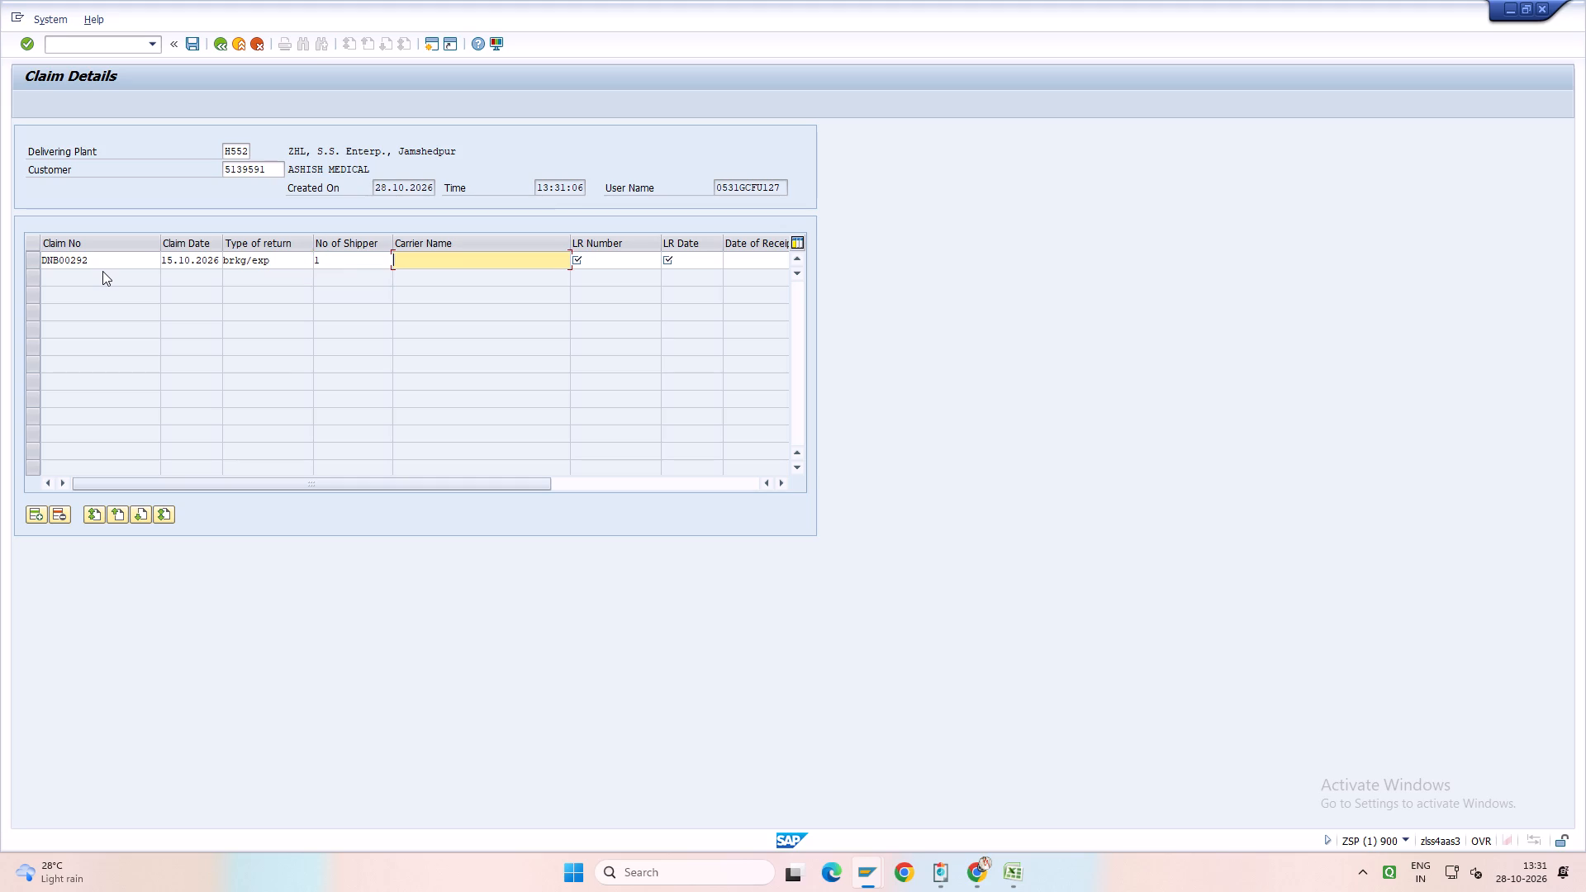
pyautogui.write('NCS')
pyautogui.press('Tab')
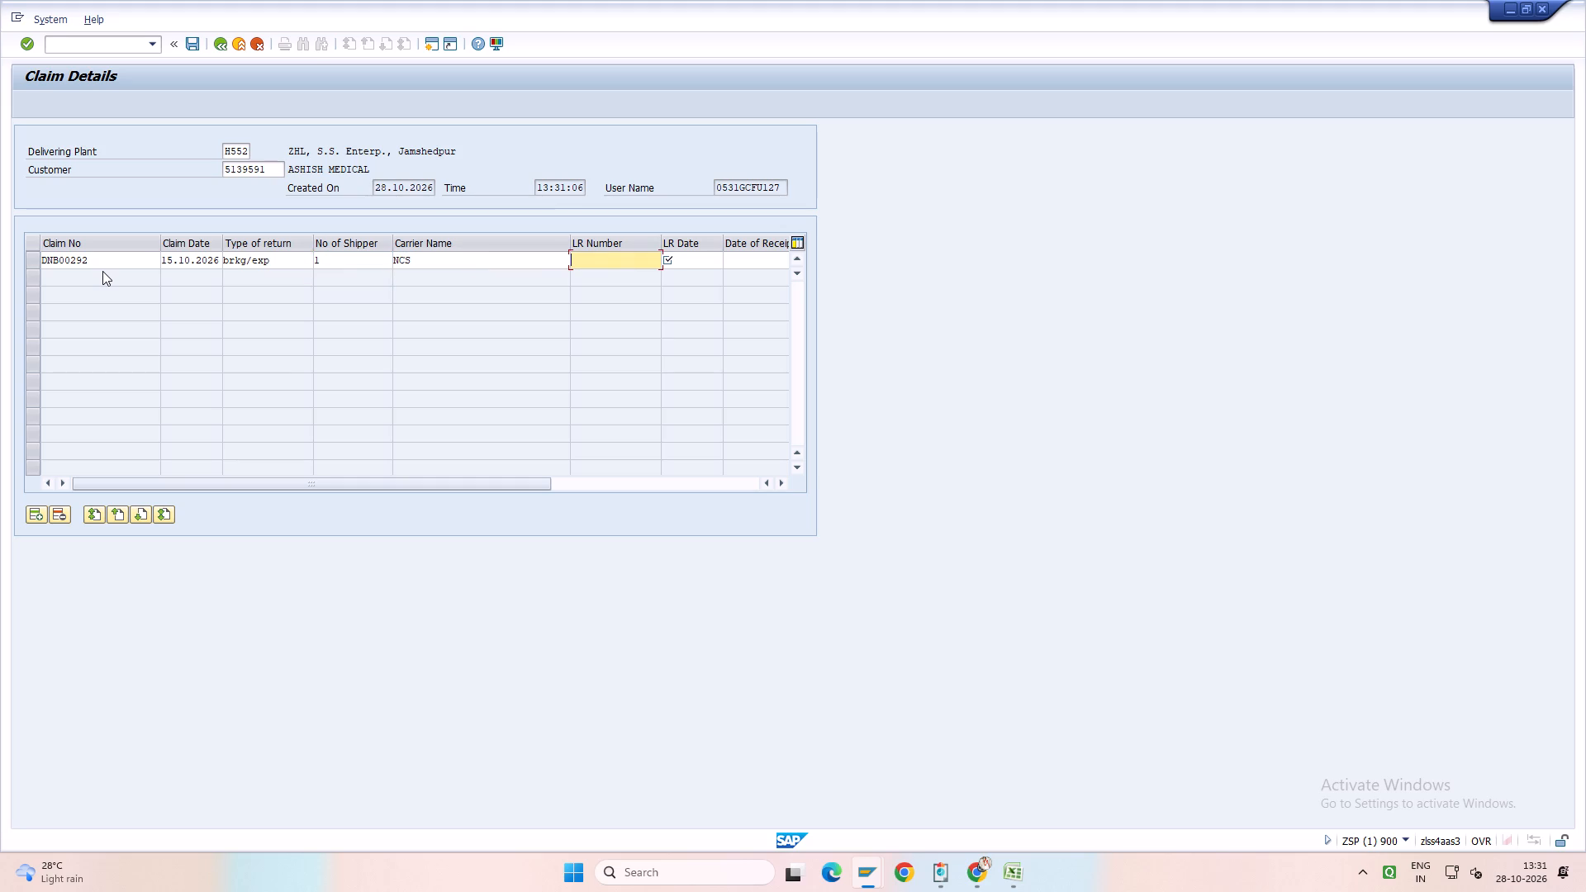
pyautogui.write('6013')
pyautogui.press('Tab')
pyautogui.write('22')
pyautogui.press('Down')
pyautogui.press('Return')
# Set claim DNB00292's receipt dates for claim documents and for goods to 28.10.2026.
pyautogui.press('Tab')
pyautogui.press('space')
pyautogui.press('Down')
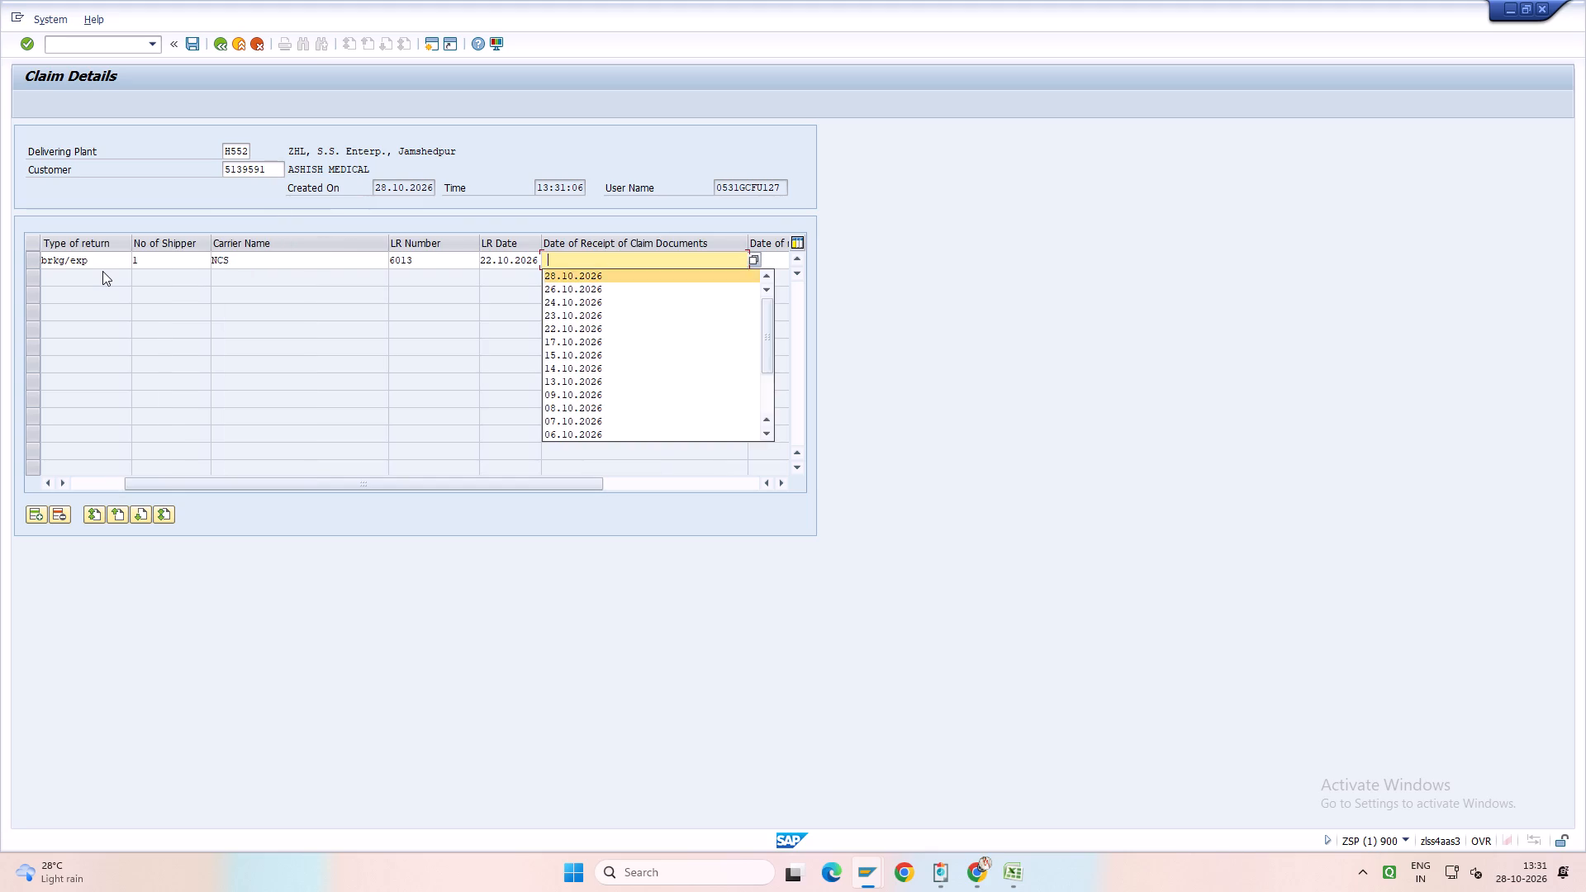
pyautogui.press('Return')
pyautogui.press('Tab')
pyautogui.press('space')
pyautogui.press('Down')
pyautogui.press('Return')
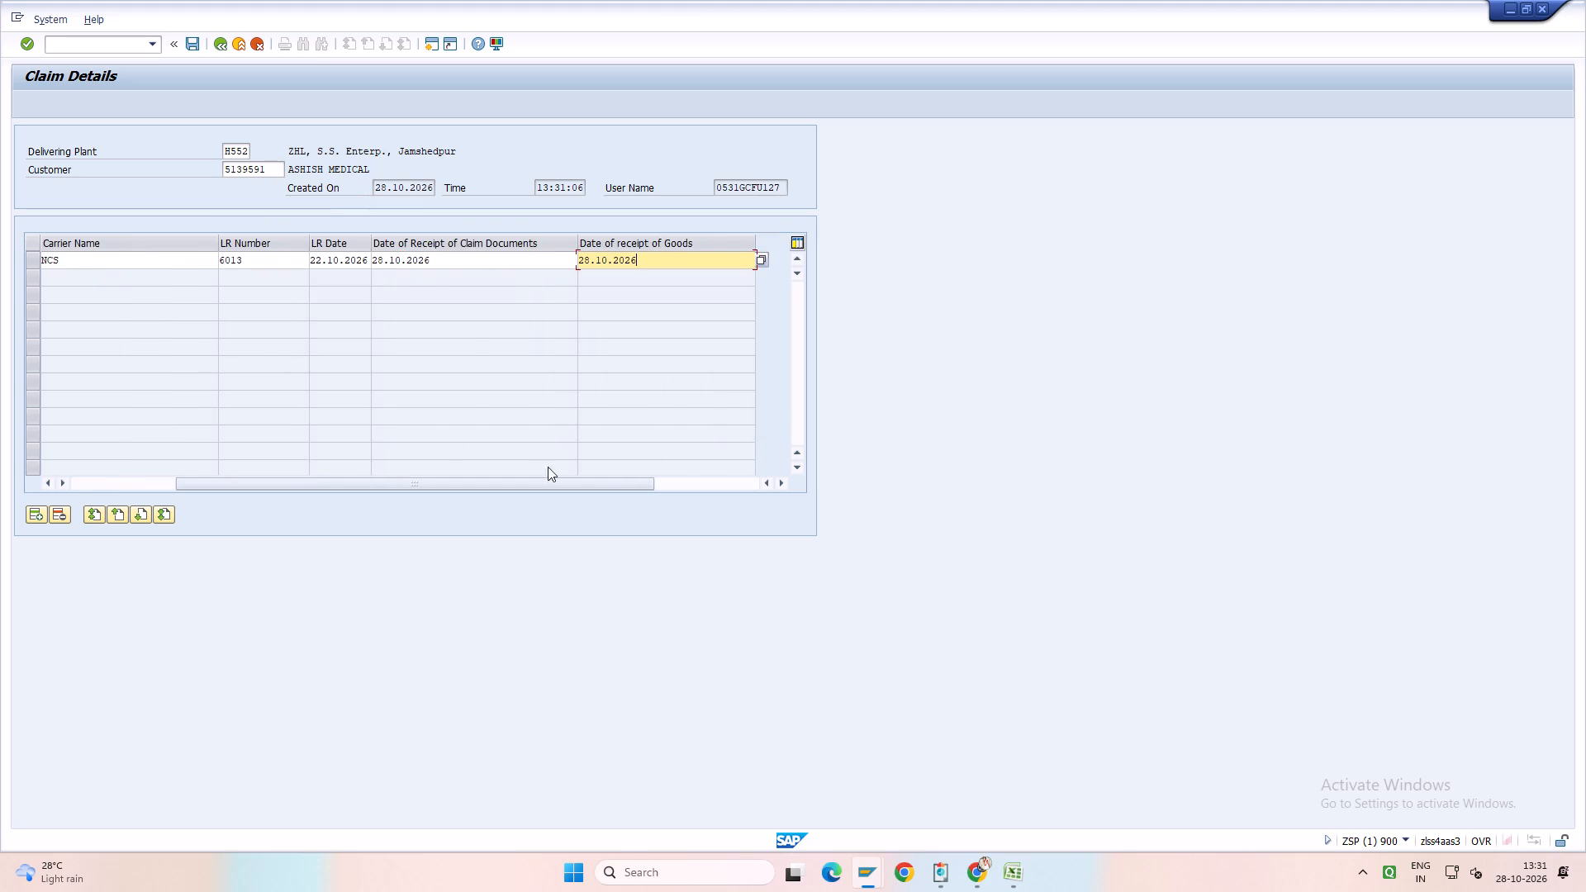
pyautogui.moveTo(605, 483); pyautogui.dragTo(191, 384)
pyautogui.click(104, 263)
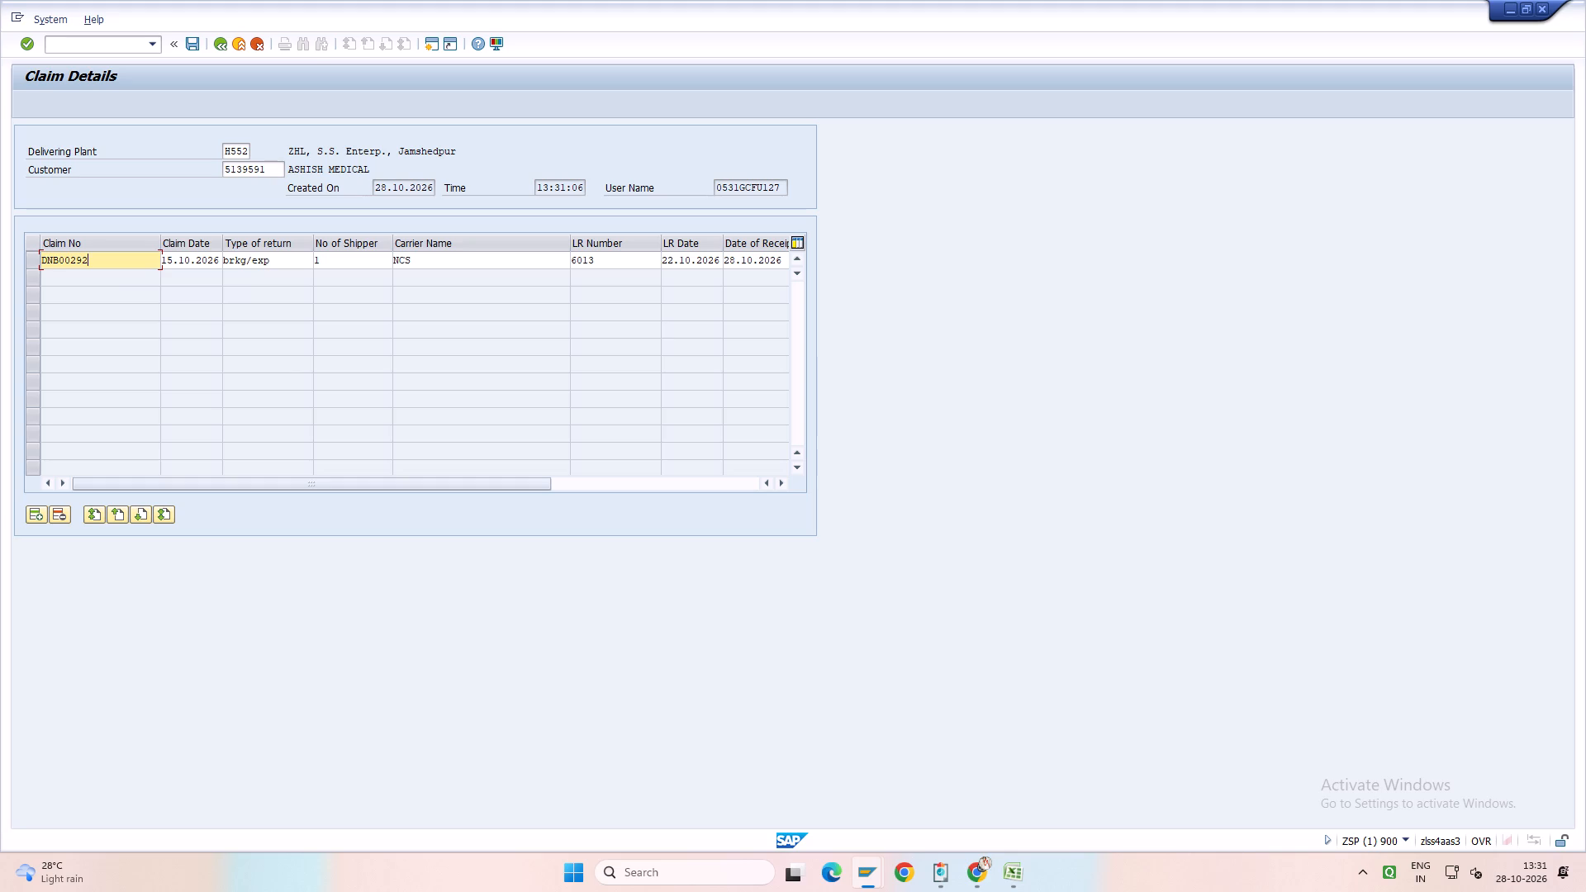
pyautogui.press('Tab')
pyautogui.press('Tab')
pyautogui.press('Tab')
pyautogui.press('Tab')
pyautogui.press('Tab')
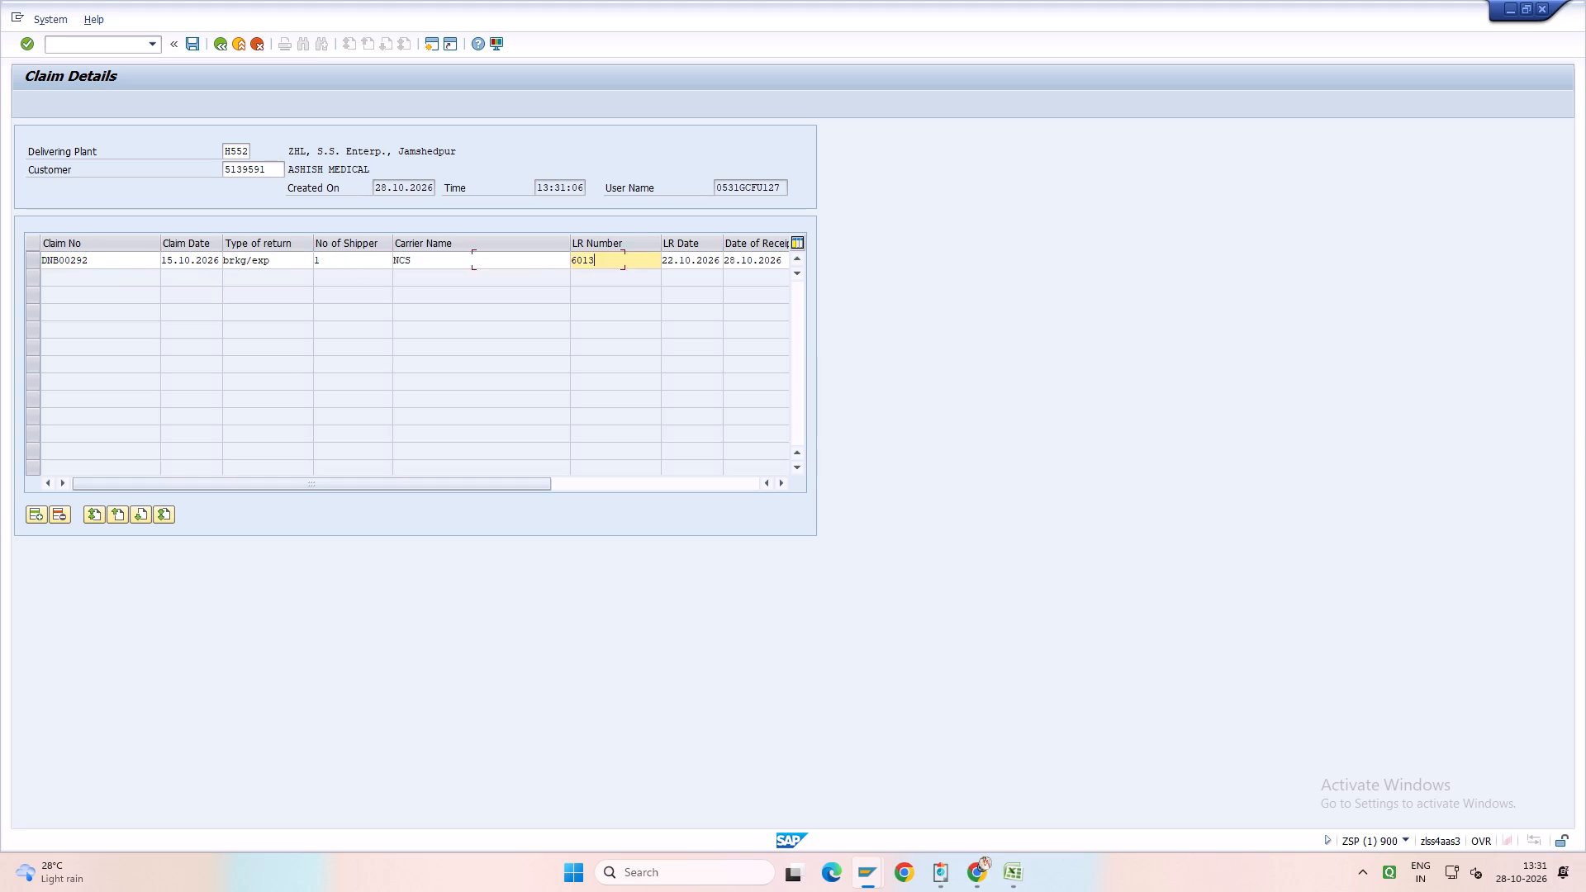
pyautogui.press('Tab')
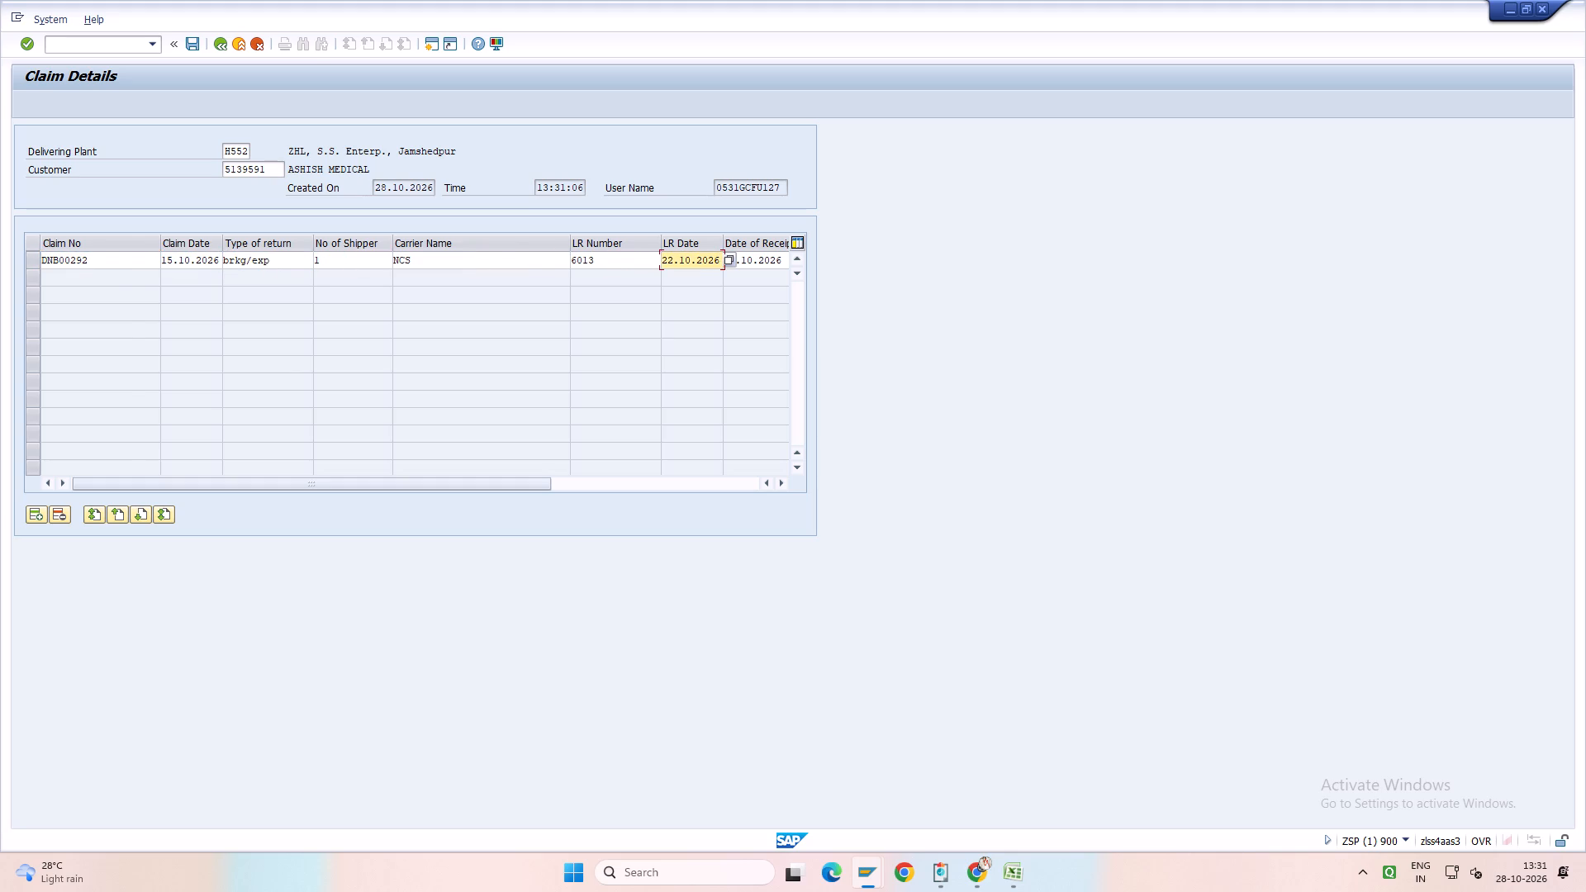
pyautogui.press('Tab')
pyautogui.press('Tab')
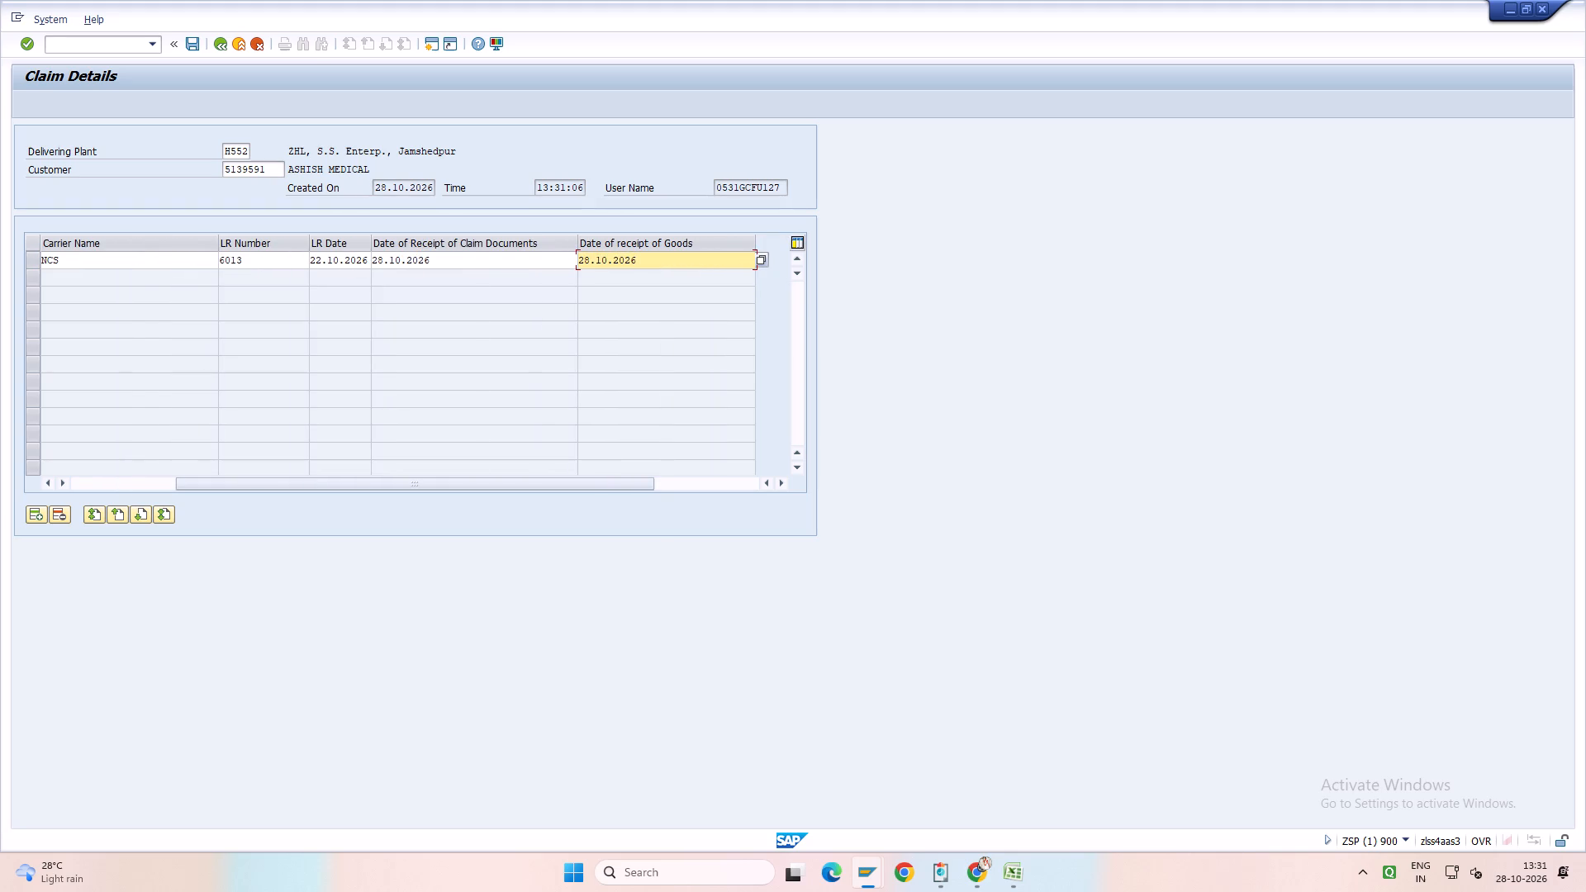
# Save claim DNB00292 for ASHISH MEDICAL and close the save message.
pyautogui.hotkey('ctrl', 's')
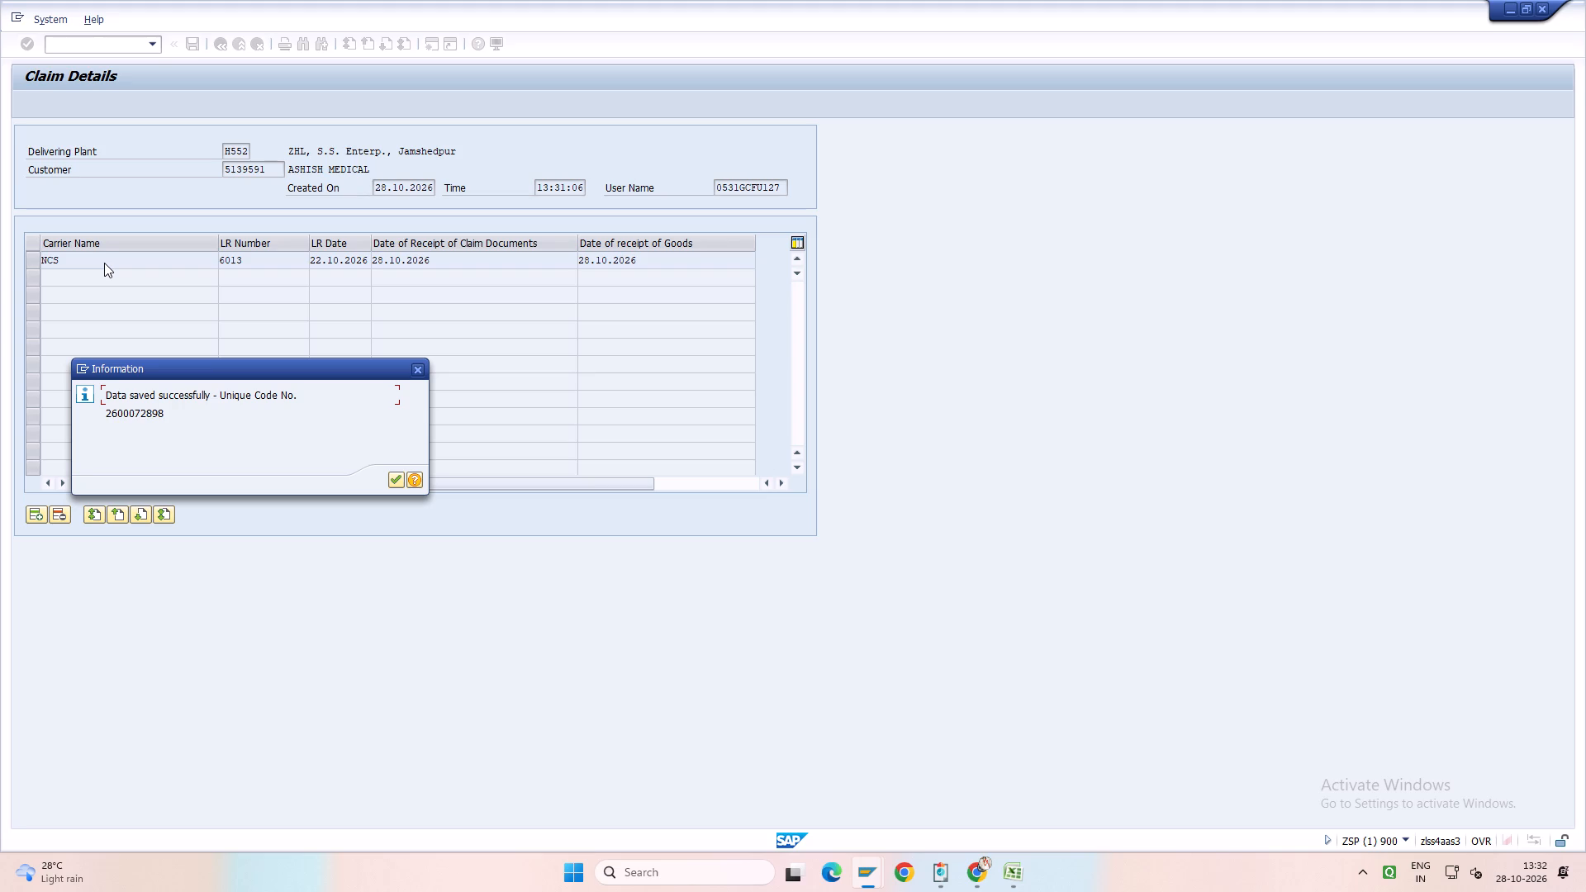
pyautogui.press('Return')
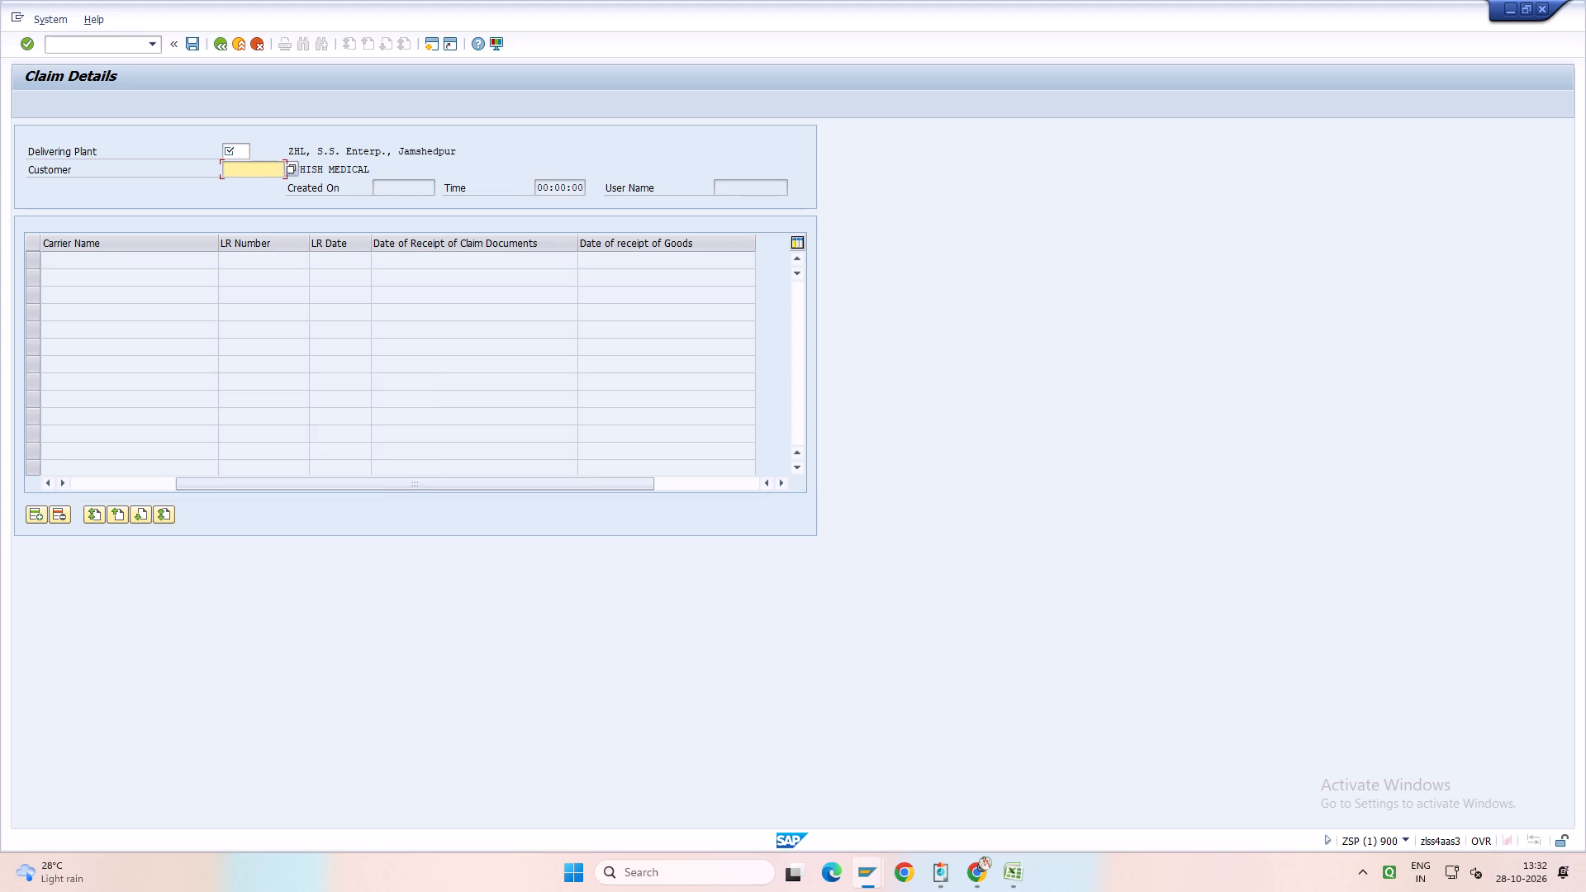
# Start a new claim with delivering plant H552 and customer 5140416, MURARKA TRADING CO.
pyautogui.click(240, 155)
pyautogui.press('space')
pyautogui.doubleClick(235, 168)
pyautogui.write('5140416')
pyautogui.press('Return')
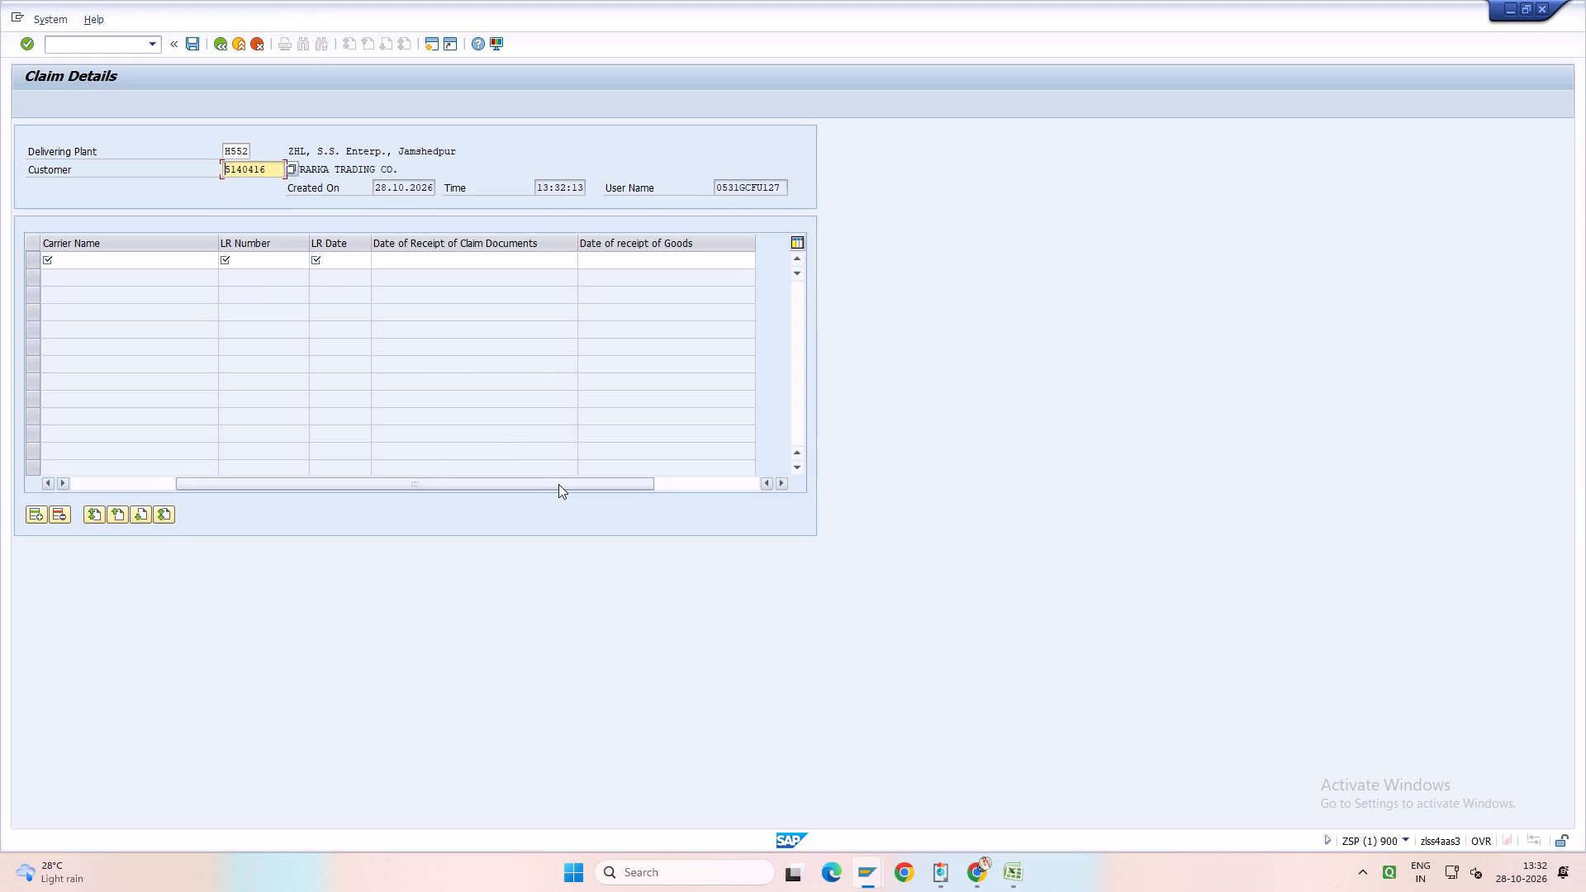
pyautogui.moveTo(559, 484); pyautogui.dragTo(169, 334)
pyautogui.click(78, 256)
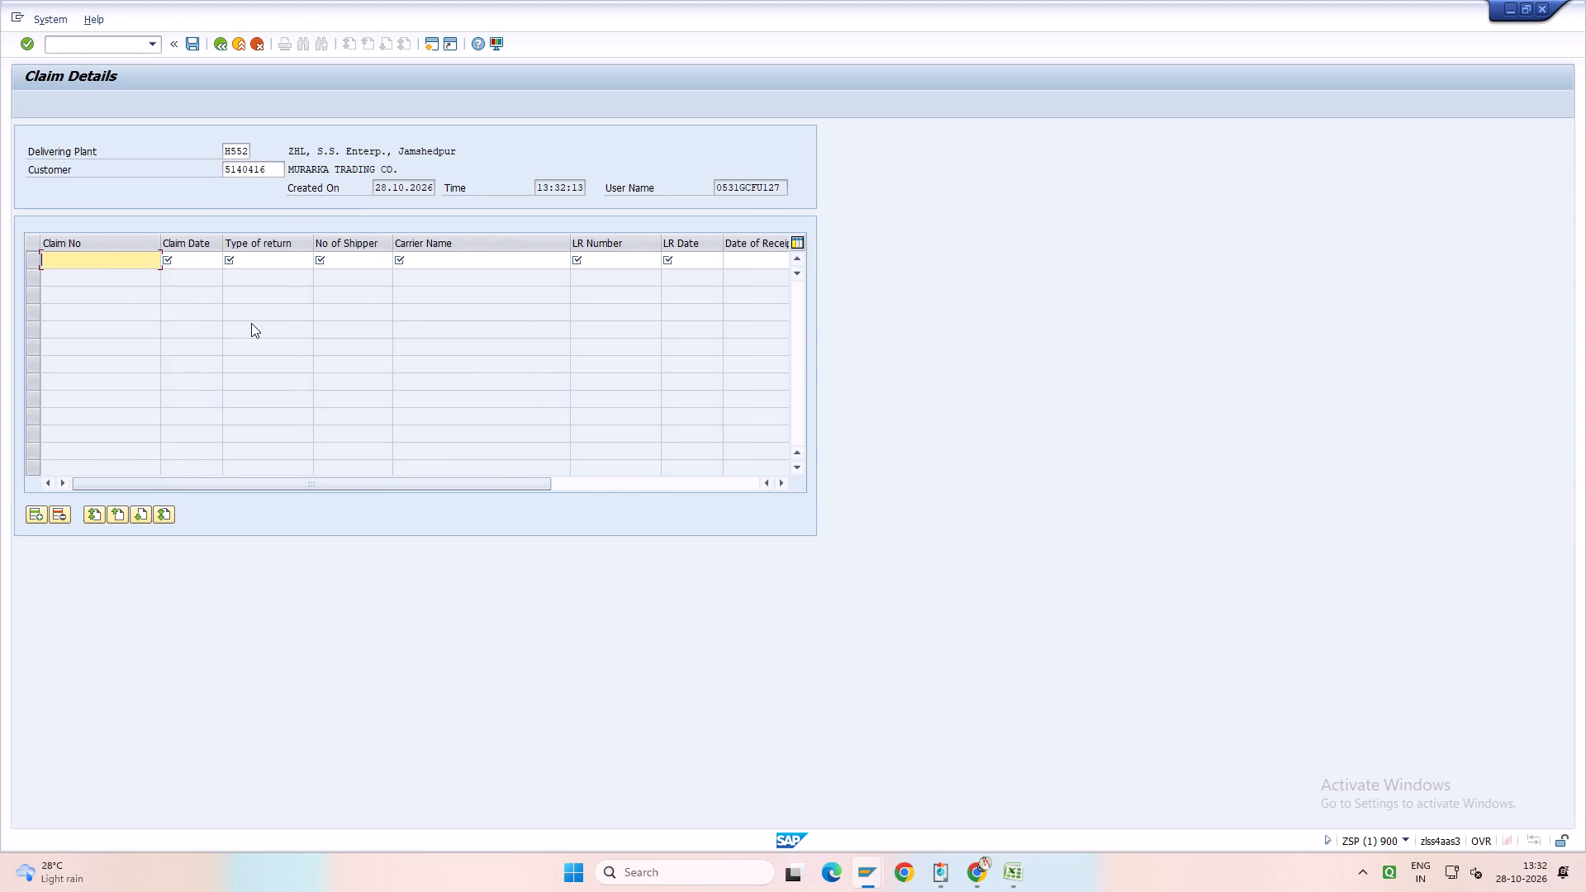
pyautogui.press('space')
pyautogui.press('Down')
pyautogui.press('Down')
pyautogui.press('Down')
pyautogui.press('Down')
pyautogui.press('Down')
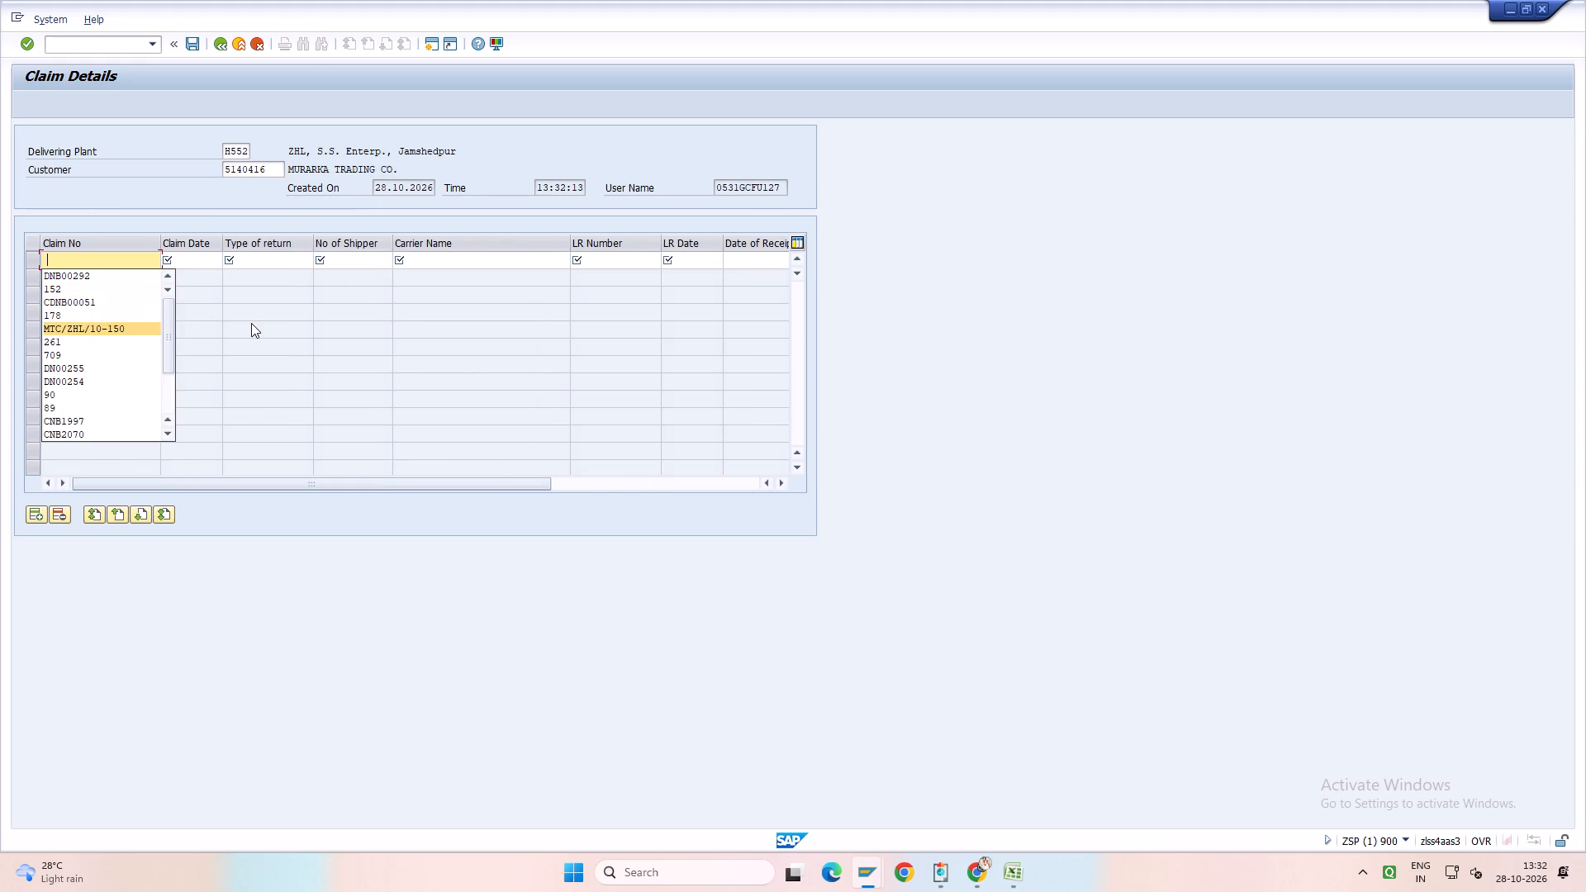
pyautogui.press('Return')
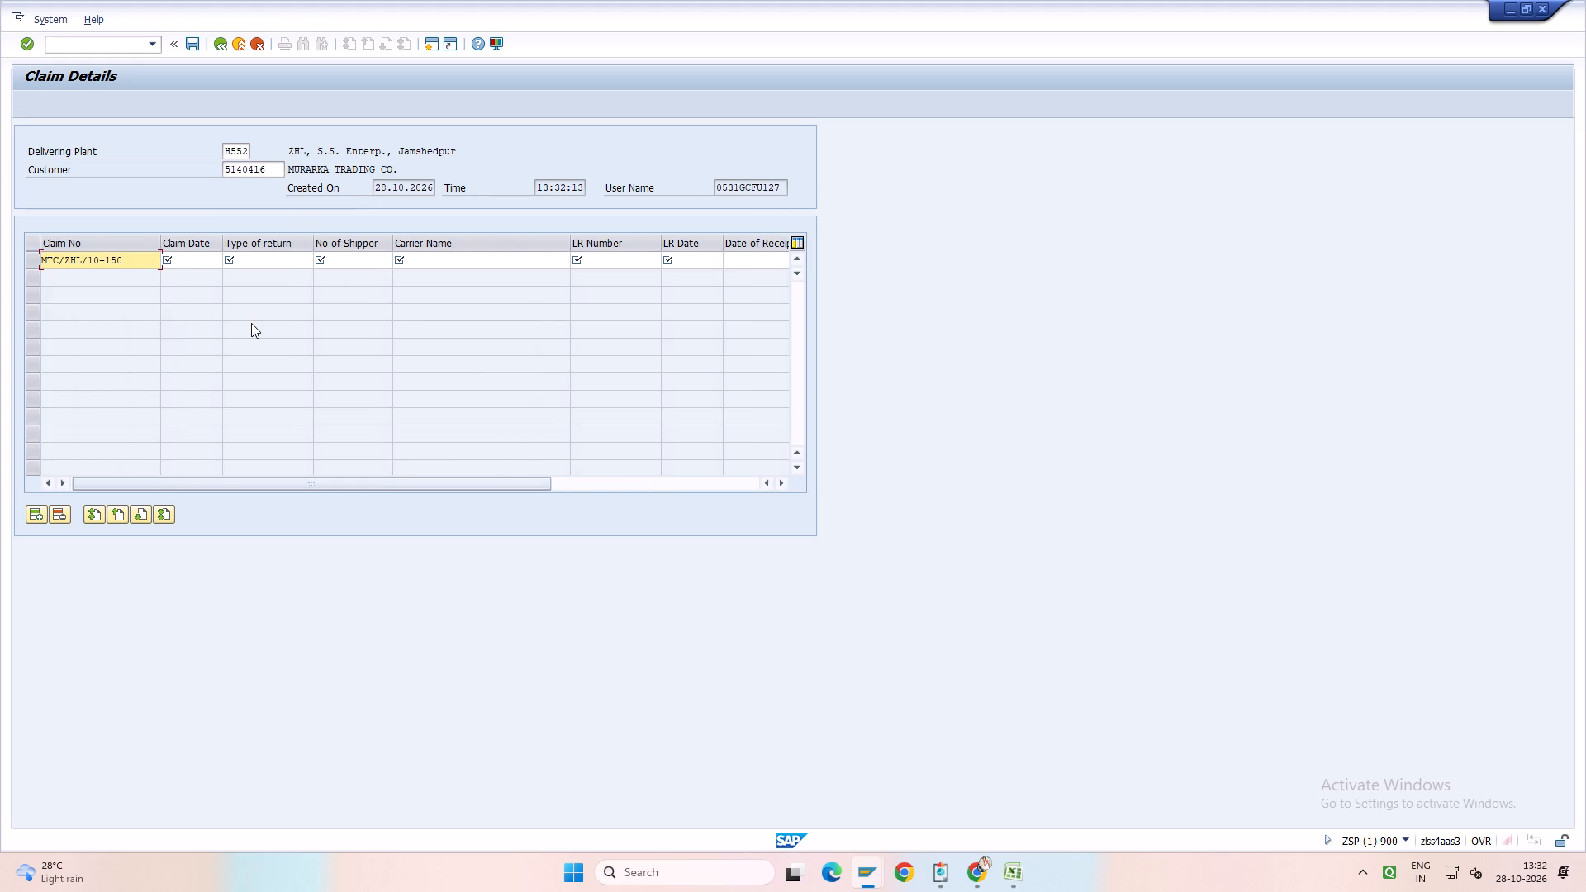
pyautogui.press('BackSpace')
pyautogui.press('BackSpace')
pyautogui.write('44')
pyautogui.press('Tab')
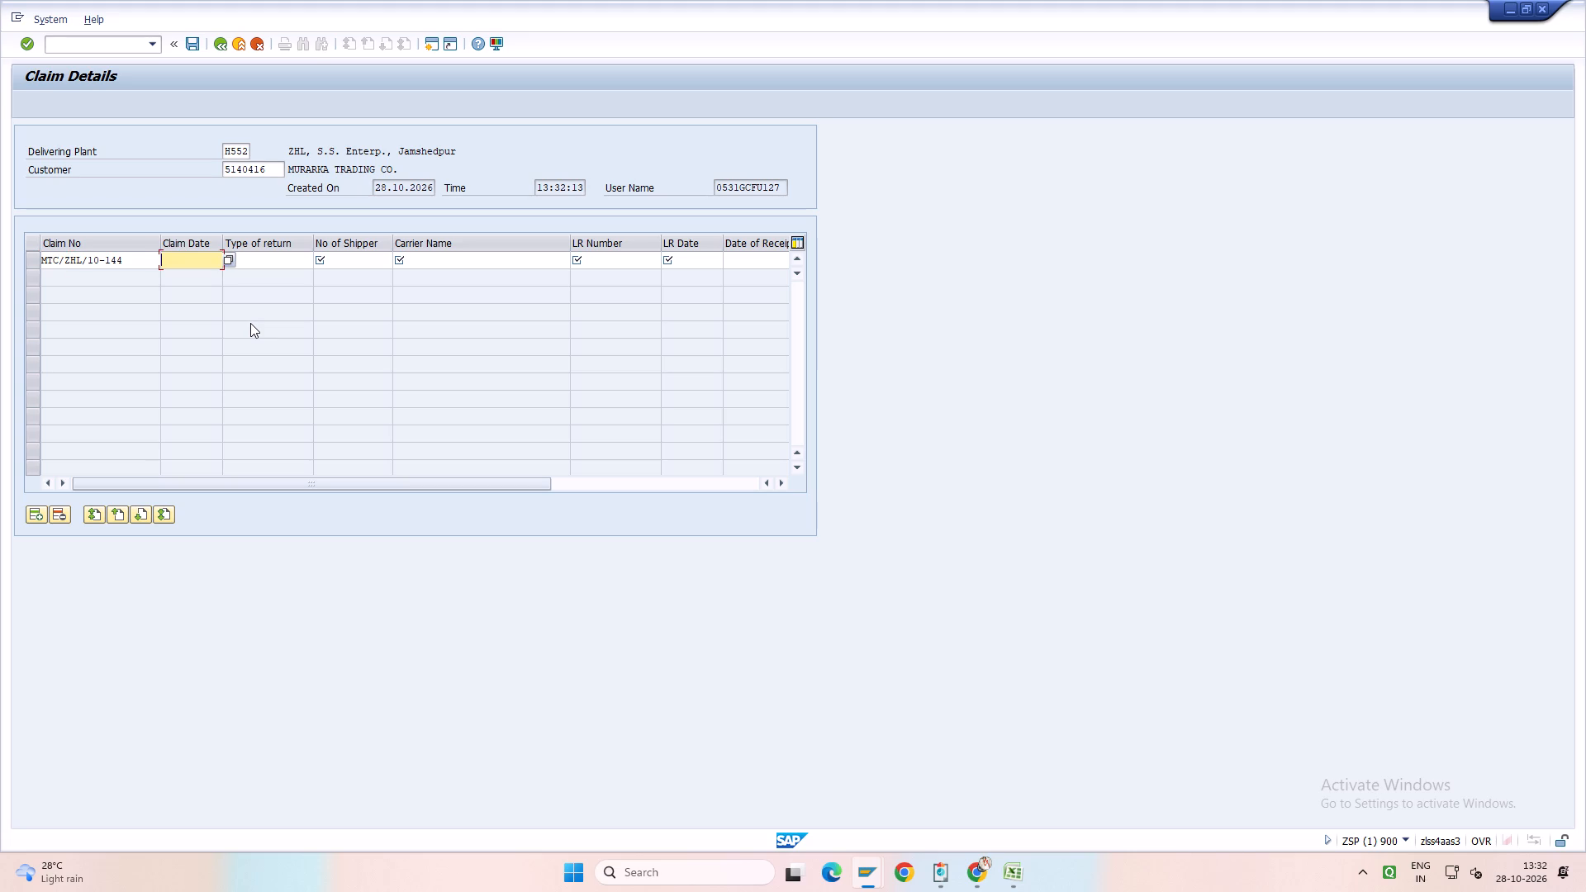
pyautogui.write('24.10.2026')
# Set claim MTC/ZHL/10-144's type of return to brkg/exp and its number of shippers to 1.
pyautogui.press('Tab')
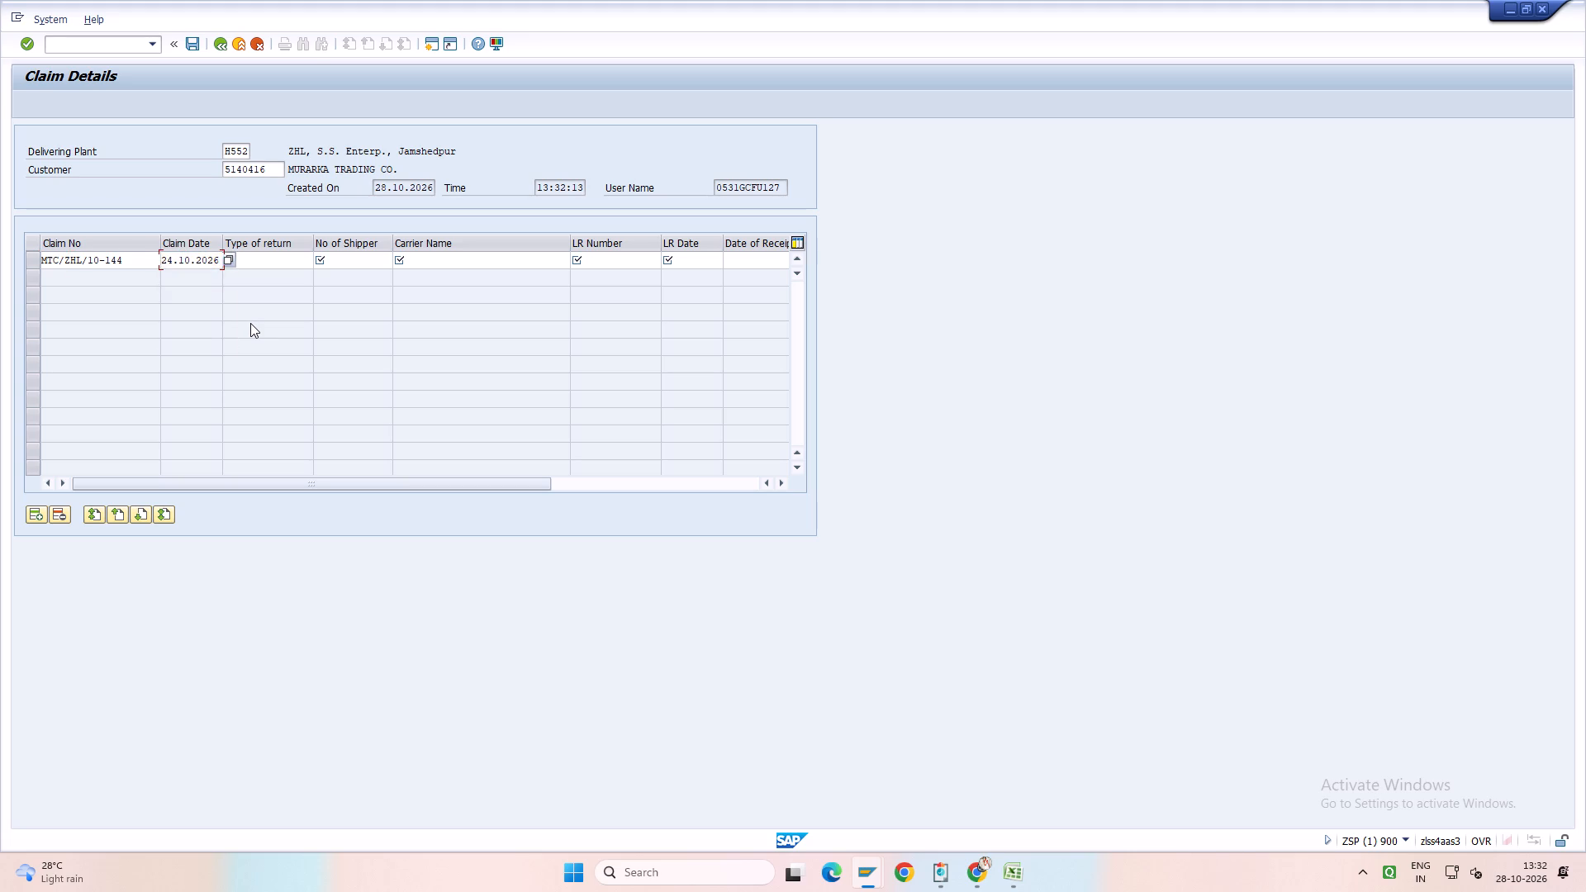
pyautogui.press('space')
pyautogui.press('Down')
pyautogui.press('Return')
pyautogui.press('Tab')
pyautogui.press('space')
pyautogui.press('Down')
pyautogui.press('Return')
# Enter carrier NCS, LR number 3956 and LR date 24.10.2026 for claim MTC/ZHL/10-144.
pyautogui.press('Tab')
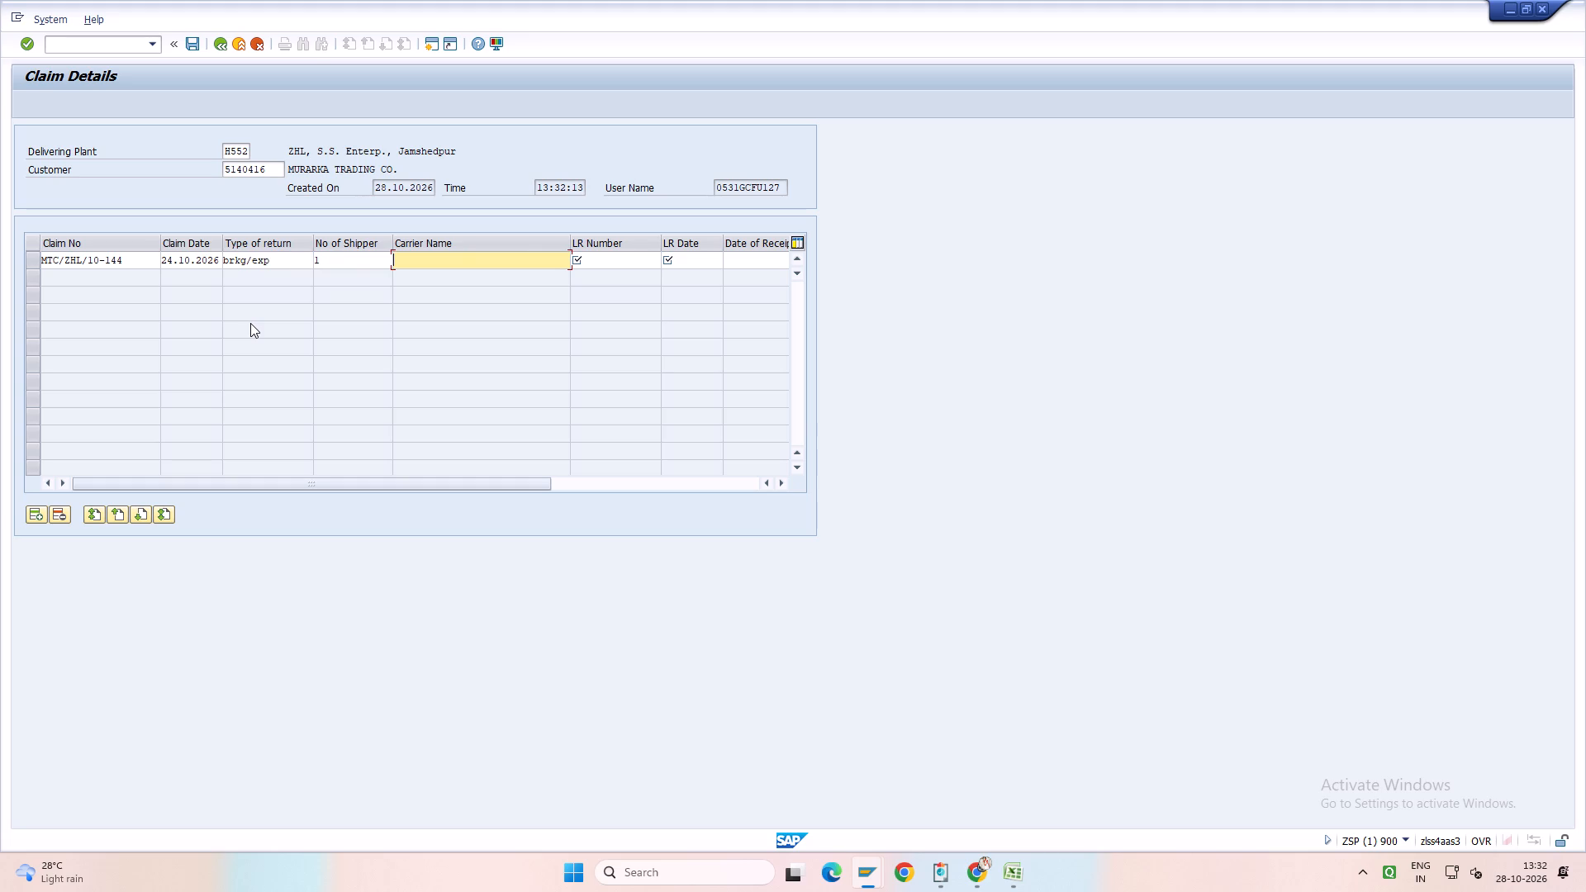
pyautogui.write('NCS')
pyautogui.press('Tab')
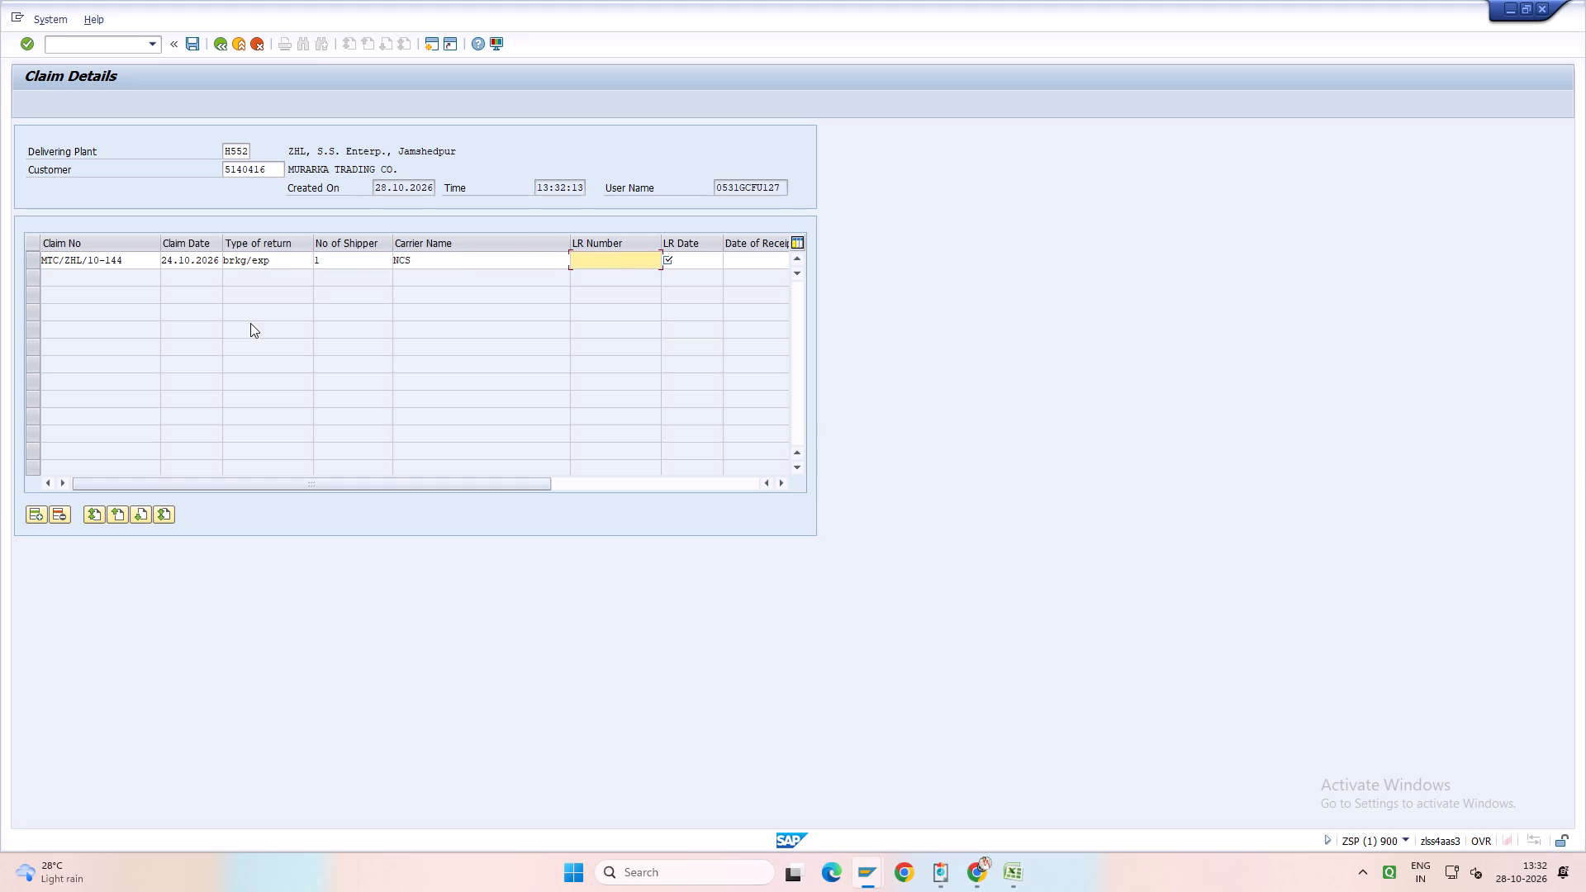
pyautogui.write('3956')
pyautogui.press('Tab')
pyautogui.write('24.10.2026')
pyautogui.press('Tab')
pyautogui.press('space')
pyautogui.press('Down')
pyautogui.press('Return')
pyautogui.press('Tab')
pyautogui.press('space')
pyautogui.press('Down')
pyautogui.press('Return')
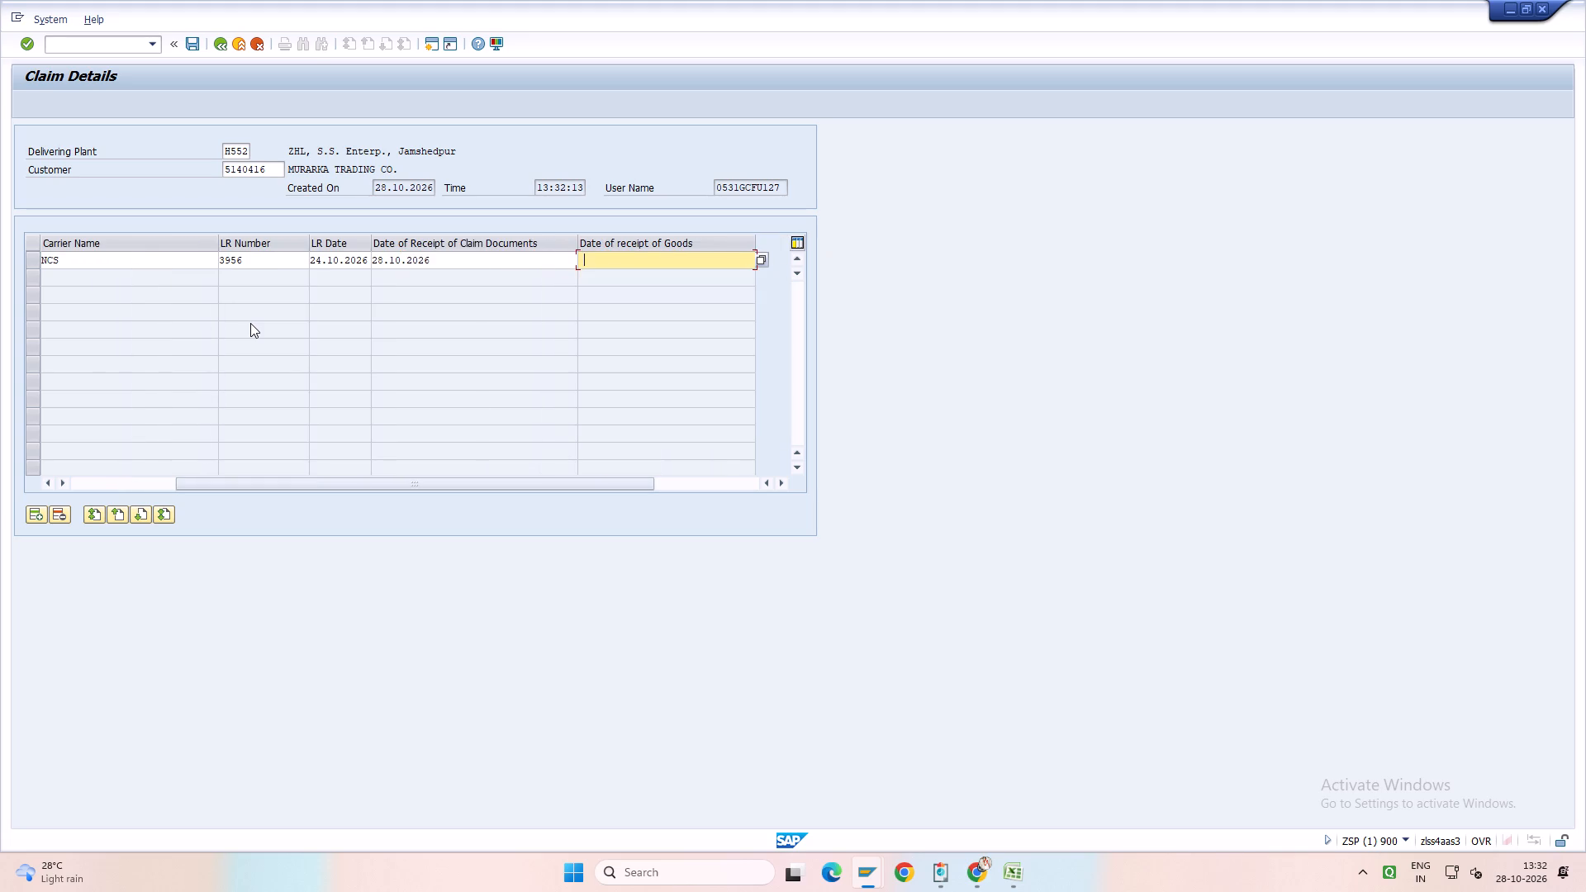
# Review every field of claim MTC/ZHL/10-144's row, from claim number through date of receipt of goods.
pyautogui.moveTo(607, 481); pyautogui.dragTo(184, 362)
pyautogui.click(131, 260)
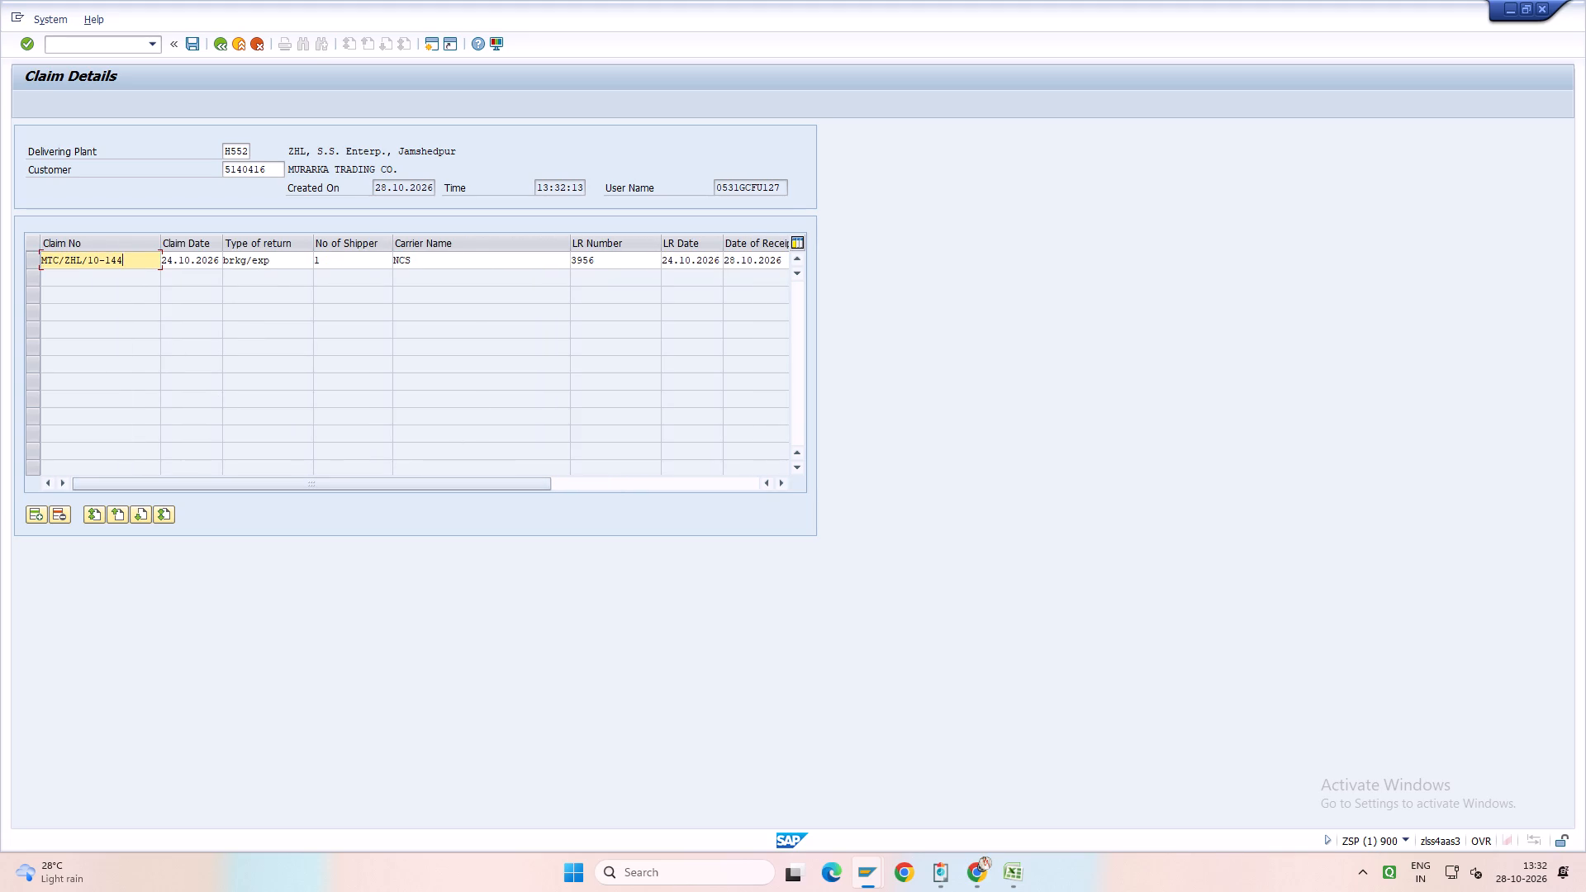
pyautogui.press('Tab')
pyautogui.press('Tab')
pyautogui.press('Tab')
pyautogui.press('Tab')
pyautogui.press('Tab')
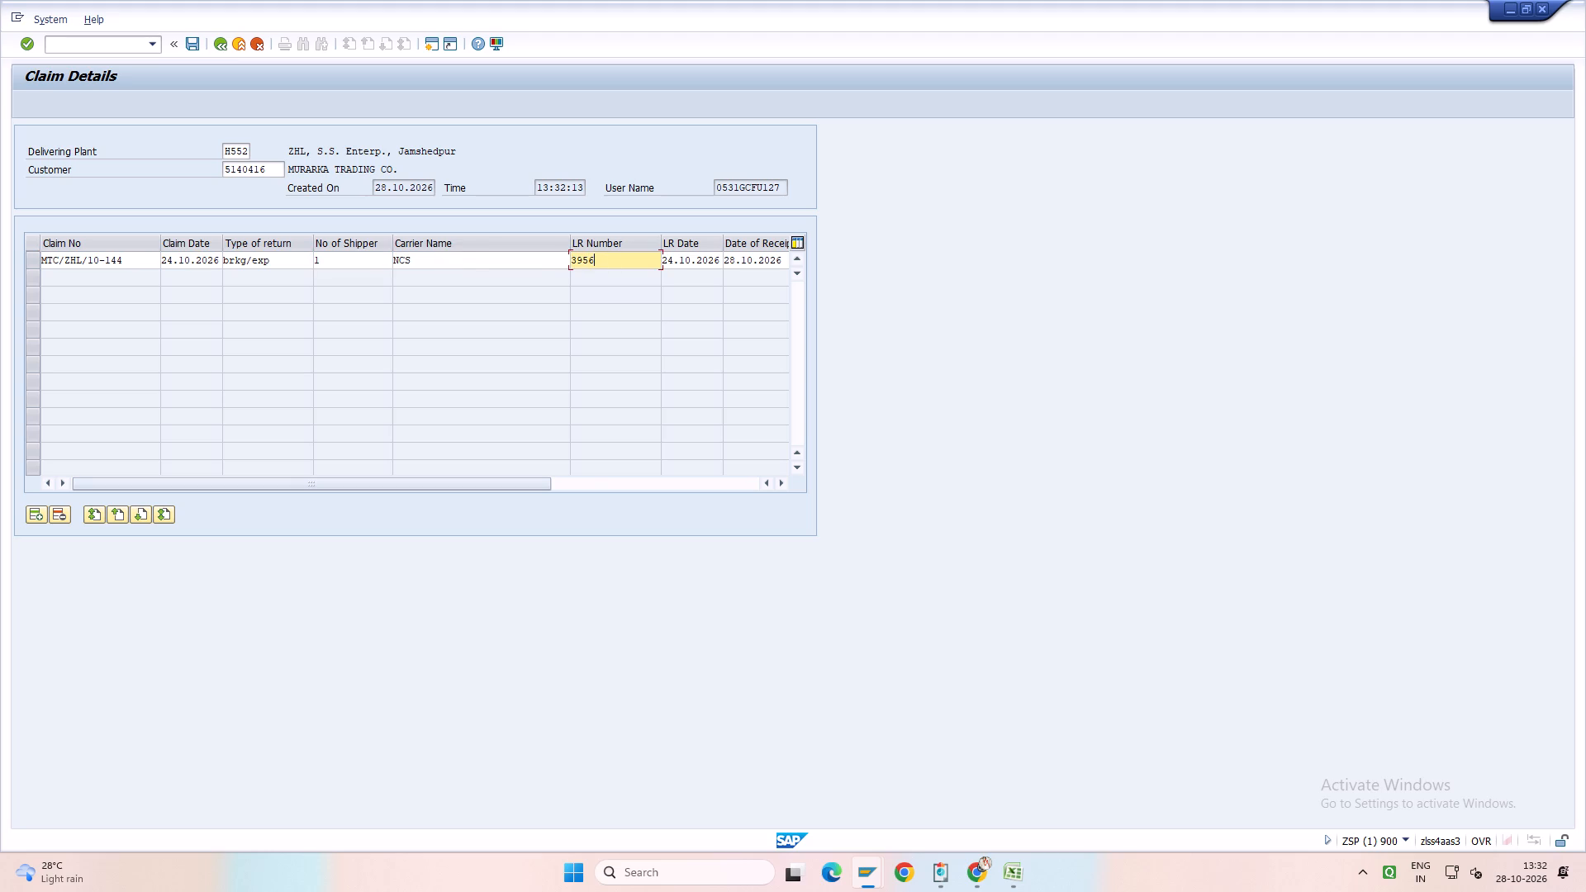
pyautogui.press('Tab')
pyautogui.press('Tab')
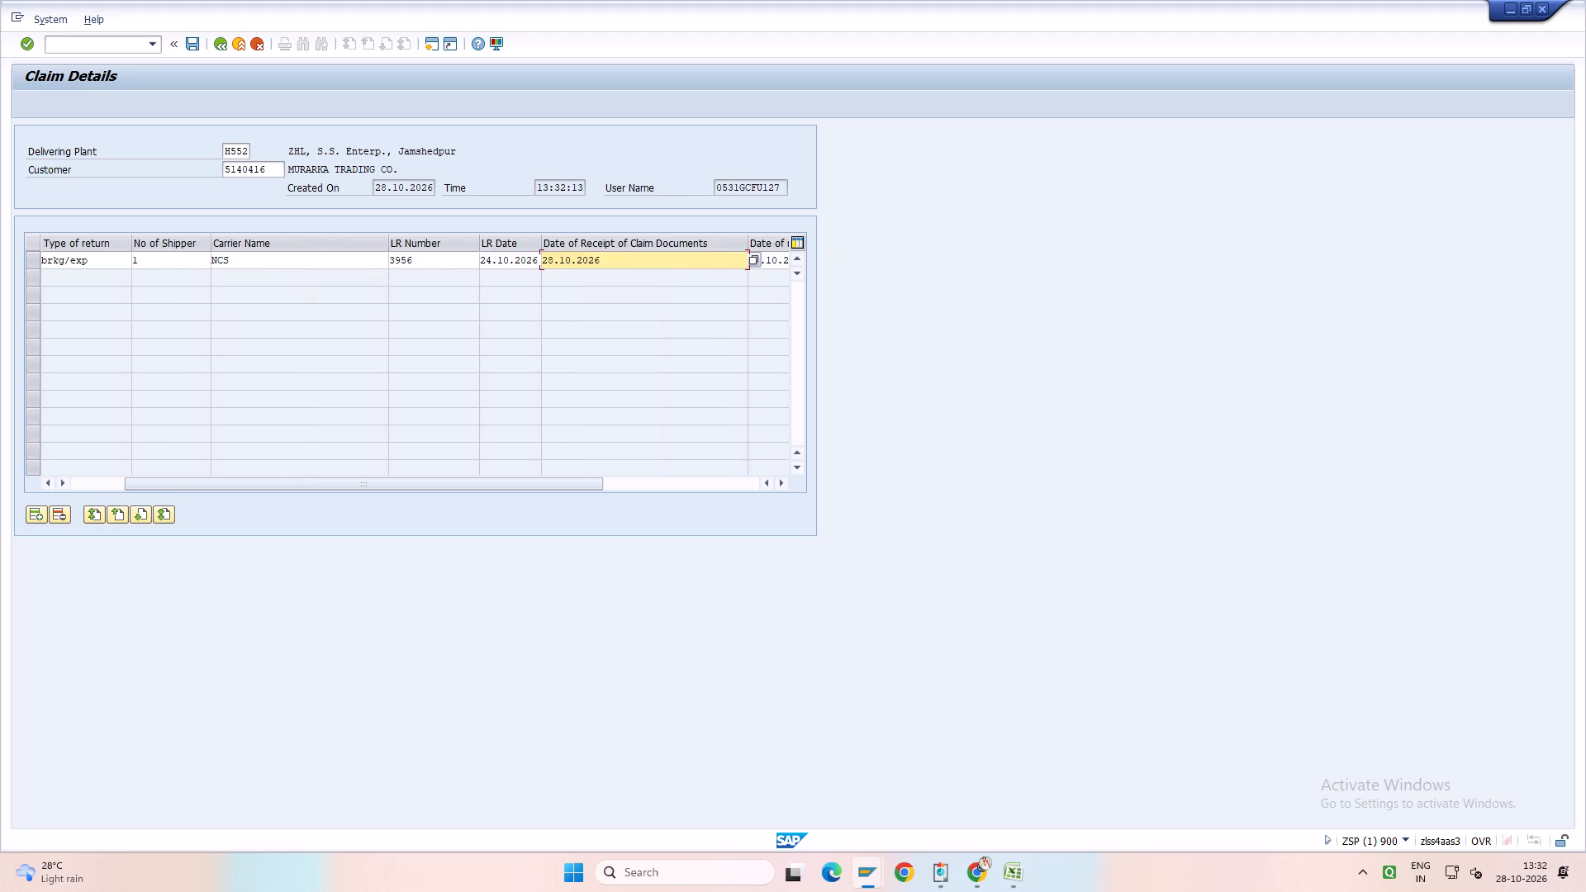
pyautogui.press('Tab')
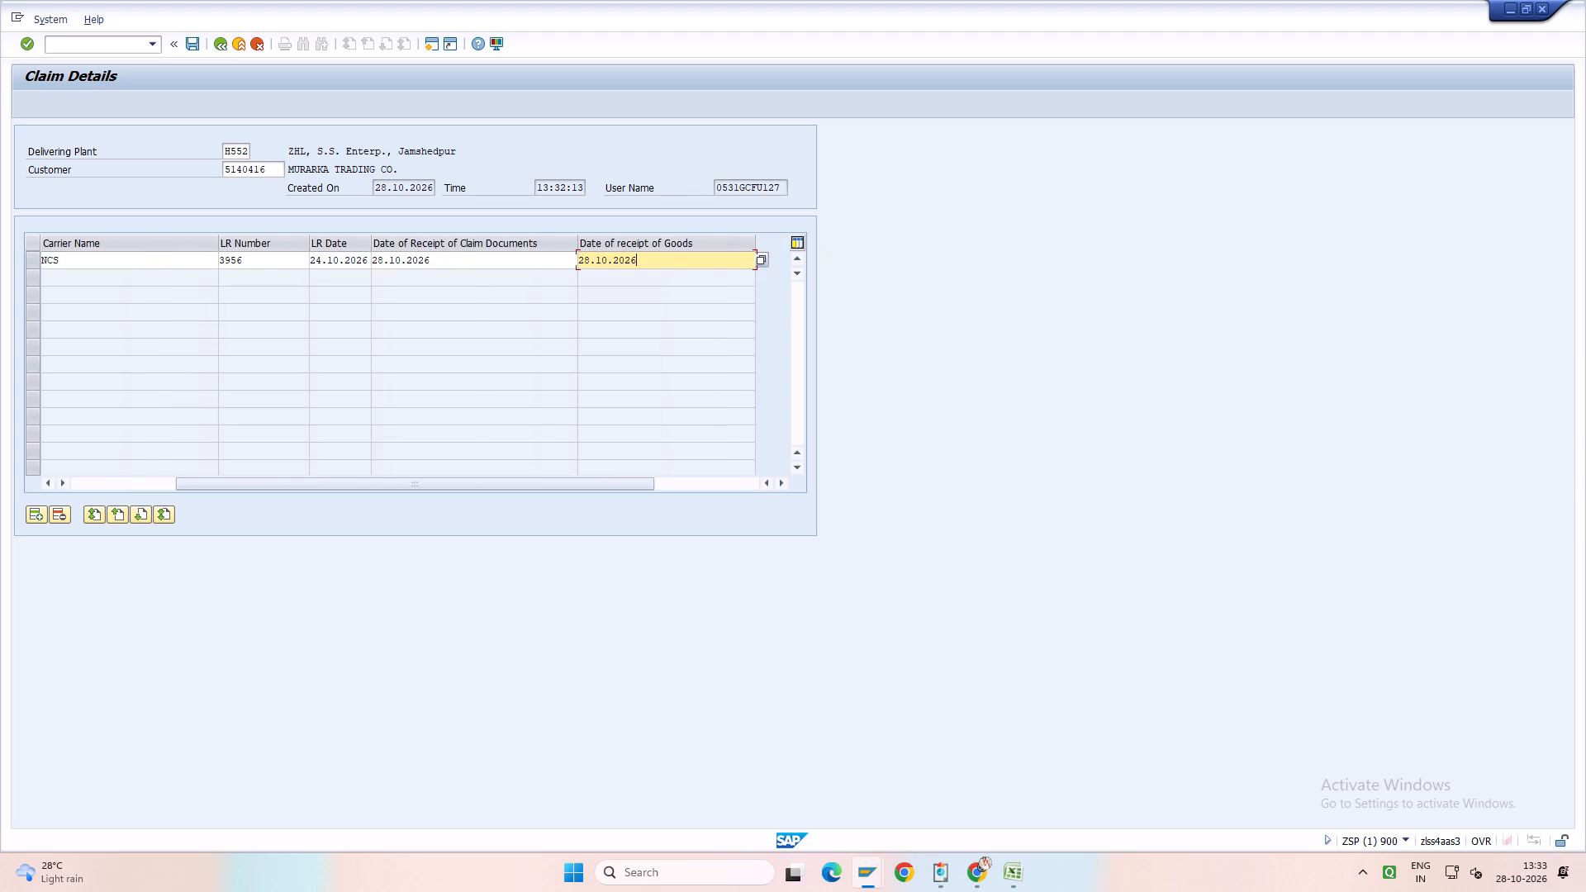
# Save claim MTC/ZHL/10-144 for MURARKA TRADING CO. and return to the blank claim entry.
pyautogui.hotkey('ctrl', 's')
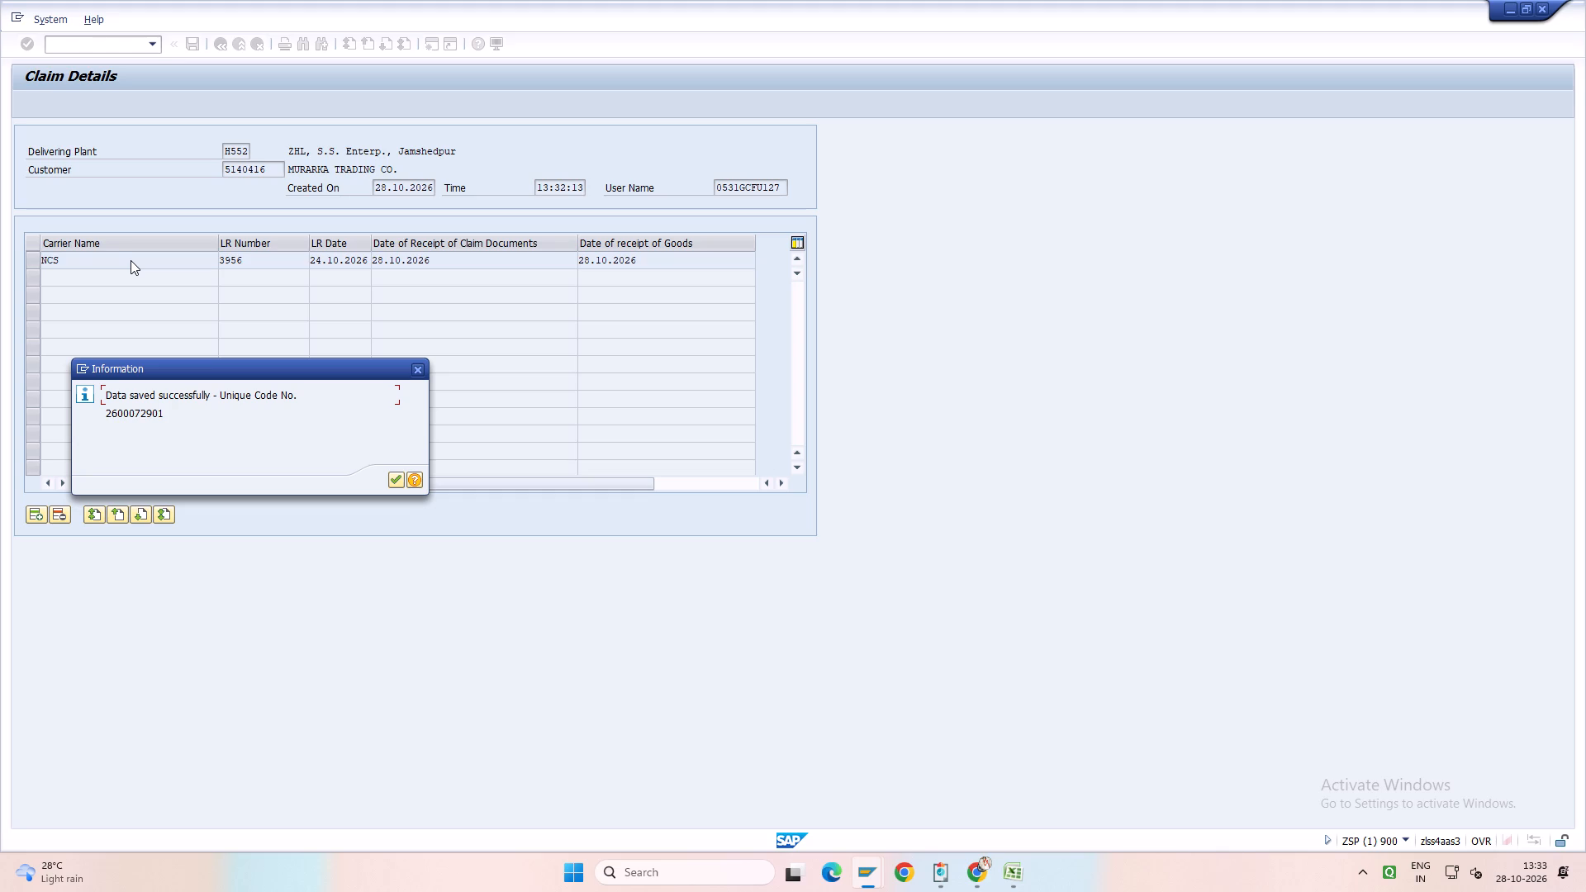
pyautogui.press('Return')
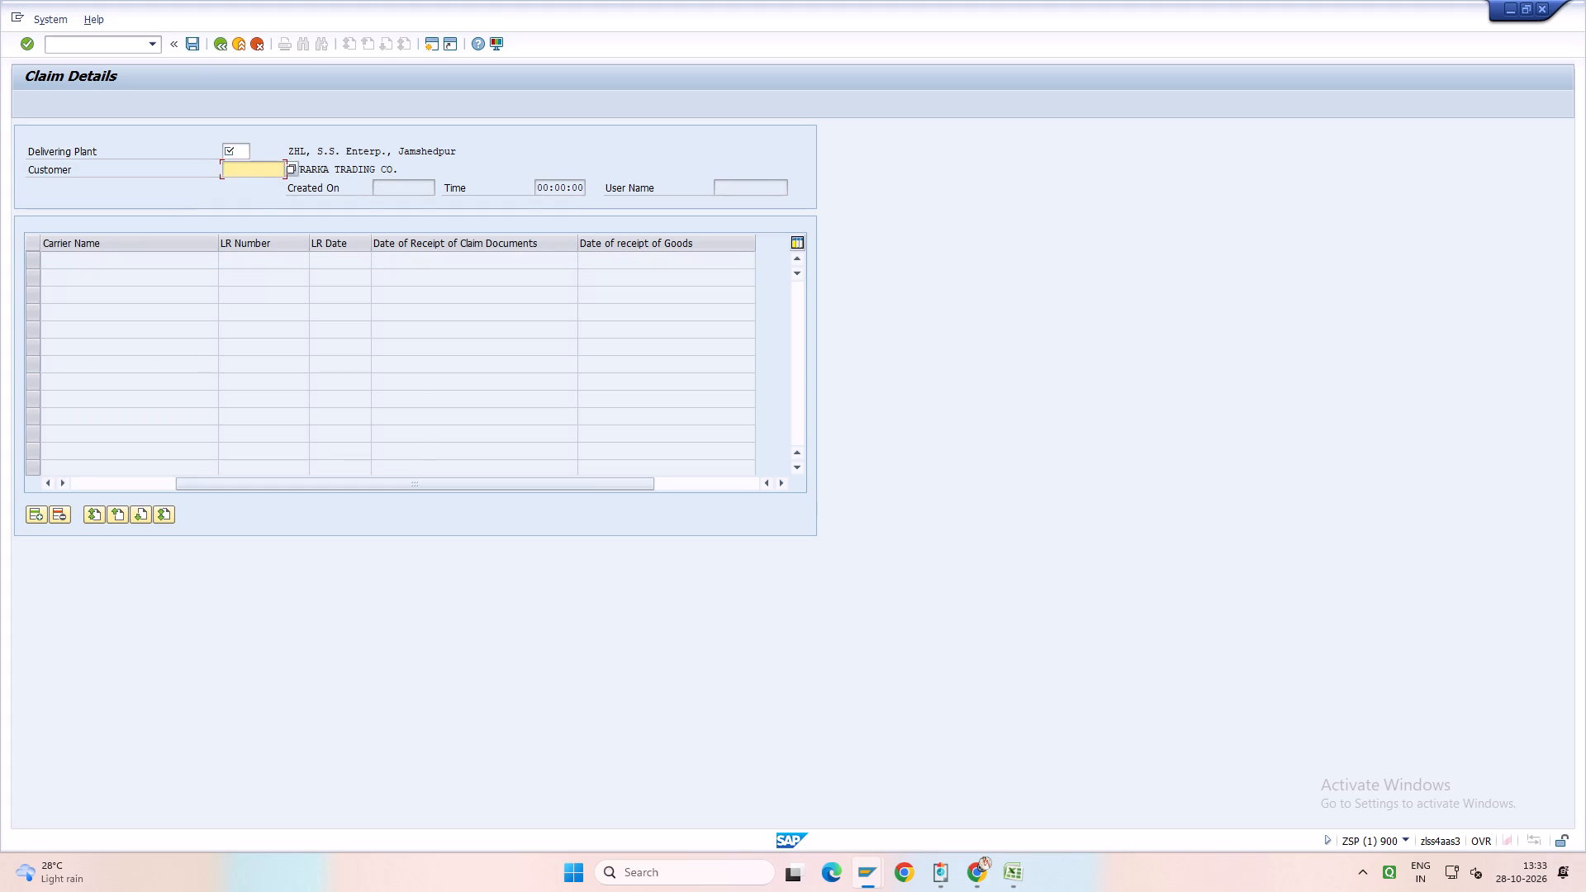
pyautogui.click(236, 153)
pyautogui.press('space')
pyautogui.doubleClick(239, 167)
pyautogui.press('space')
pyautogui.click(239, 181)
pyautogui.press('Return')
# Enter claim number MTC/ZHL/10-145 with claim date 24.10.2026 in the first row.
pyautogui.moveTo(357, 479); pyautogui.dragTo(164, 408)
pyautogui.moveTo(357, 479); pyautogui.dragTo(164, 408, button='right')
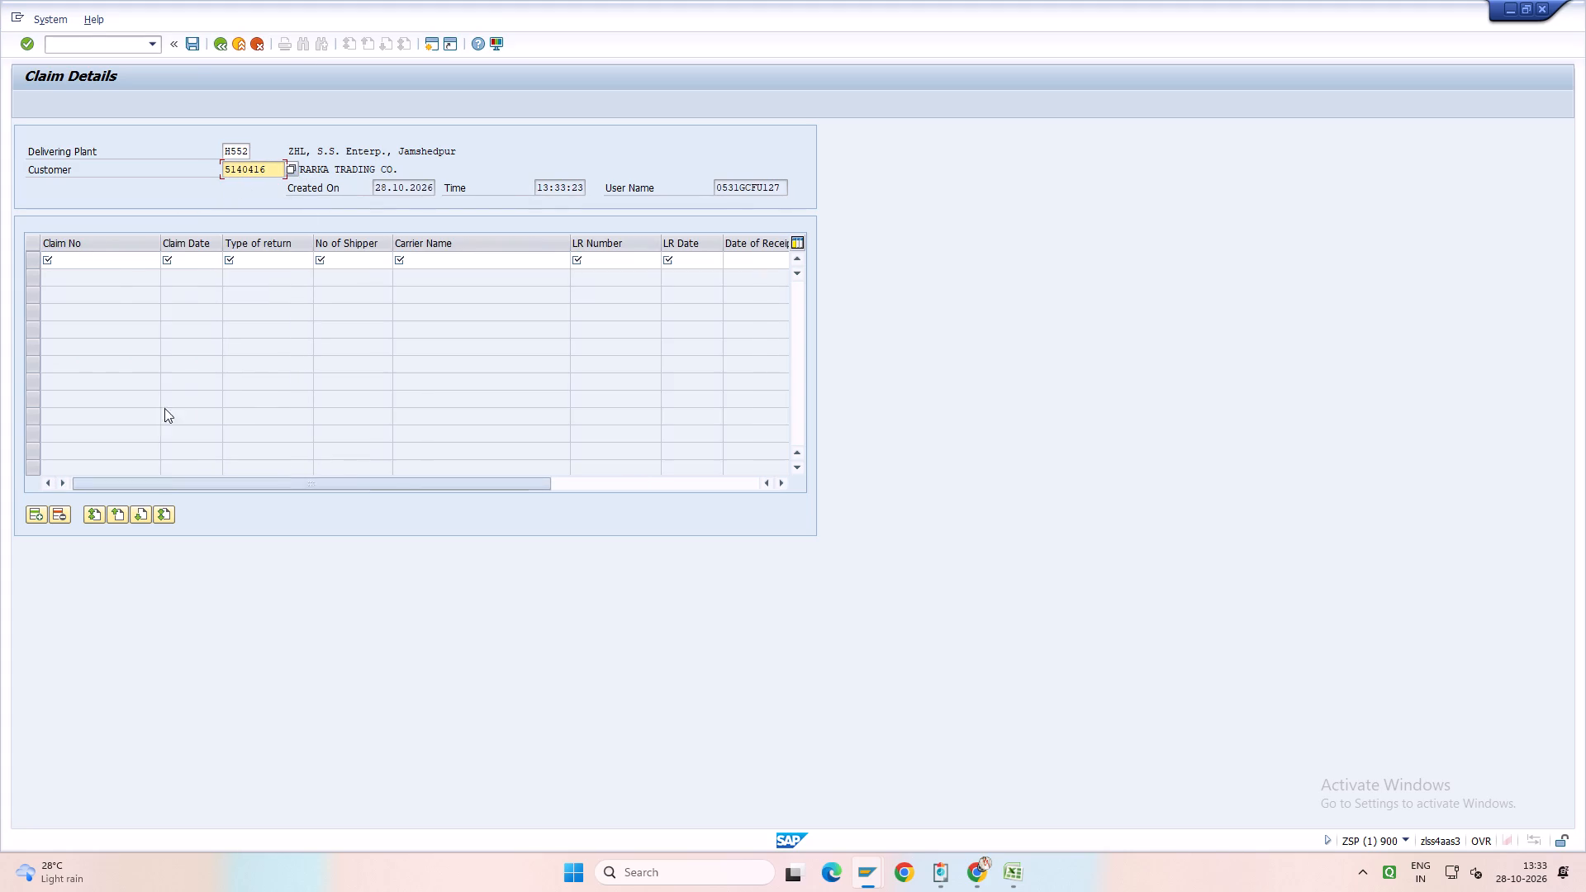
pyautogui.moveTo(164, 408); pyautogui.dragTo(145, 387, button='right')
pyautogui.moveTo(164, 408); pyautogui.dragTo(87, 293)
pyautogui.click(73, 258)
pyautogui.press('space')
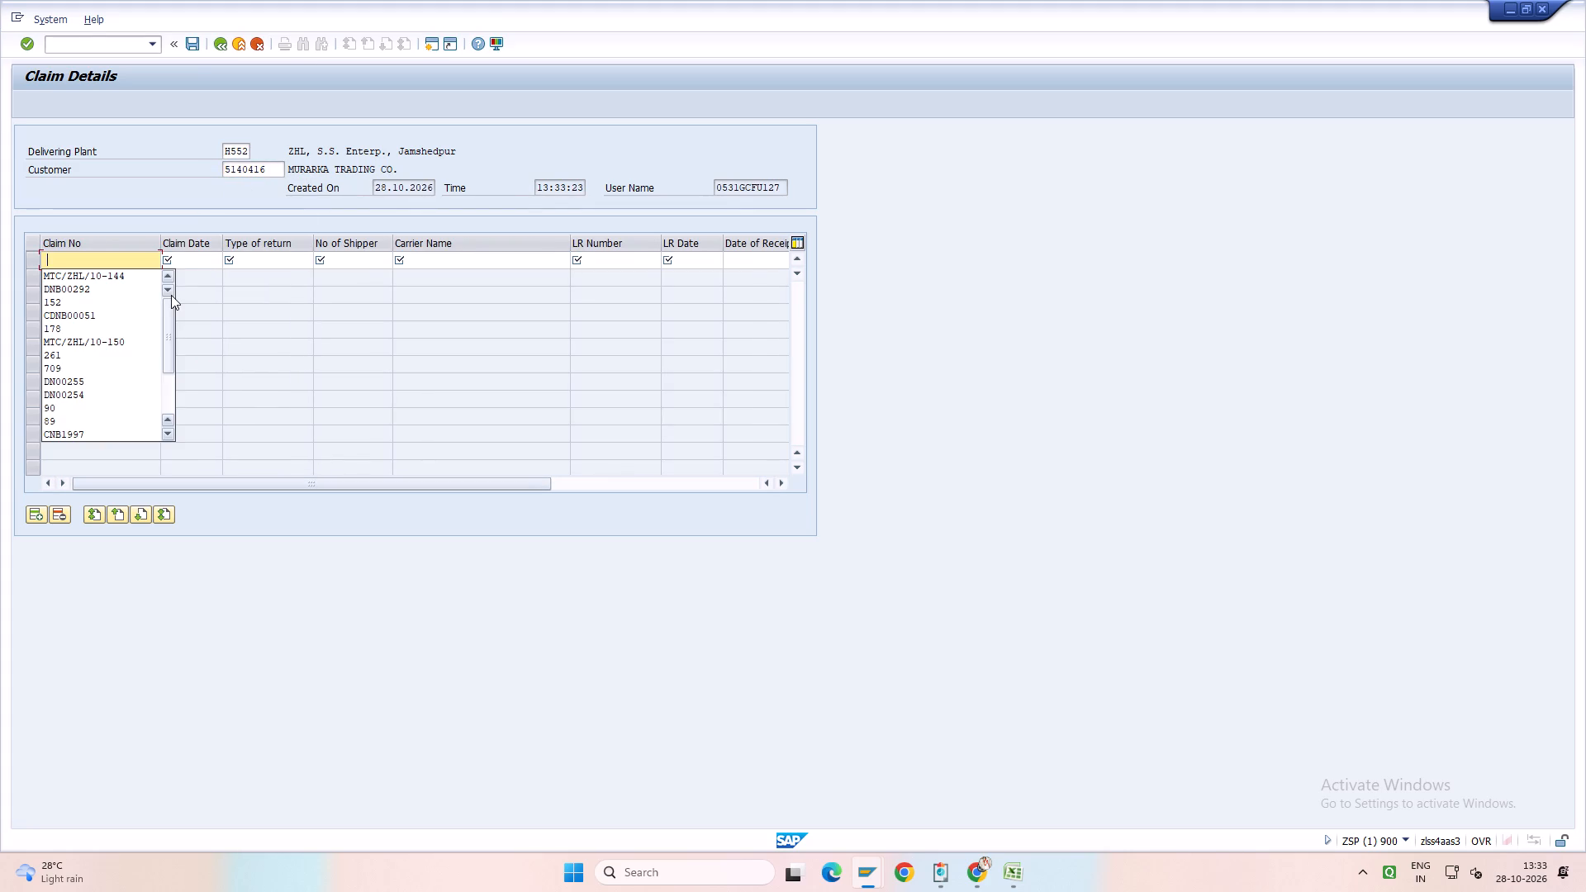
pyautogui.press('Down')
pyautogui.press('Return')
pyautogui.press('BackSpace')
pyautogui.press('5')
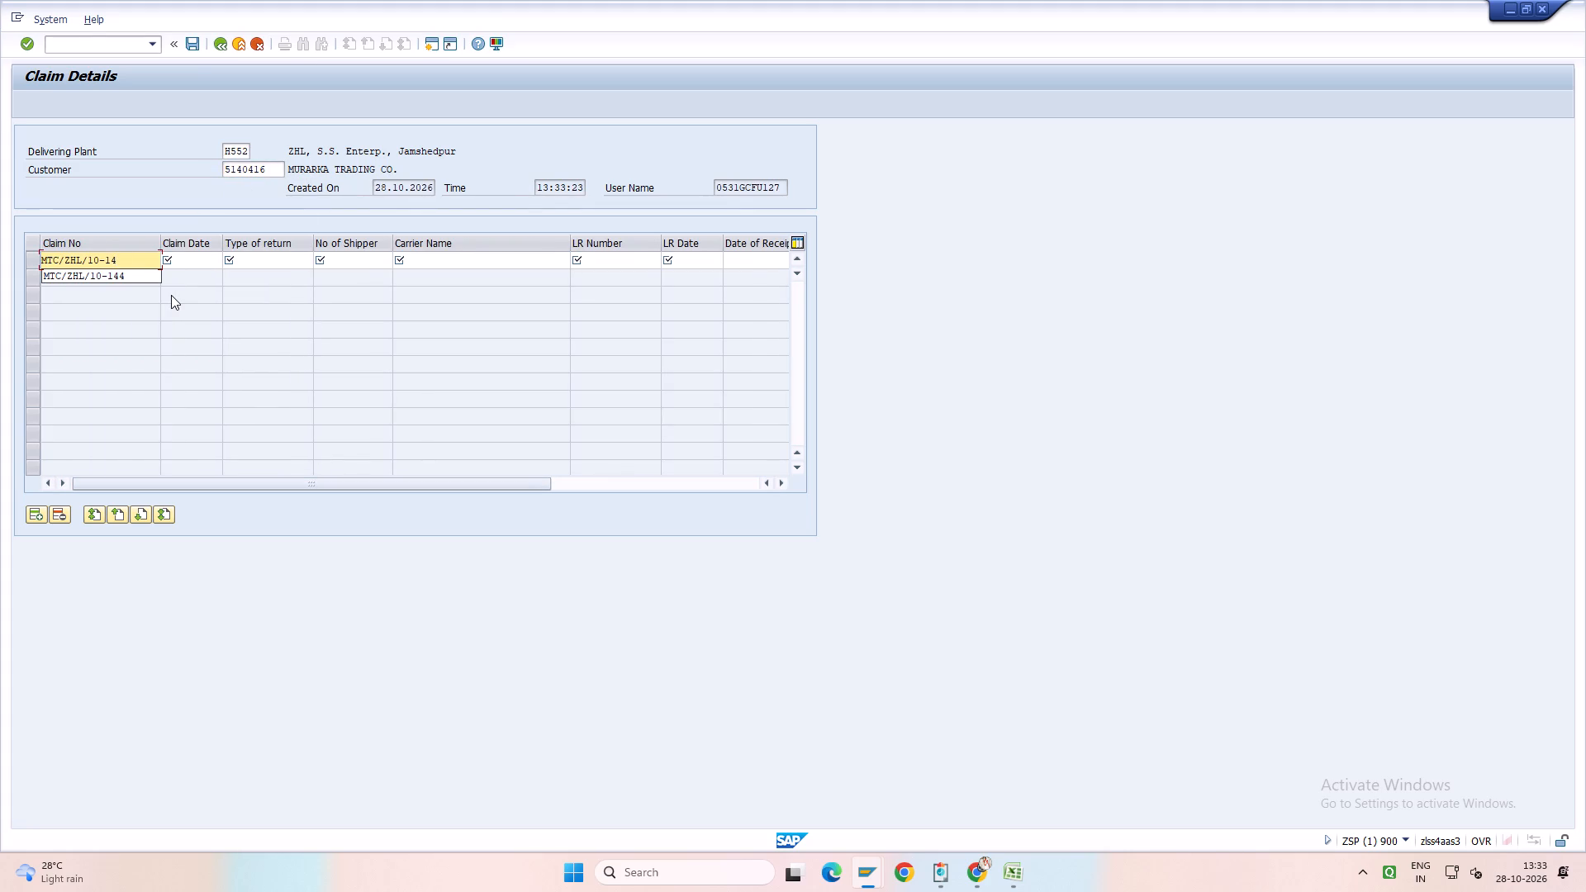
pyautogui.press('Tab')
pyautogui.press('space')
pyautogui.press('Down')
pyautogui.press('Return')
# Set claim MTC/ZHL/10-145's type of return to brkg/exp and its number of shippers to 1.
pyautogui.press('Tab')
pyautogui.press('space')
pyautogui.press('Down')
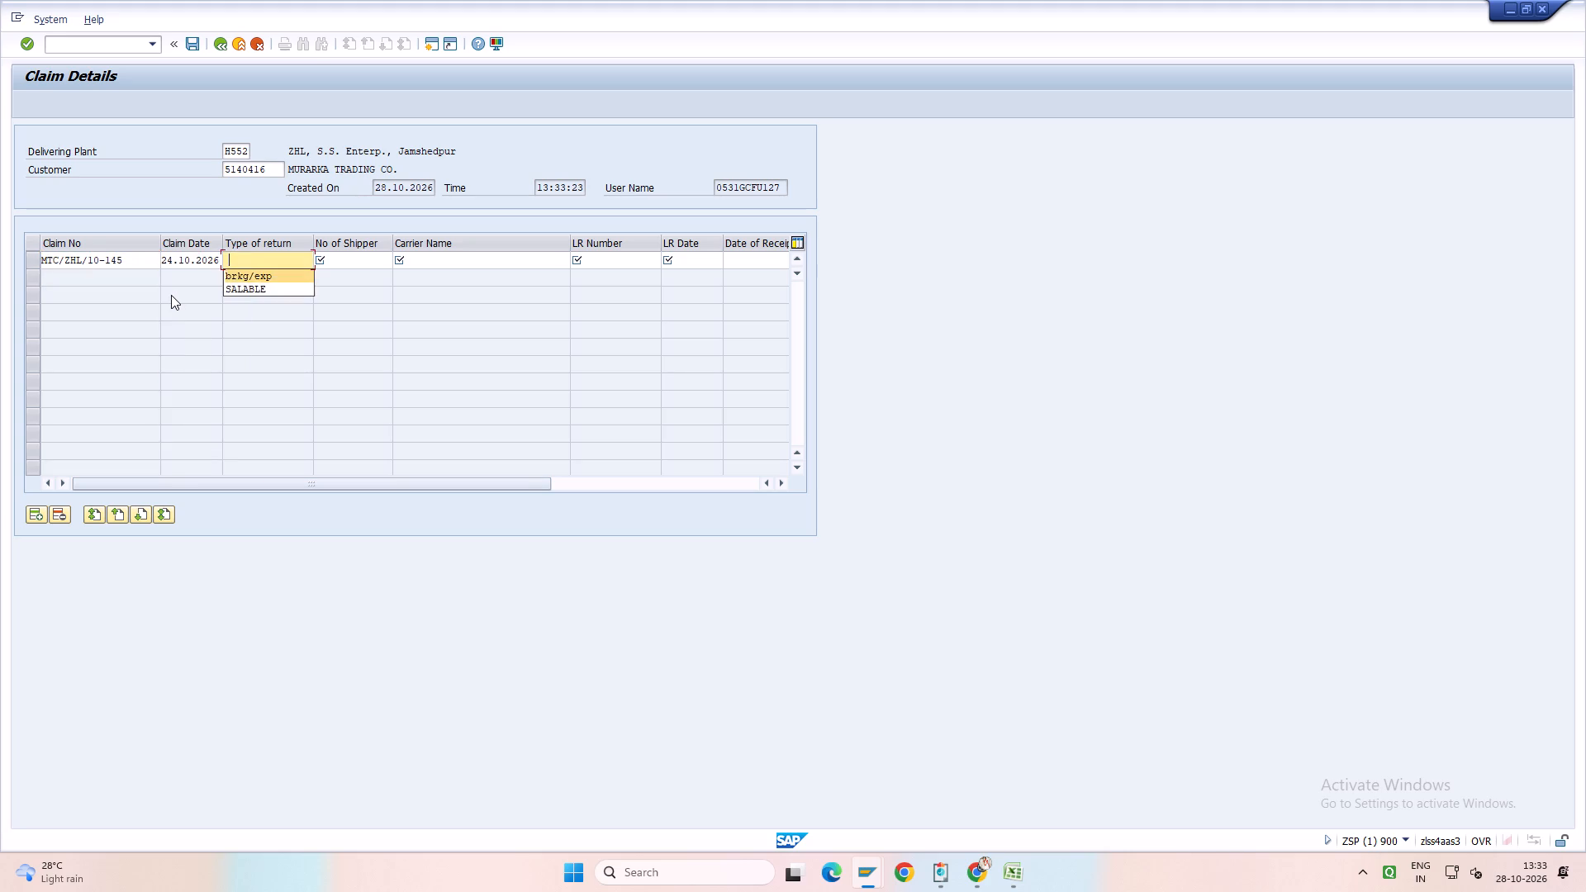
pyautogui.press('Return')
pyautogui.press('Tab')
pyautogui.press('space')
pyautogui.press('Down')
pyautogui.press('Return')
# Enter carrier NCS, LR number 3956 and LR date 24.10.2026 for claim MTC/ZHL/10-145.
pyautogui.press('Tab')
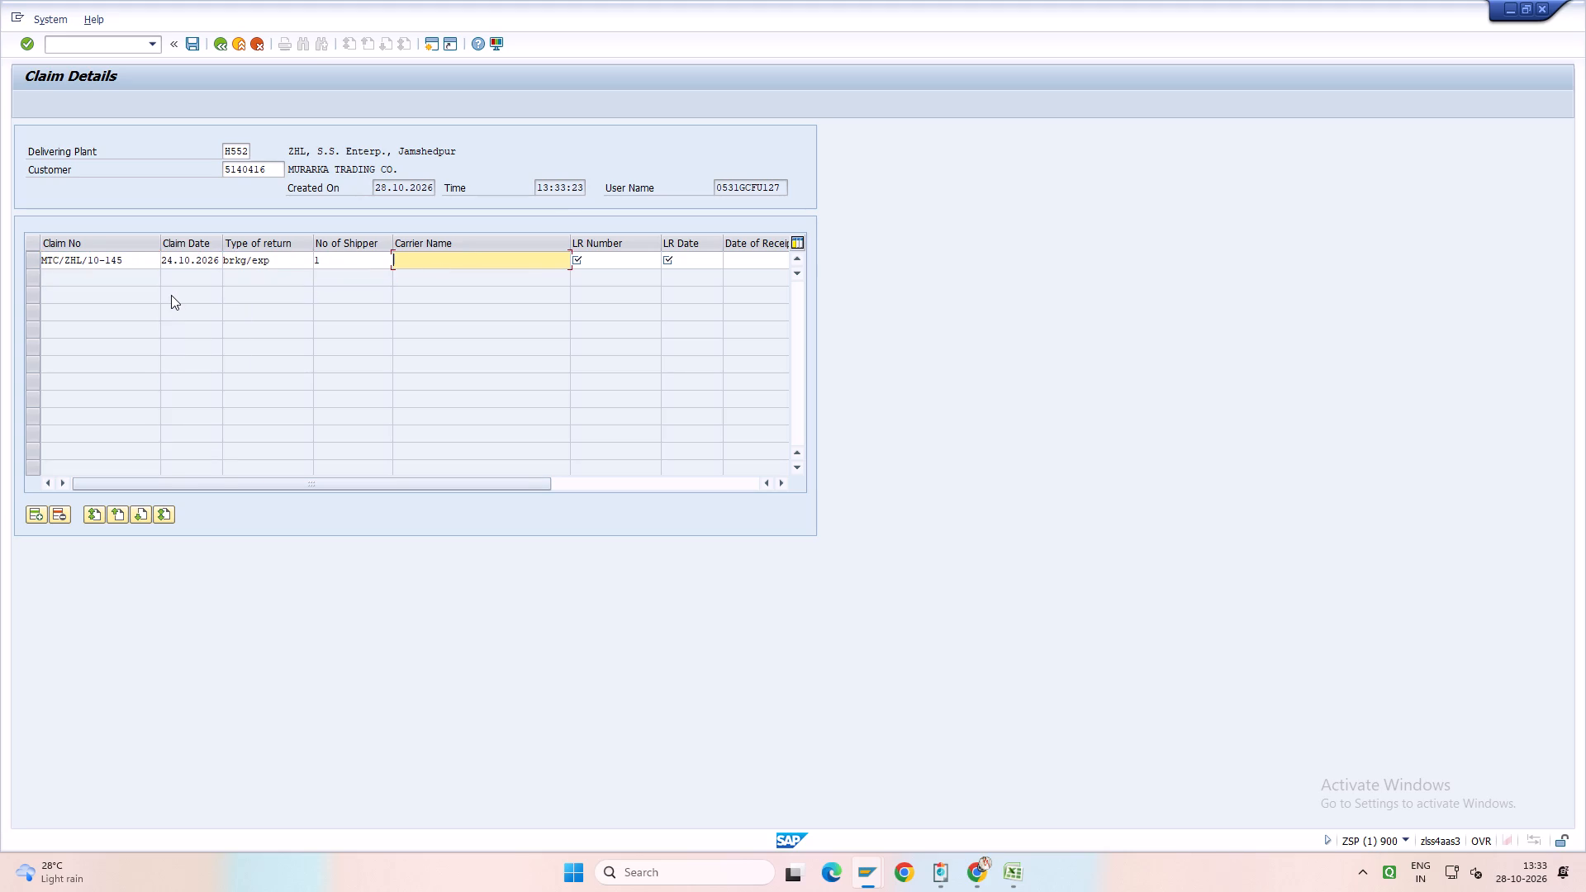
pyautogui.write('NCS')
pyautogui.press('Tab')
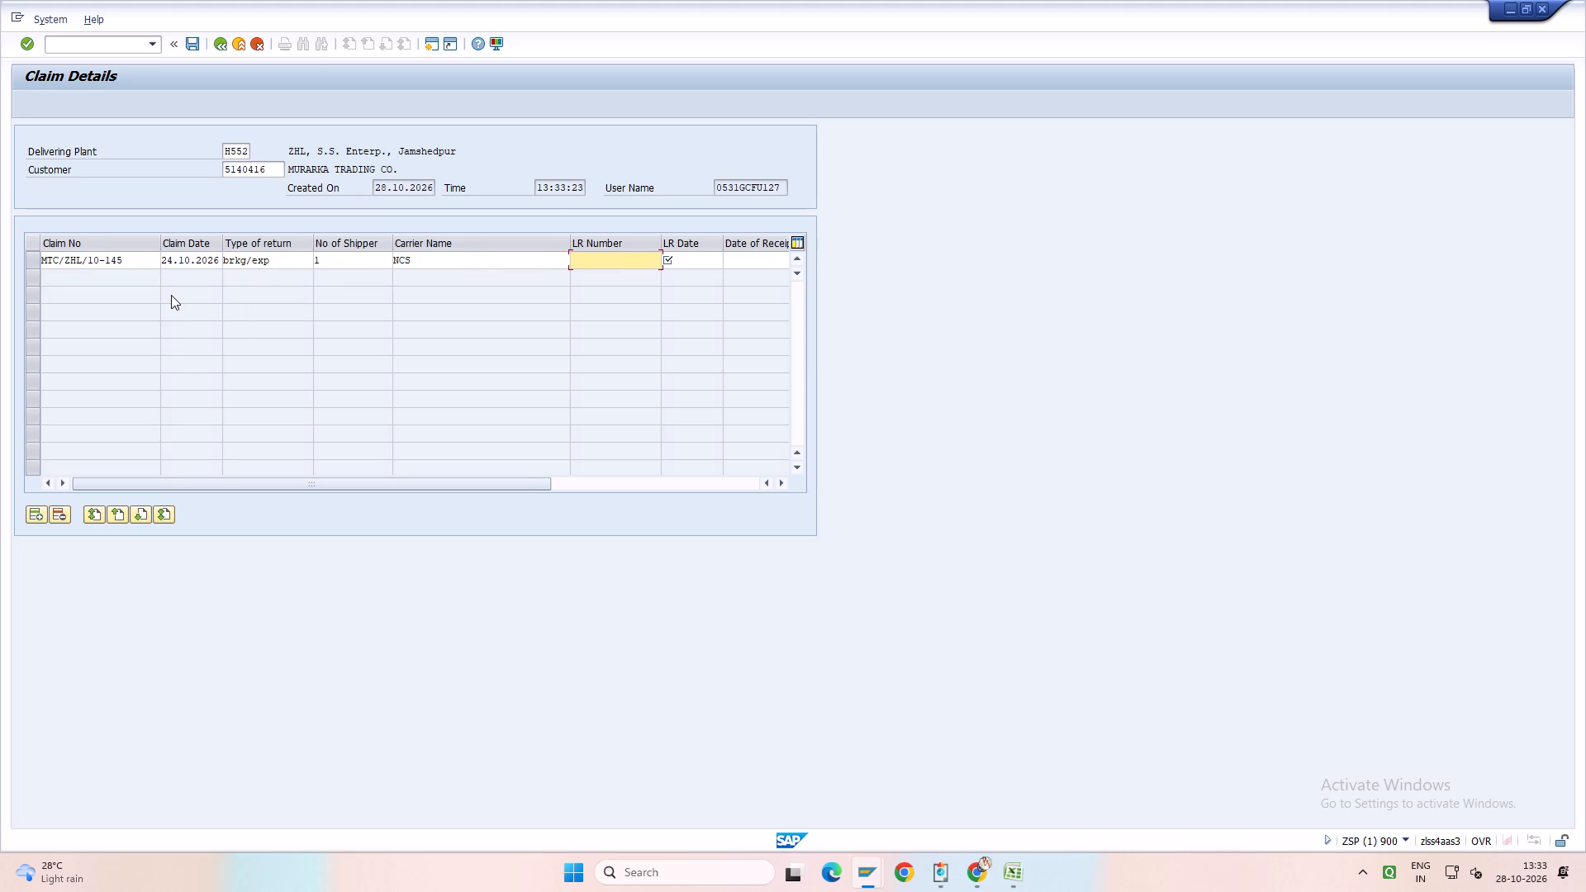
pyautogui.press('space')
pyautogui.press('Down')
pyautogui.press('Return')
pyautogui.press('Tab')
pyautogui.press('space')
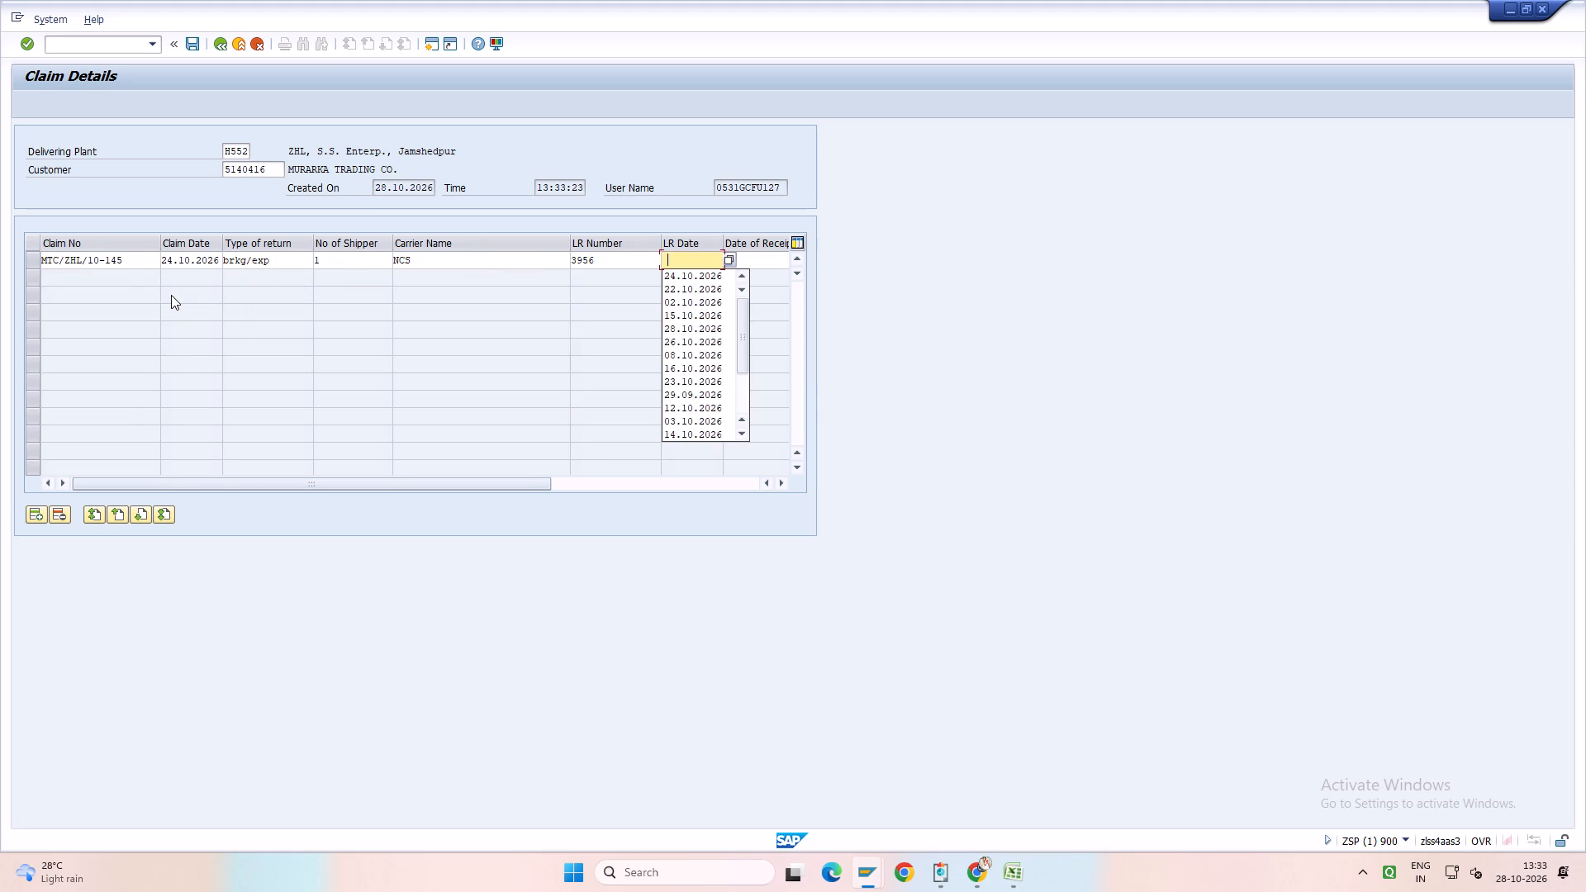
pyautogui.press('Down')
pyautogui.press('Return')
# Set claim MTC/ZHL/10-145's receipt dates for claim documents and for goods to 28.10.2026.
pyautogui.press('Tab')
pyautogui.press('space')
pyautogui.press('Down')
pyautogui.press('Return')
pyautogui.press('Tab')
pyautogui.press('space')
pyautogui.press('Down')
pyautogui.press('Return')
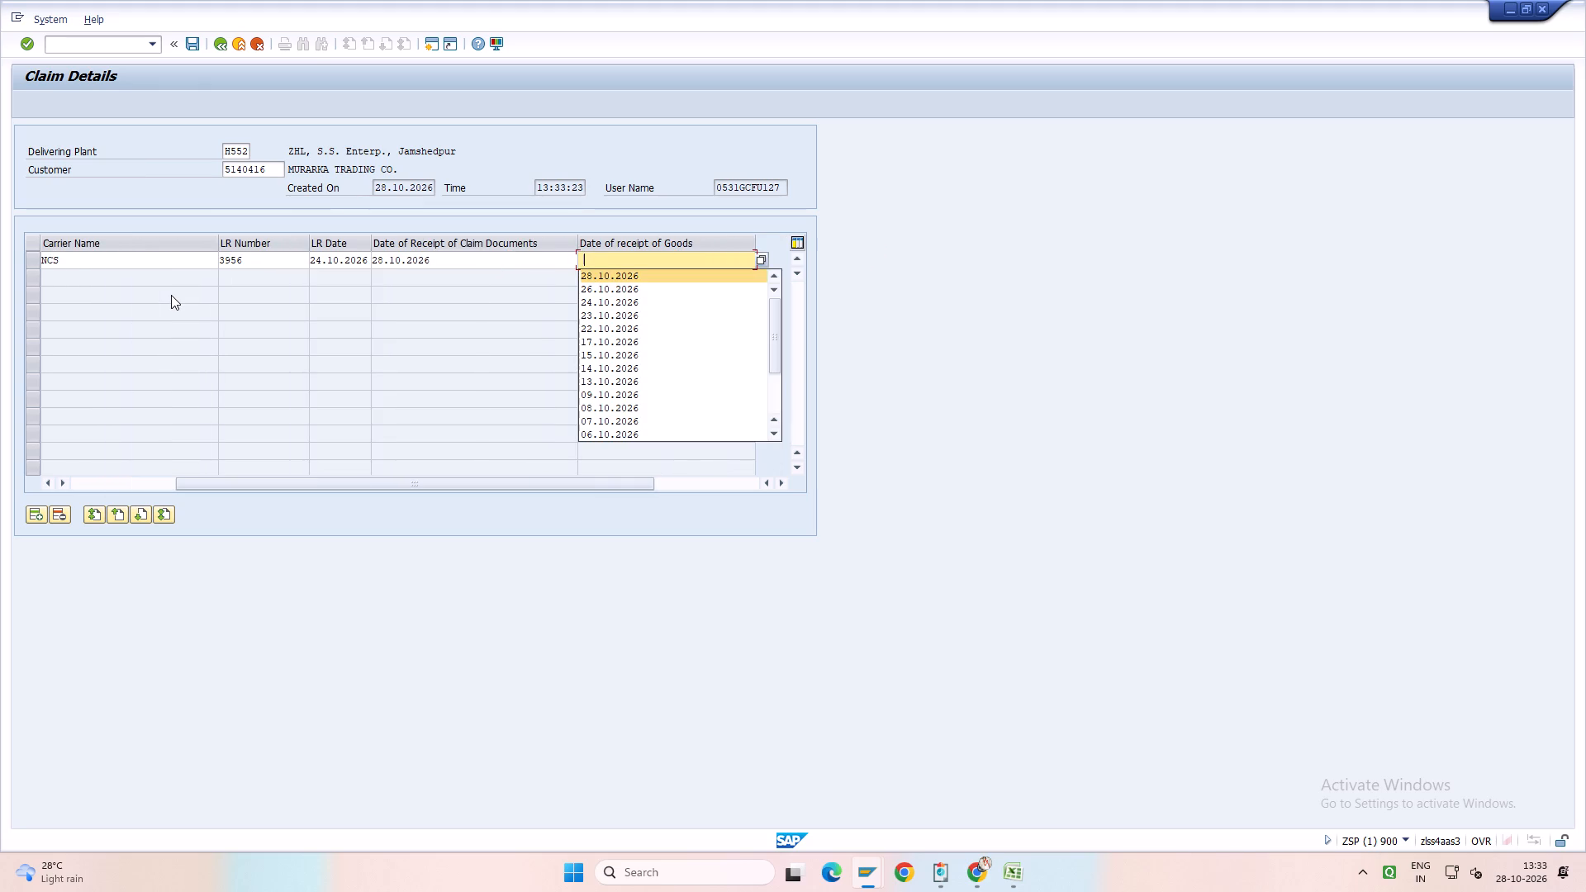
pyautogui.moveTo(616, 485); pyautogui.dragTo(133, 339)
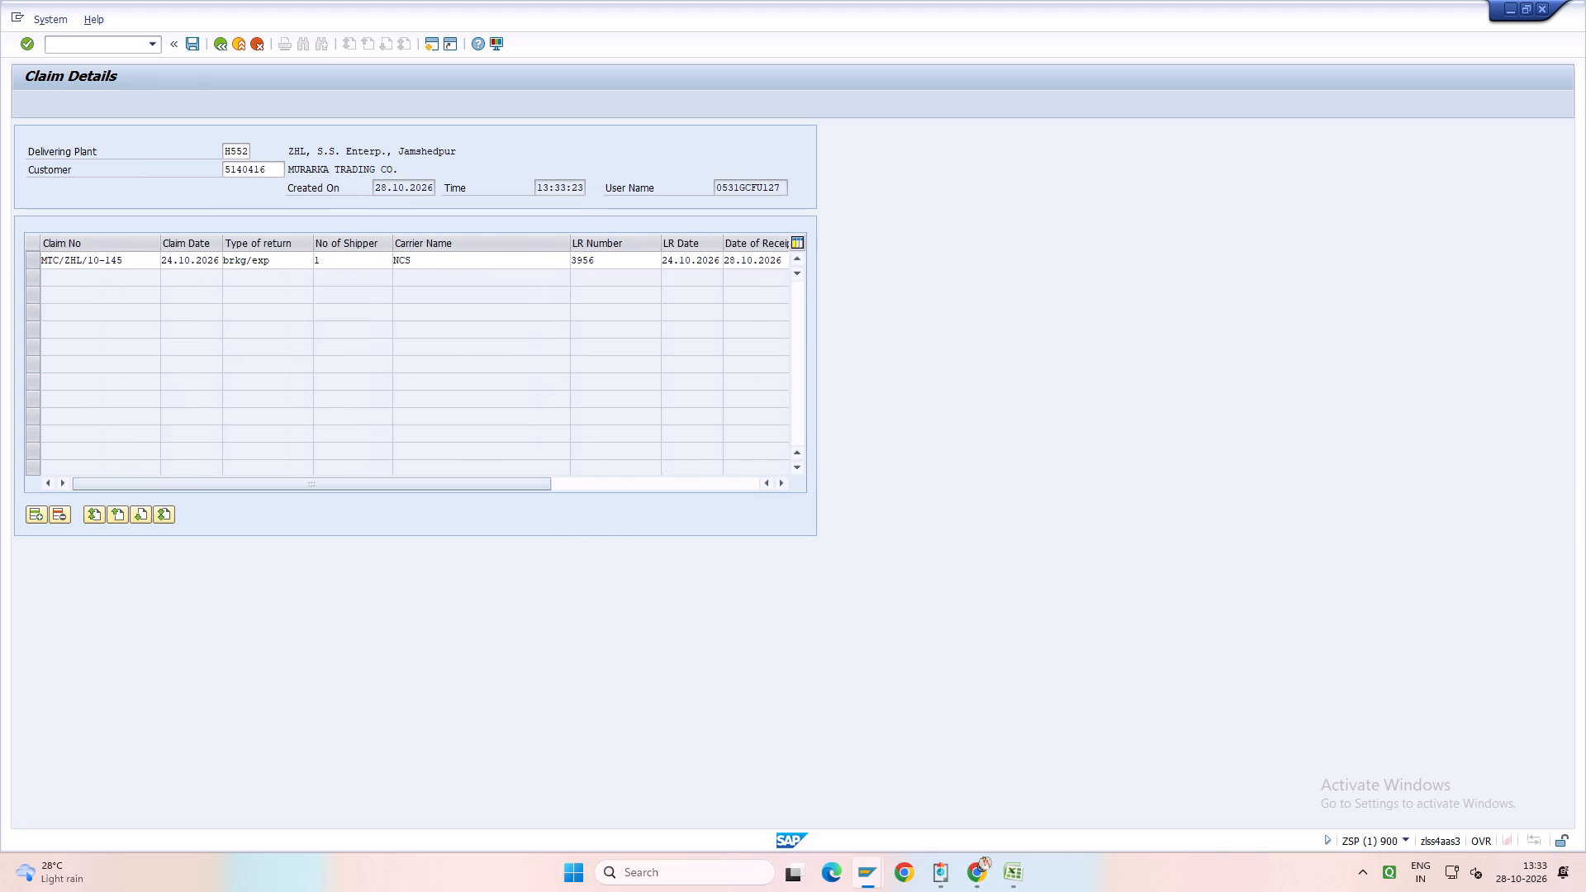
pyautogui.click(131, 267)
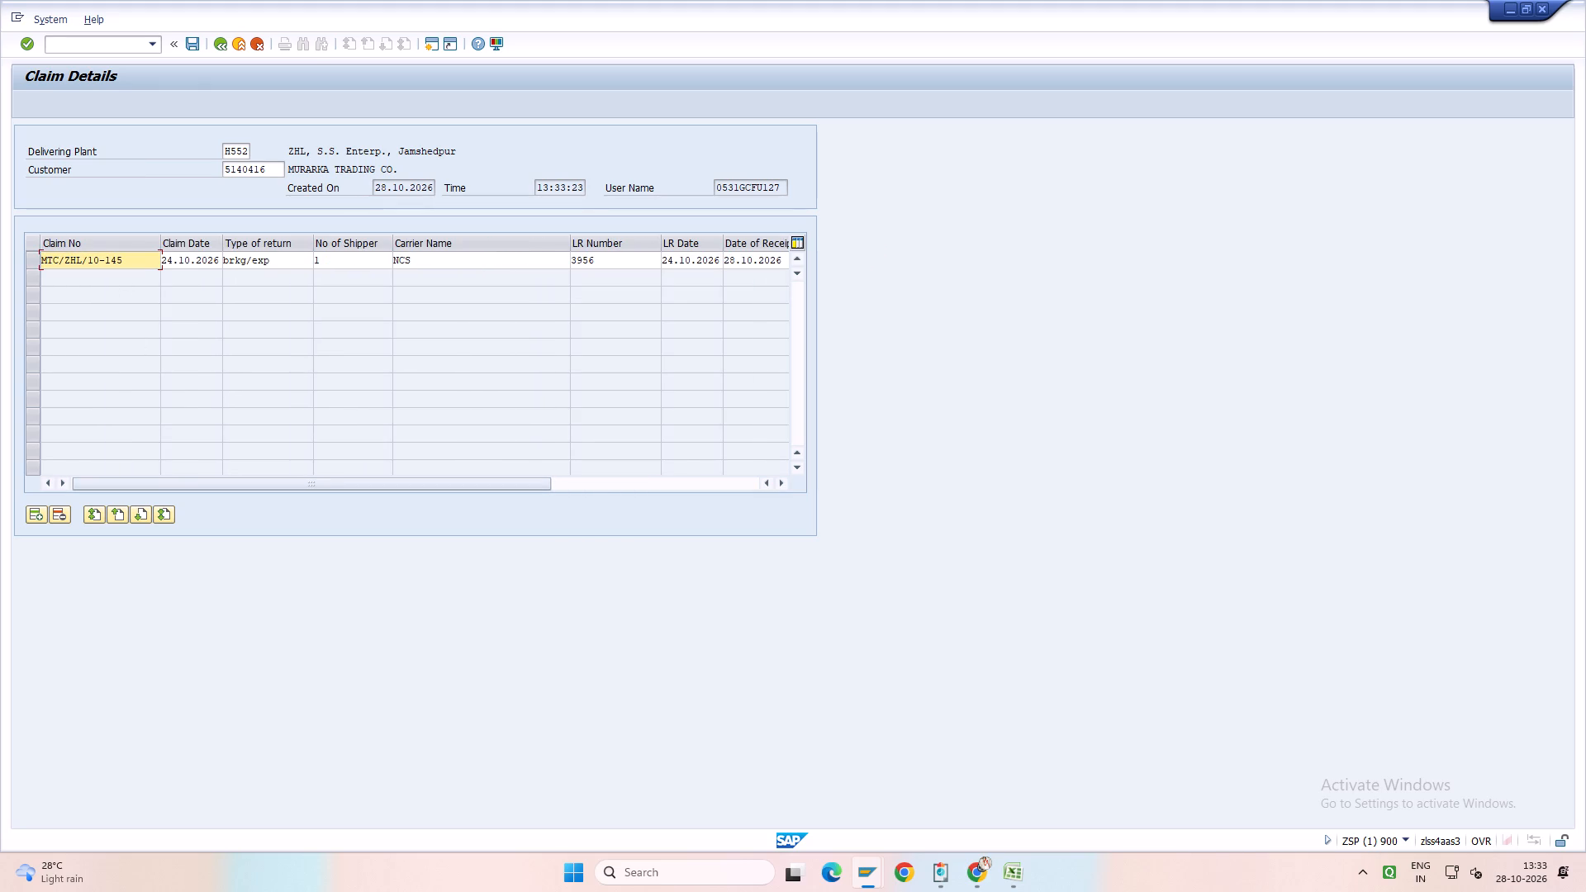
pyautogui.press('Tab')
pyautogui.press('Tab')
pyautogui.press('Tab')
pyautogui.press('Tab')
pyautogui.press('Tab')
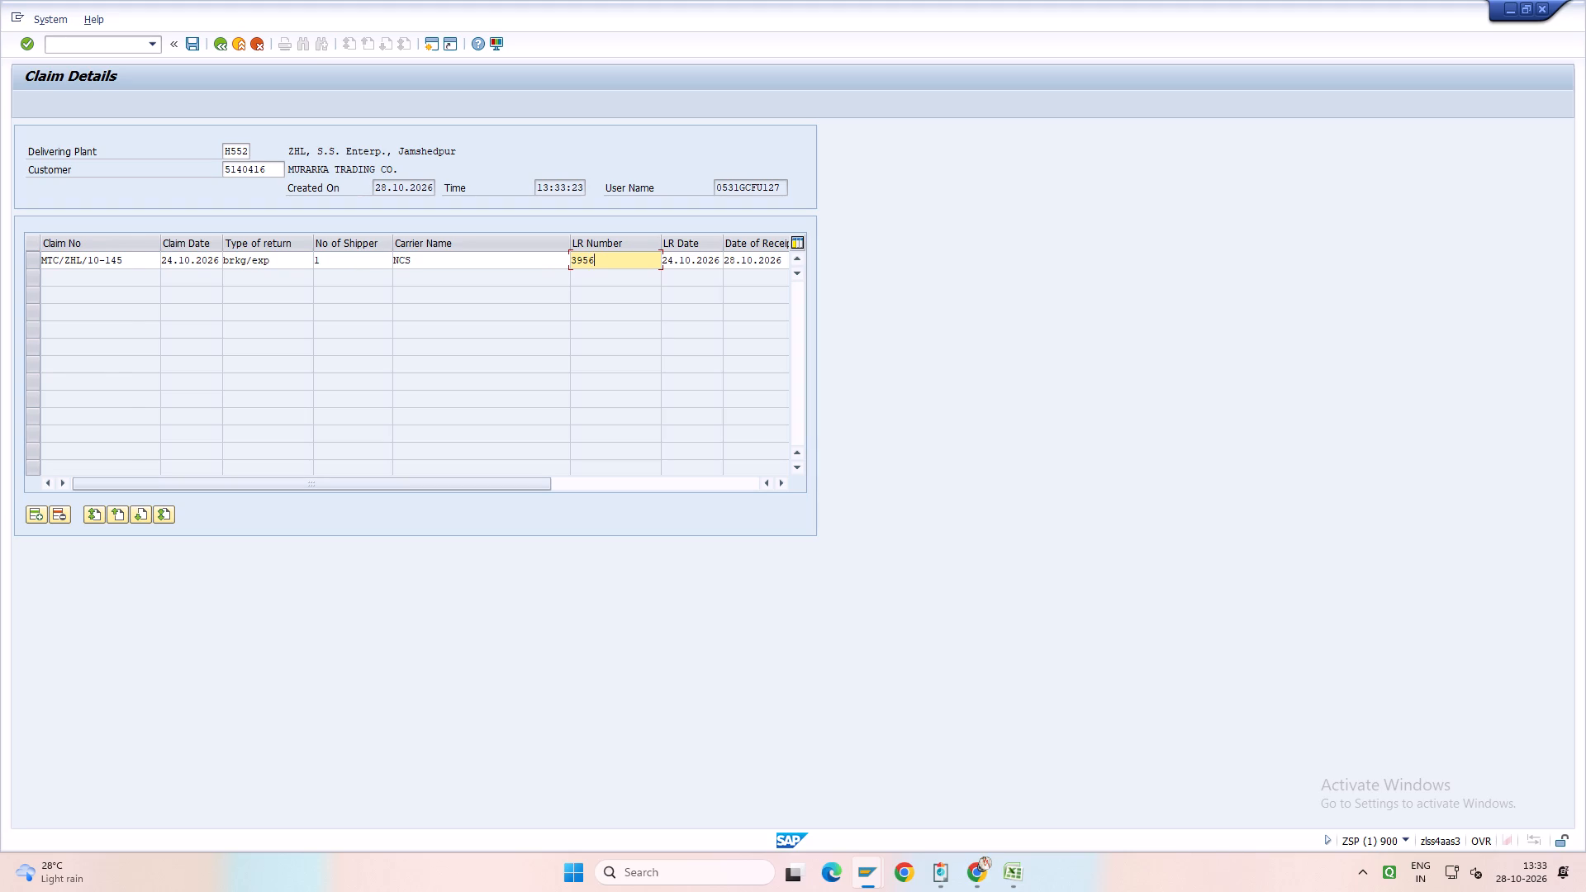
pyautogui.press('Tab')
pyautogui.press('Tab')
pyautogui.press('Tab')
# Save claim MTC/ZHL/10-145 for MURARKA TRADING CO. and return to the blank claim entry.
pyautogui.hotkey('ctrl', 's')
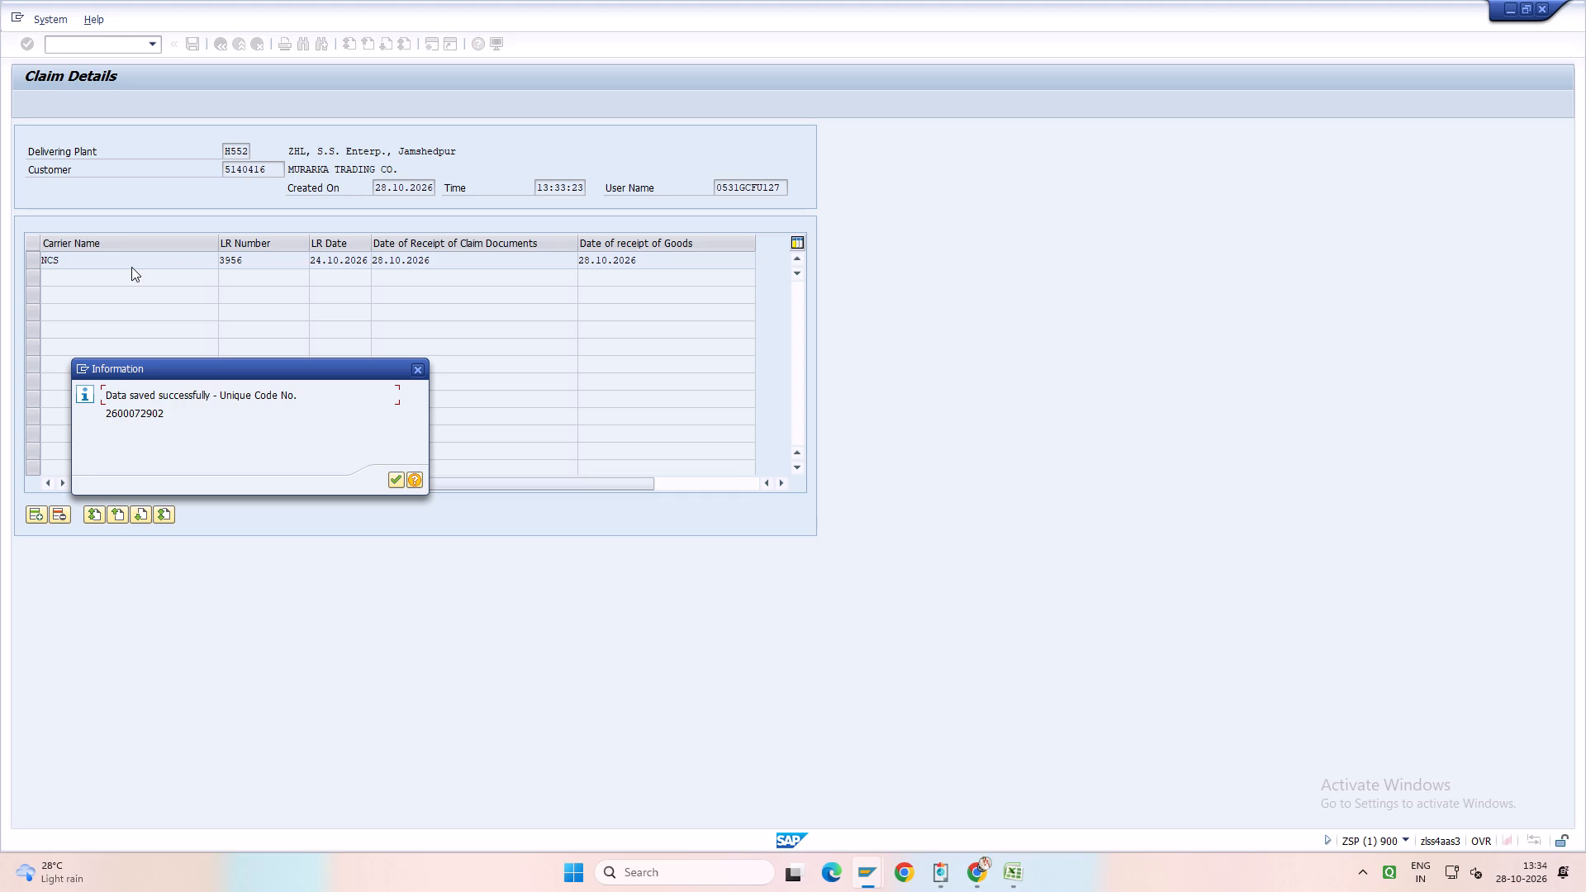
pyautogui.press('Return')
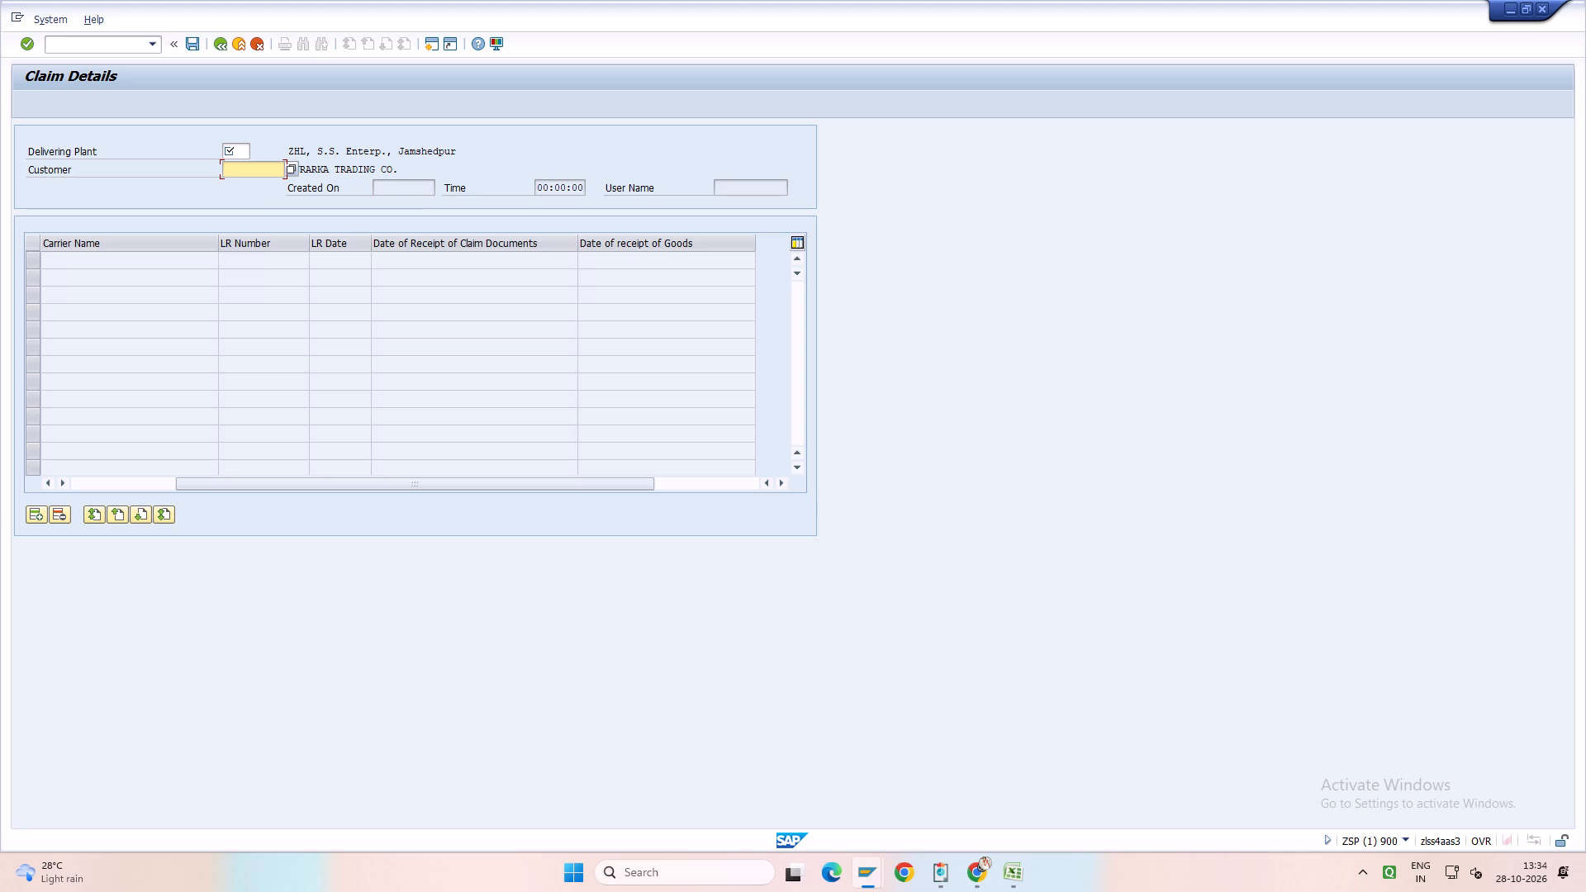
pyautogui.click(233, 153)
pyautogui.press('space')
pyautogui.click(240, 168)
pyautogui.click(935, 874)
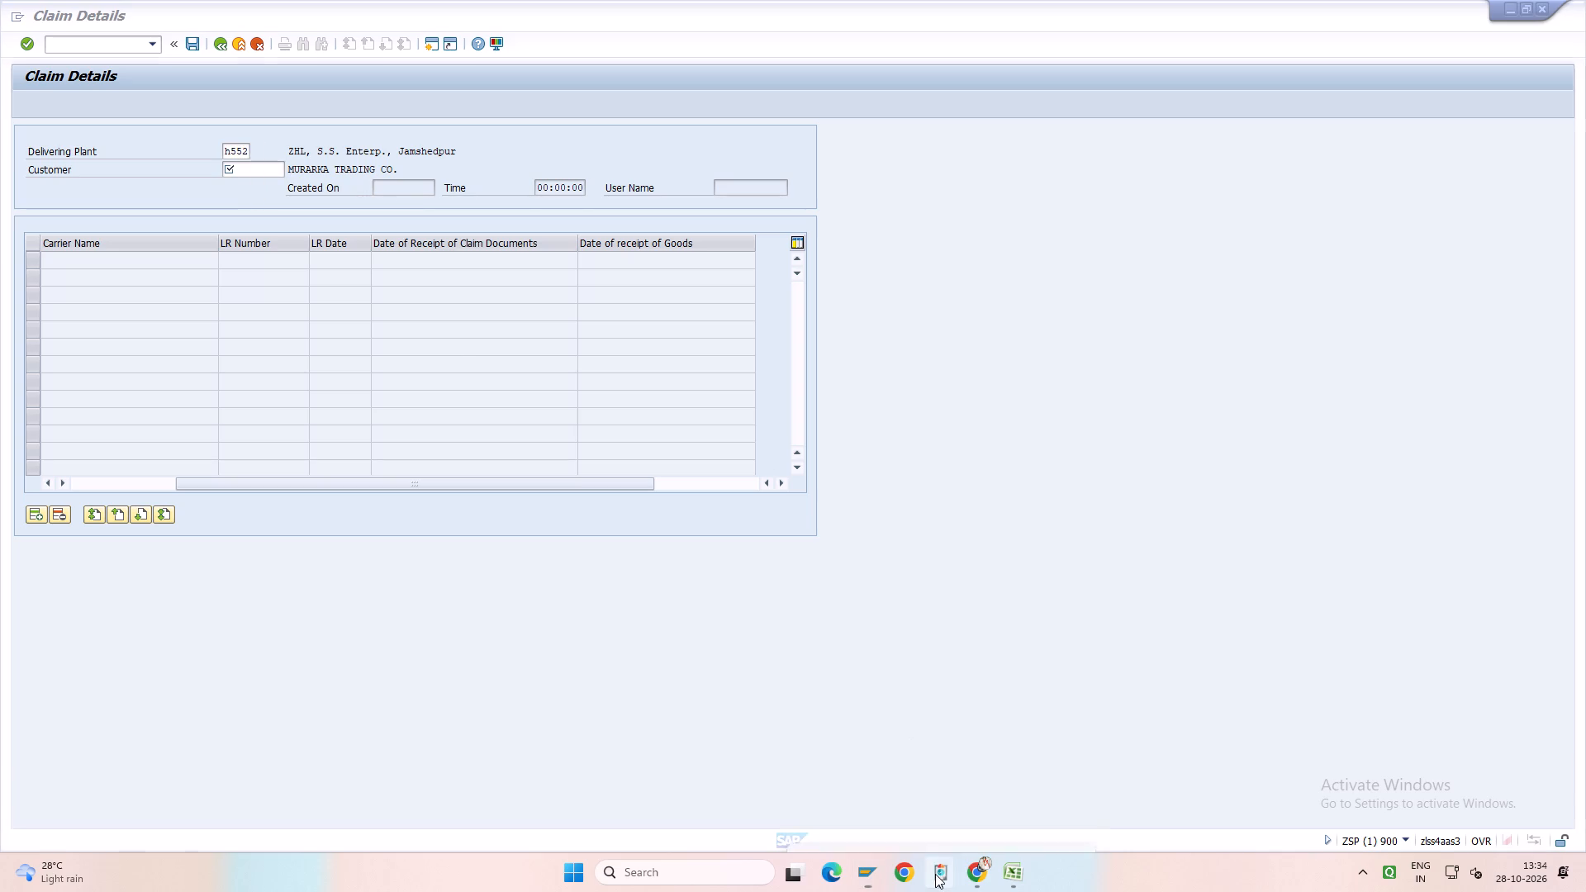
pyautogui.click(1021, 779)
pyautogui.write('KHANUJA')
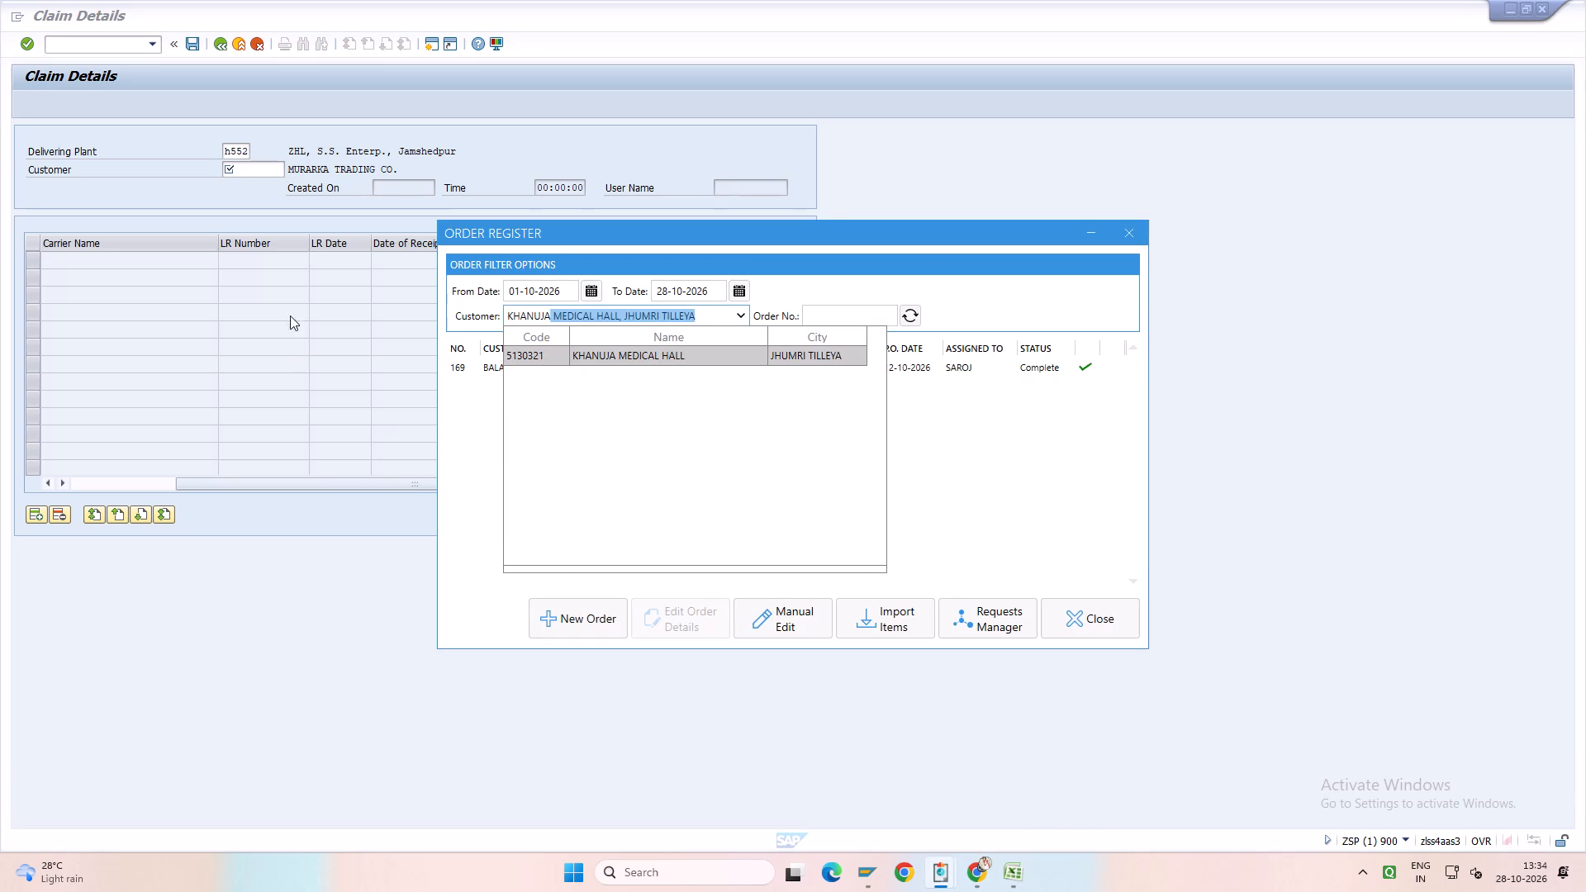
pyautogui.click(253, 173)
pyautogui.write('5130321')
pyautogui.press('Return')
# Enter claim number 435 with claim date 19.10.2026 in the first row for Khanuja Medical Hall.
pyautogui.moveTo(577, 479); pyautogui.dragTo(406, 439)
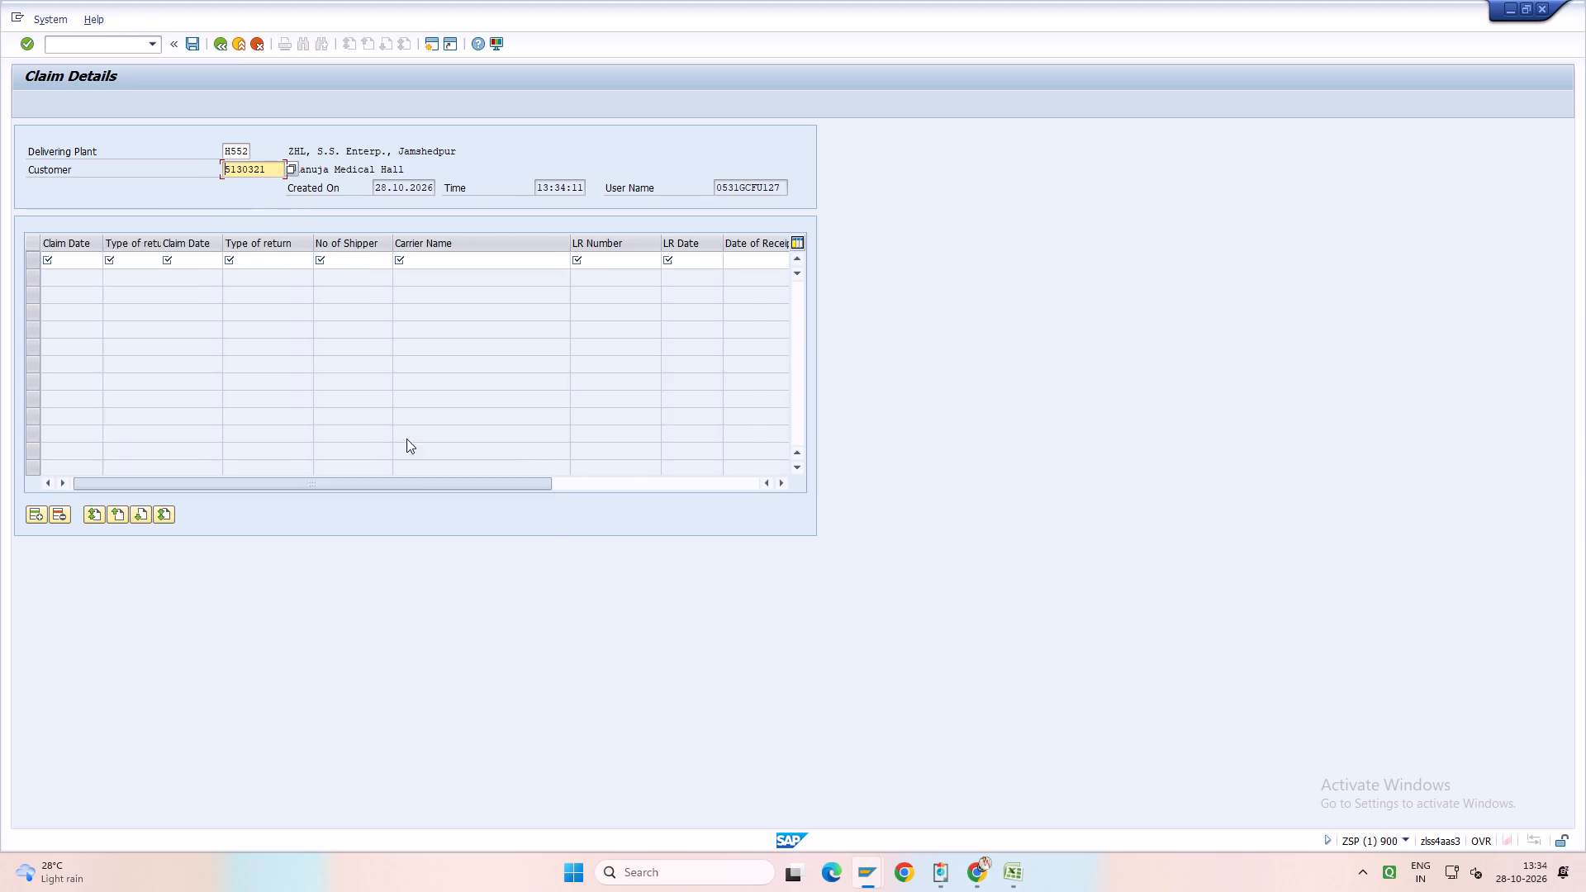
pyautogui.moveTo(406, 439); pyautogui.dragTo(167, 293)
pyautogui.click(71, 259)
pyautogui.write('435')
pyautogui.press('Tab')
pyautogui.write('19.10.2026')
# Set claim 435's type of return to brkg/exp and its number of shippers to 1.
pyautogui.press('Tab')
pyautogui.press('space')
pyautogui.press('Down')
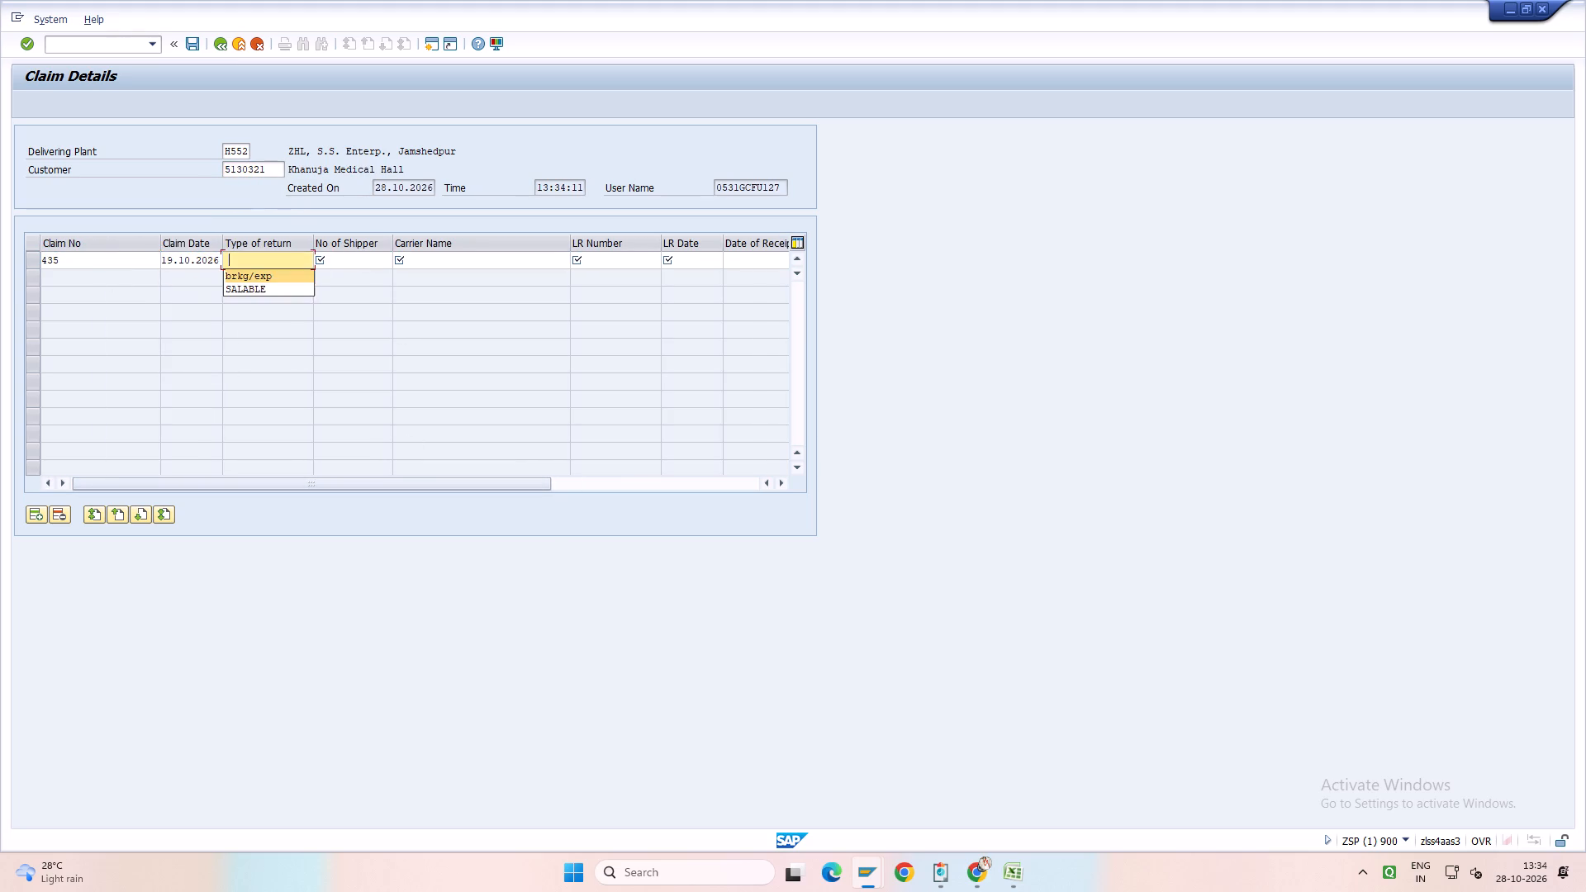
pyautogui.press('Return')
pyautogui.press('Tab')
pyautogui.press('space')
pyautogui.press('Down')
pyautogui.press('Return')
# Enter carrier NCS, LR number 24054 and LR date 22.10.2026 for claim 435.
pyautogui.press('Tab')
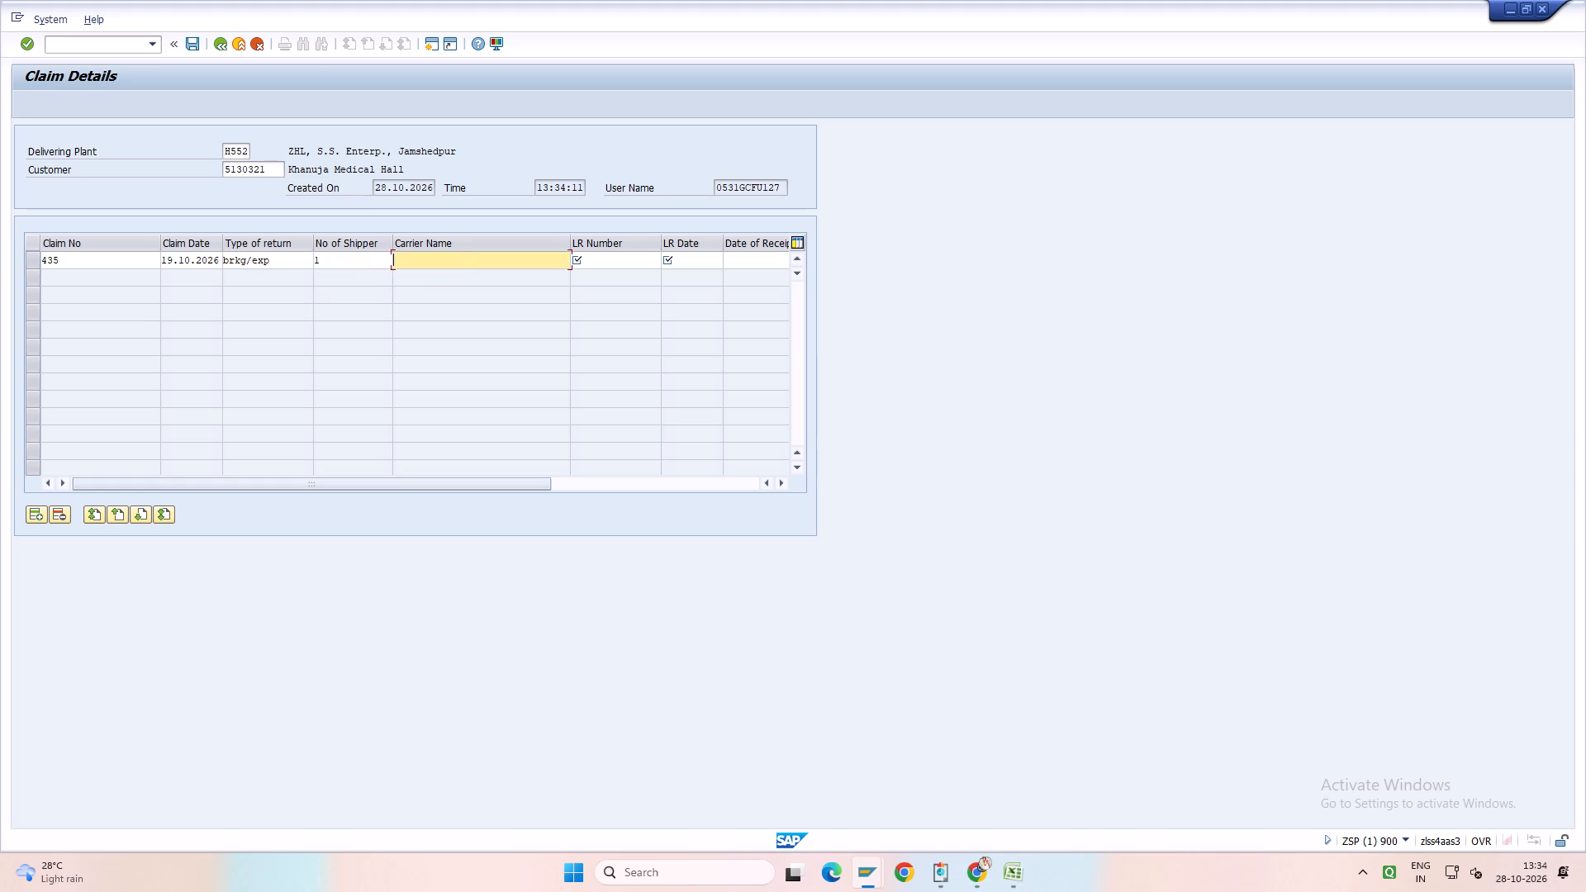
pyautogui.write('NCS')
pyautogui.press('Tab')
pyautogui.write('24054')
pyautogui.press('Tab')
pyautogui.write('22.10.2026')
# Set claim 435's receipt dates for claim documents and for goods to 28.10.2026.
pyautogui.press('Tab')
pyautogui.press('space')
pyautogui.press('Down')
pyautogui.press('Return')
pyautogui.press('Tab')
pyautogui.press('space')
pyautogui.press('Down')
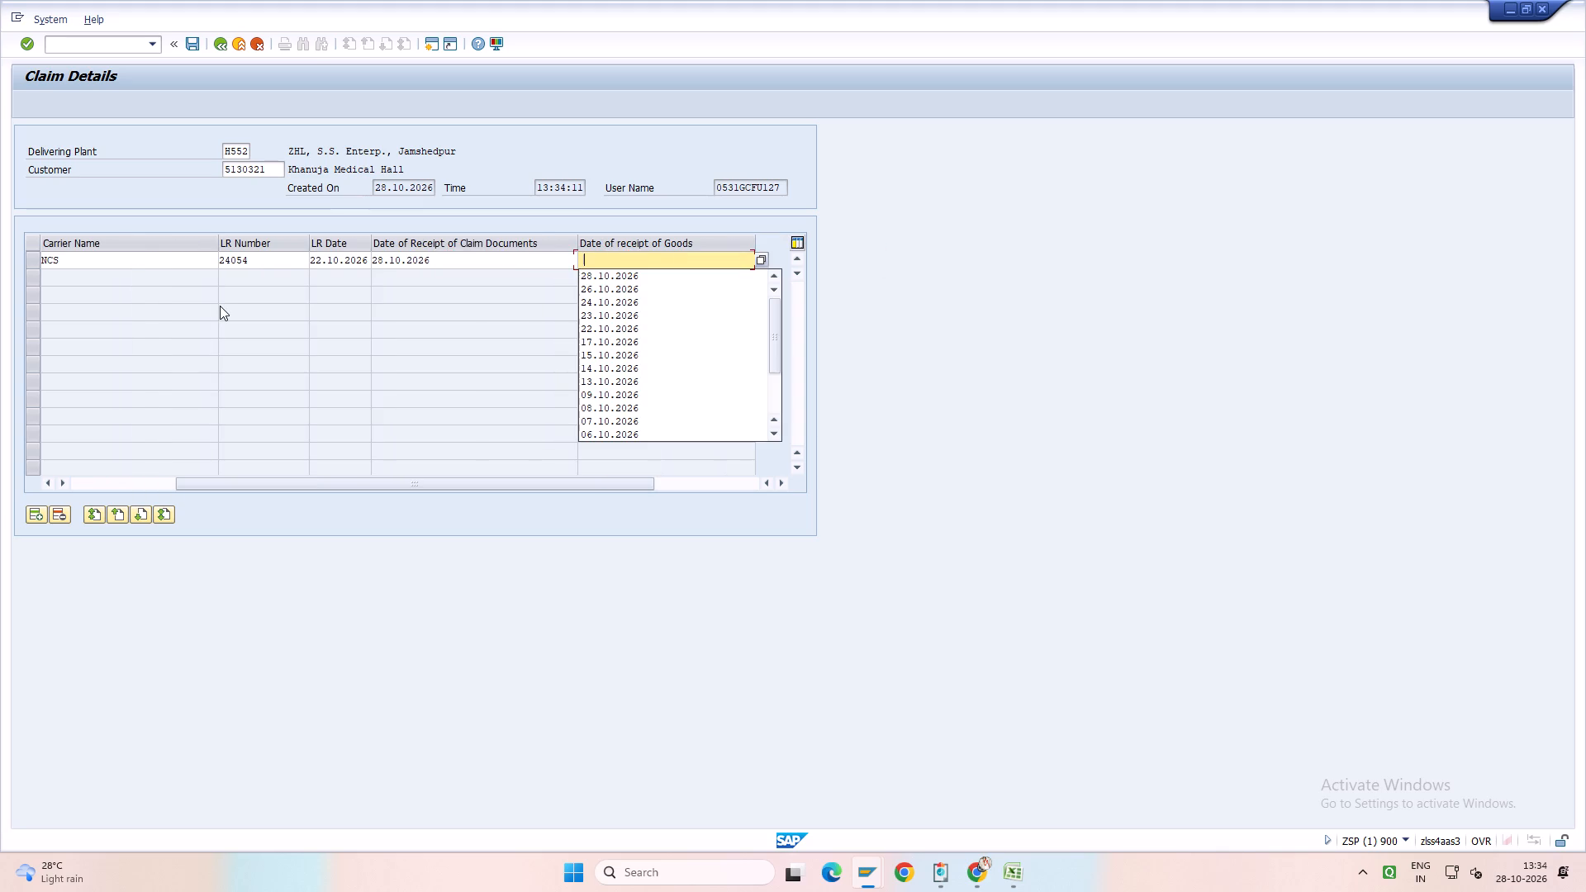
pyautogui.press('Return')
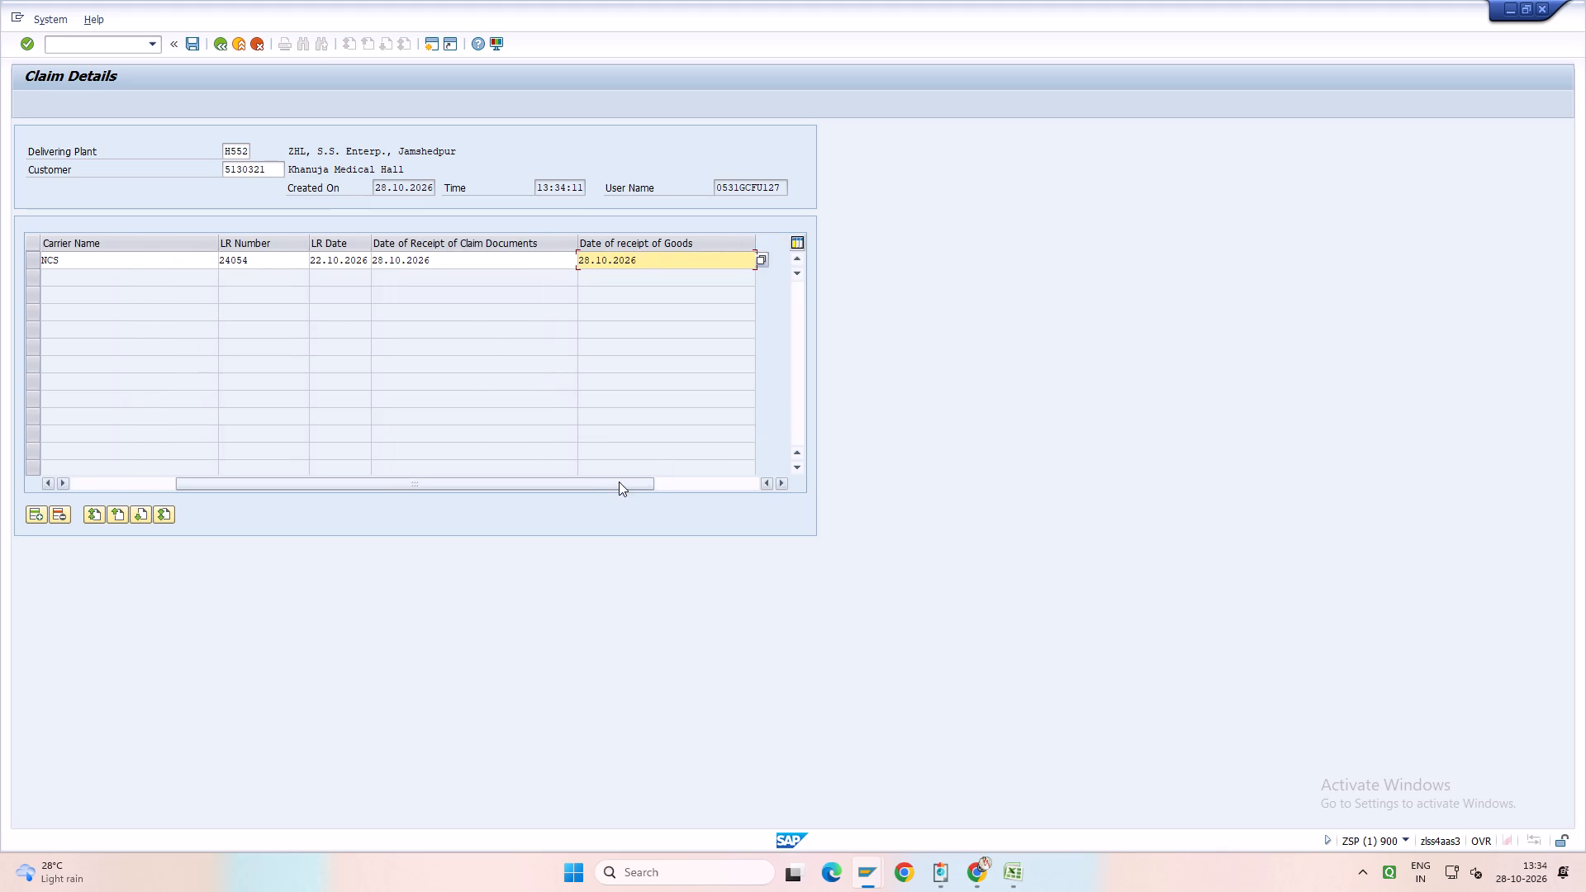
# Review every field of claim 435's row, from claim number through date of receipt of goods.
pyautogui.moveTo(620, 482); pyautogui.dragTo(266, 389)
pyautogui.click(84, 261)
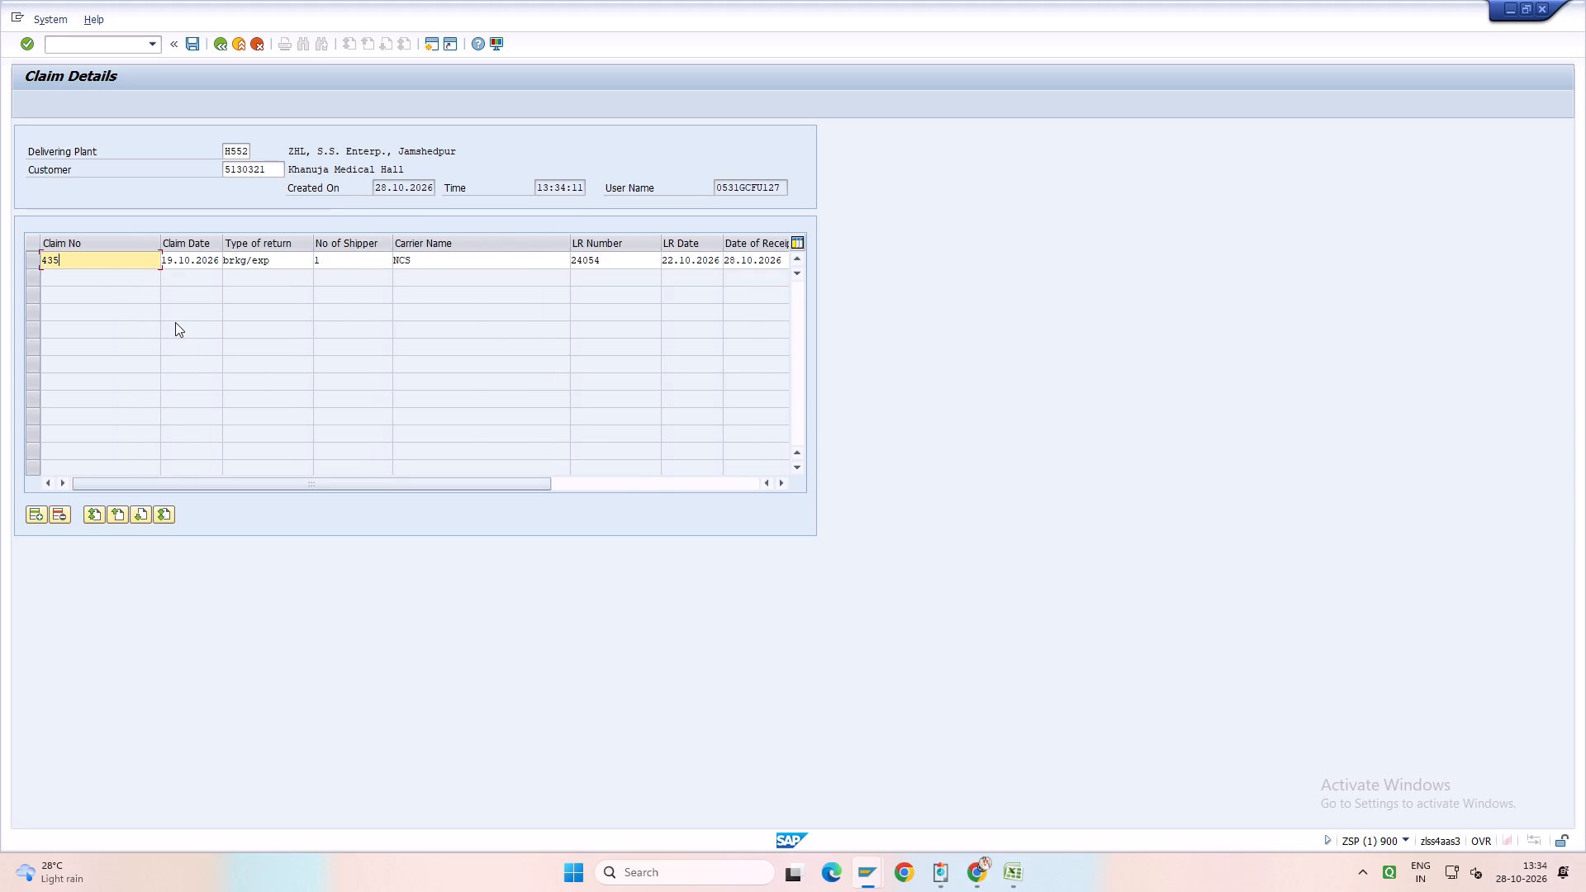
pyautogui.press('Tab')
pyautogui.press('Tab')
pyautogui.press('Tab')
pyautogui.press('Tab')
pyautogui.press('Tab')
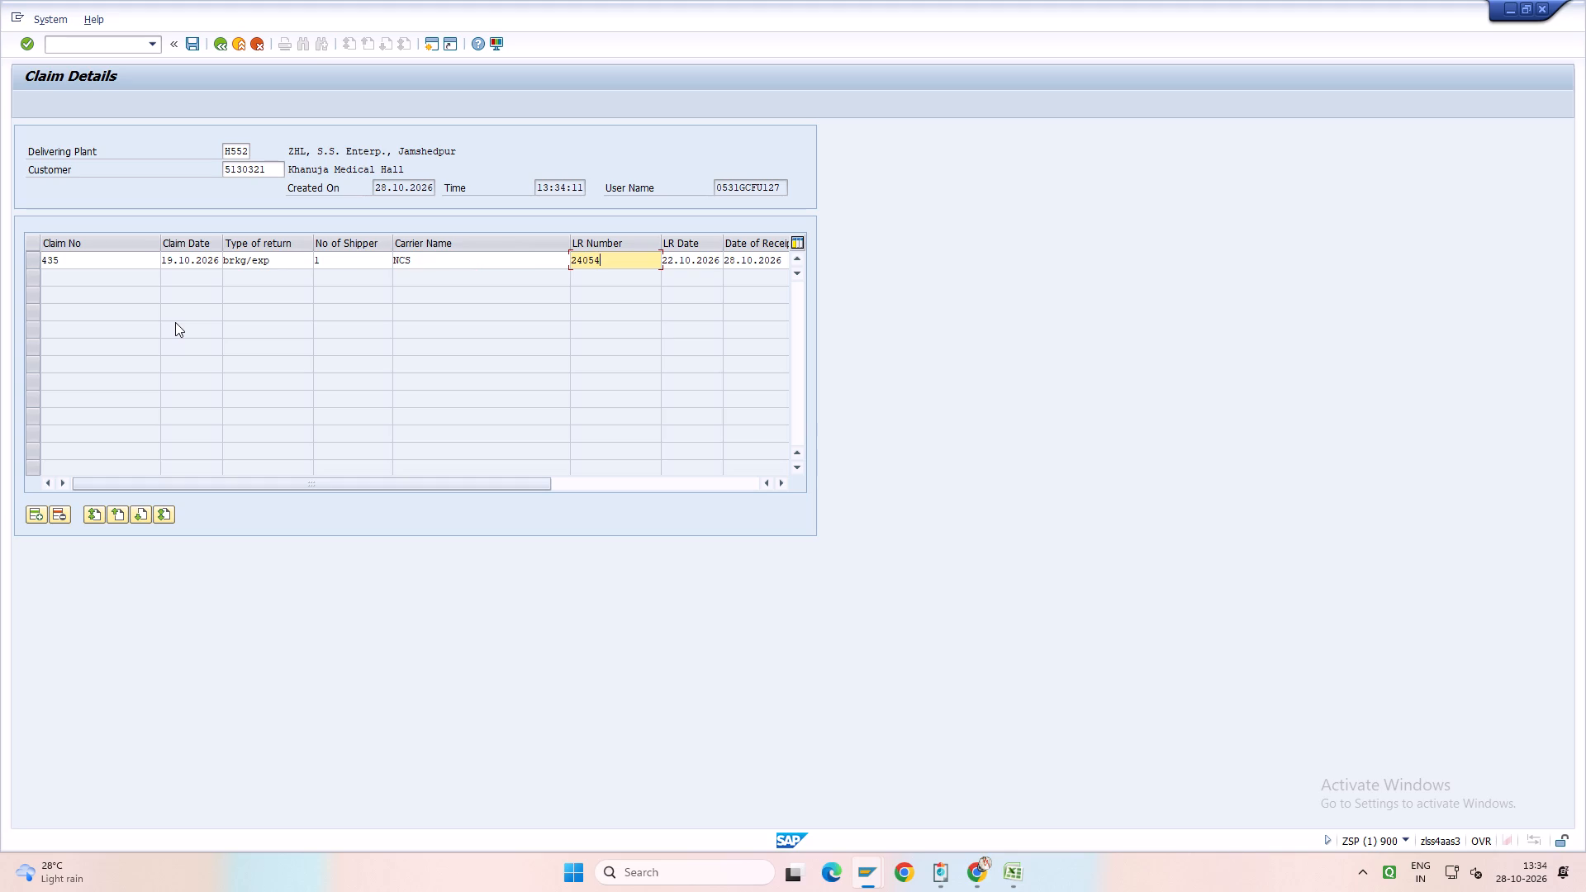
pyautogui.press('Tab')
pyautogui.press('Tab')
pyautogui.press('Tab')
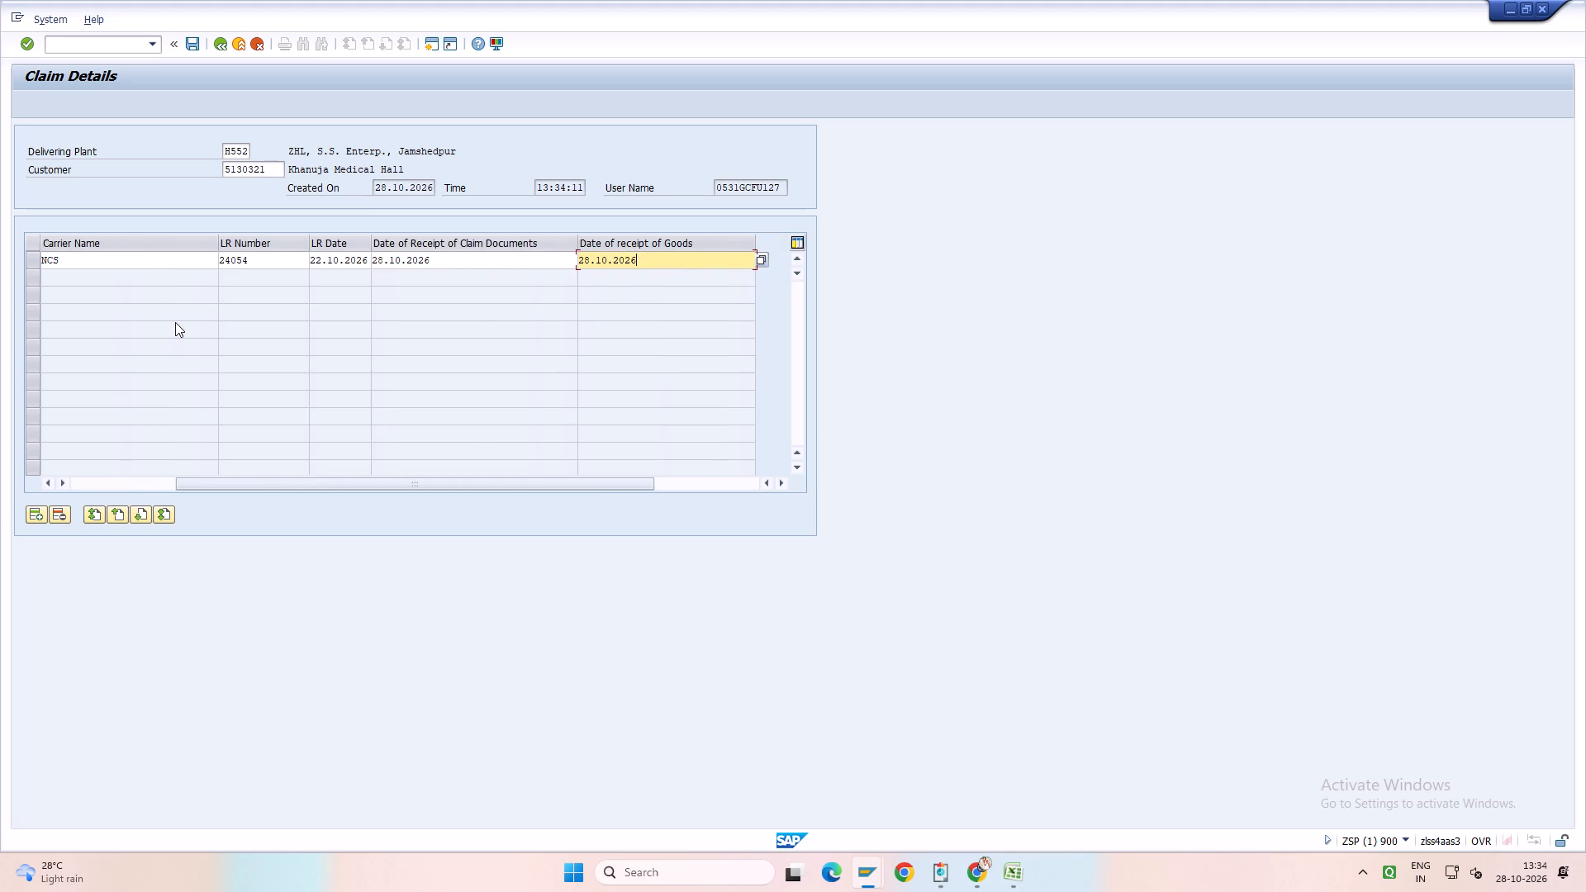
# Save claim 435 for Khanuja Medical Hall and return to the blank claim entry.
pyautogui.hotkey('ctrl', 's')
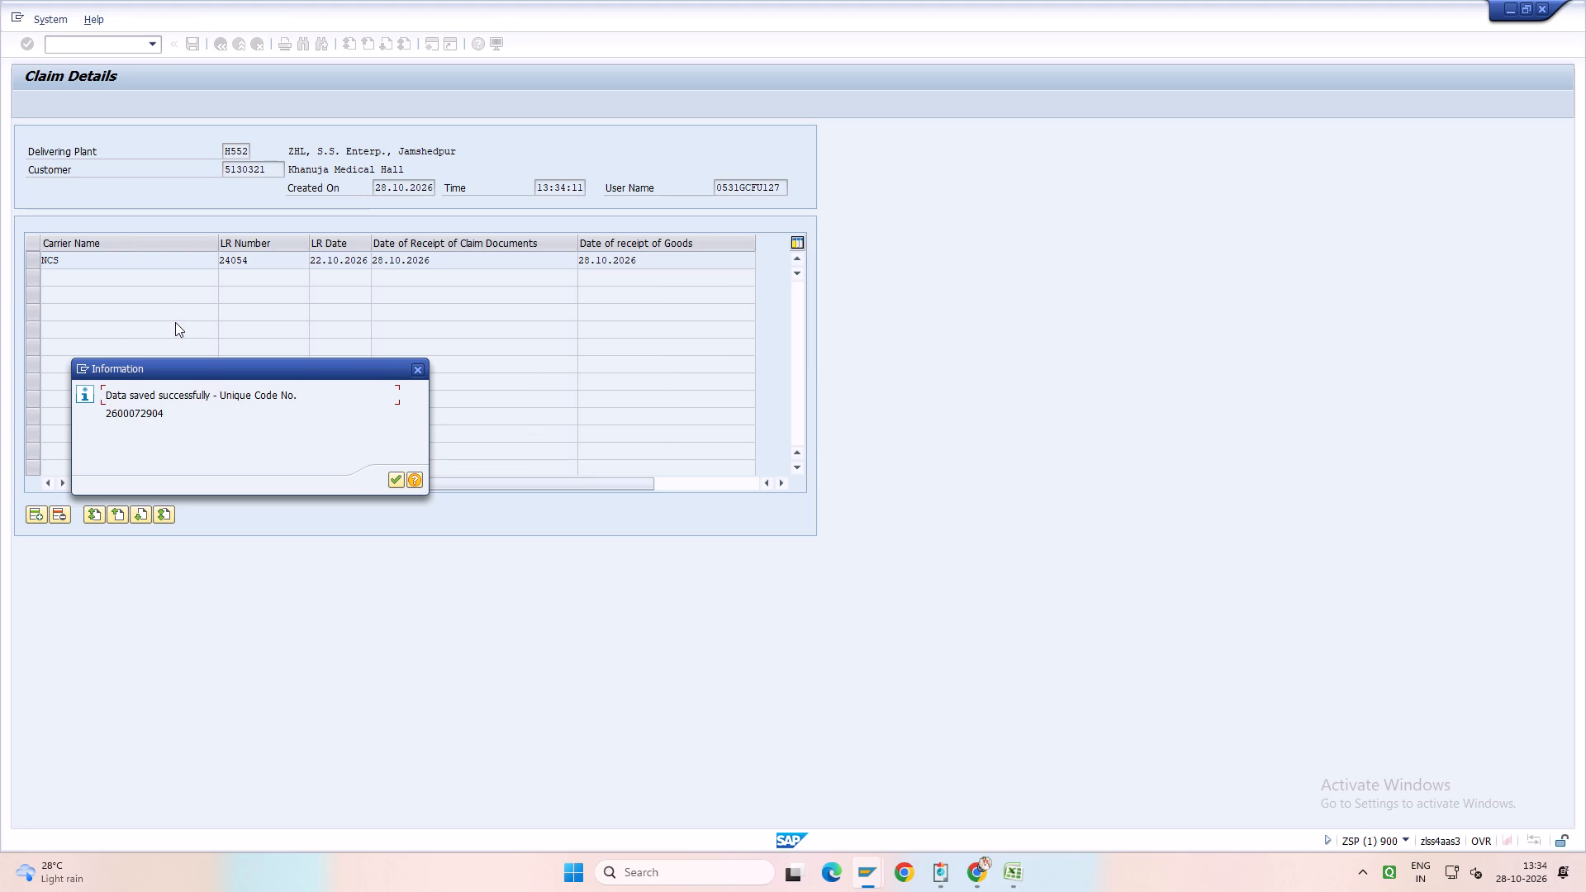
pyautogui.press('Return')
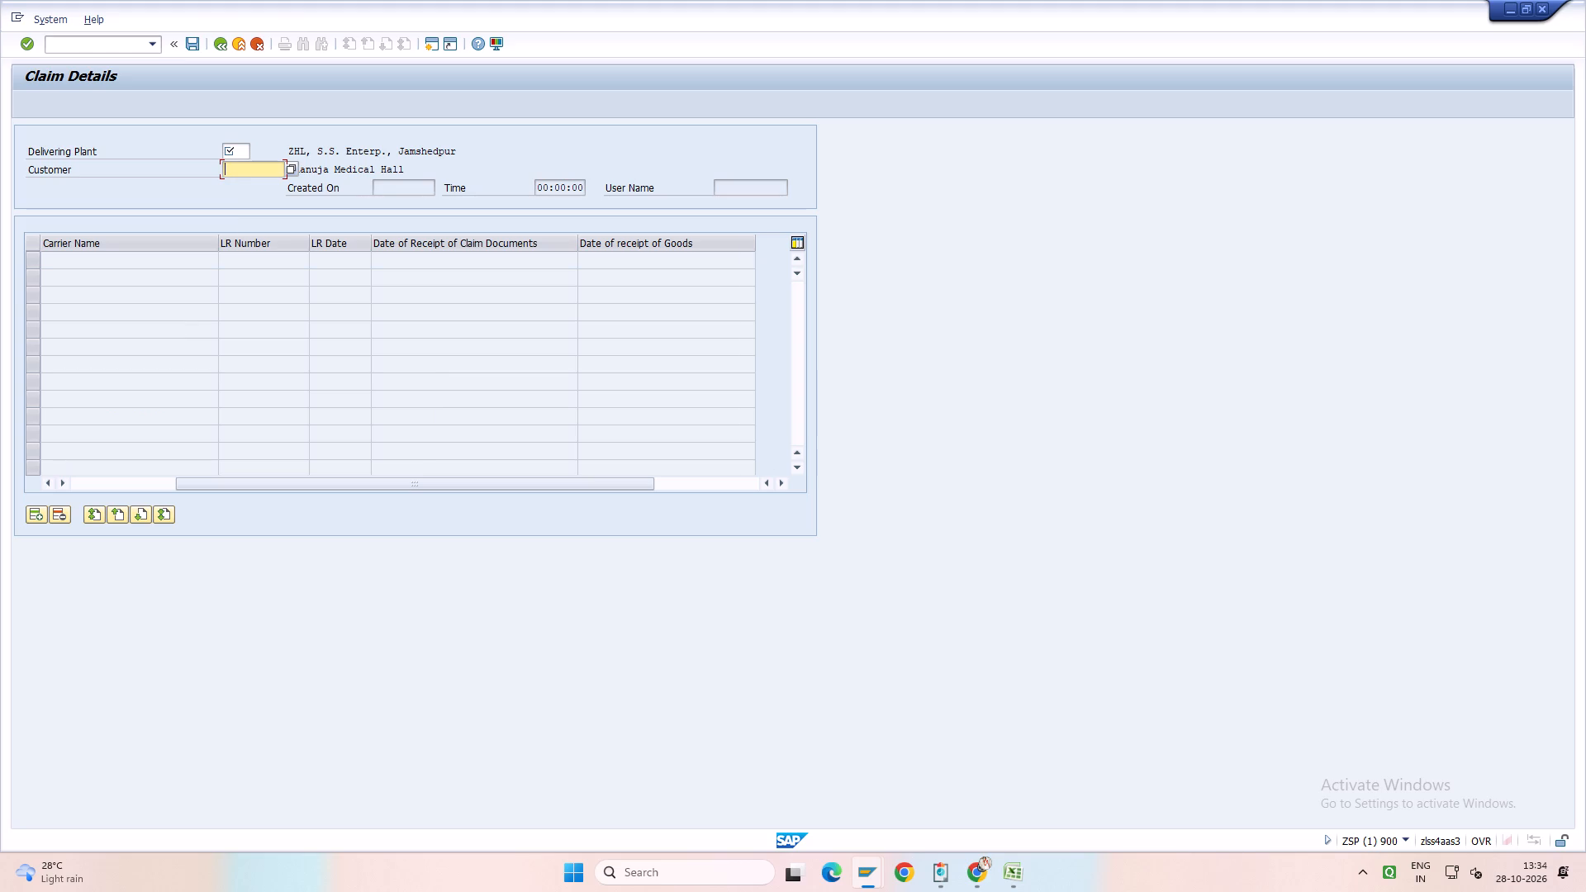
pyautogui.click(245, 150)
pyautogui.press('space')
pyautogui.doubleClick(244, 167)
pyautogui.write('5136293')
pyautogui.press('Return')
# Enter claim number CDNB00194 with claim date 16.10.2026 in the first row for CHHAMA PHARMA.
pyautogui.click(102, 261)
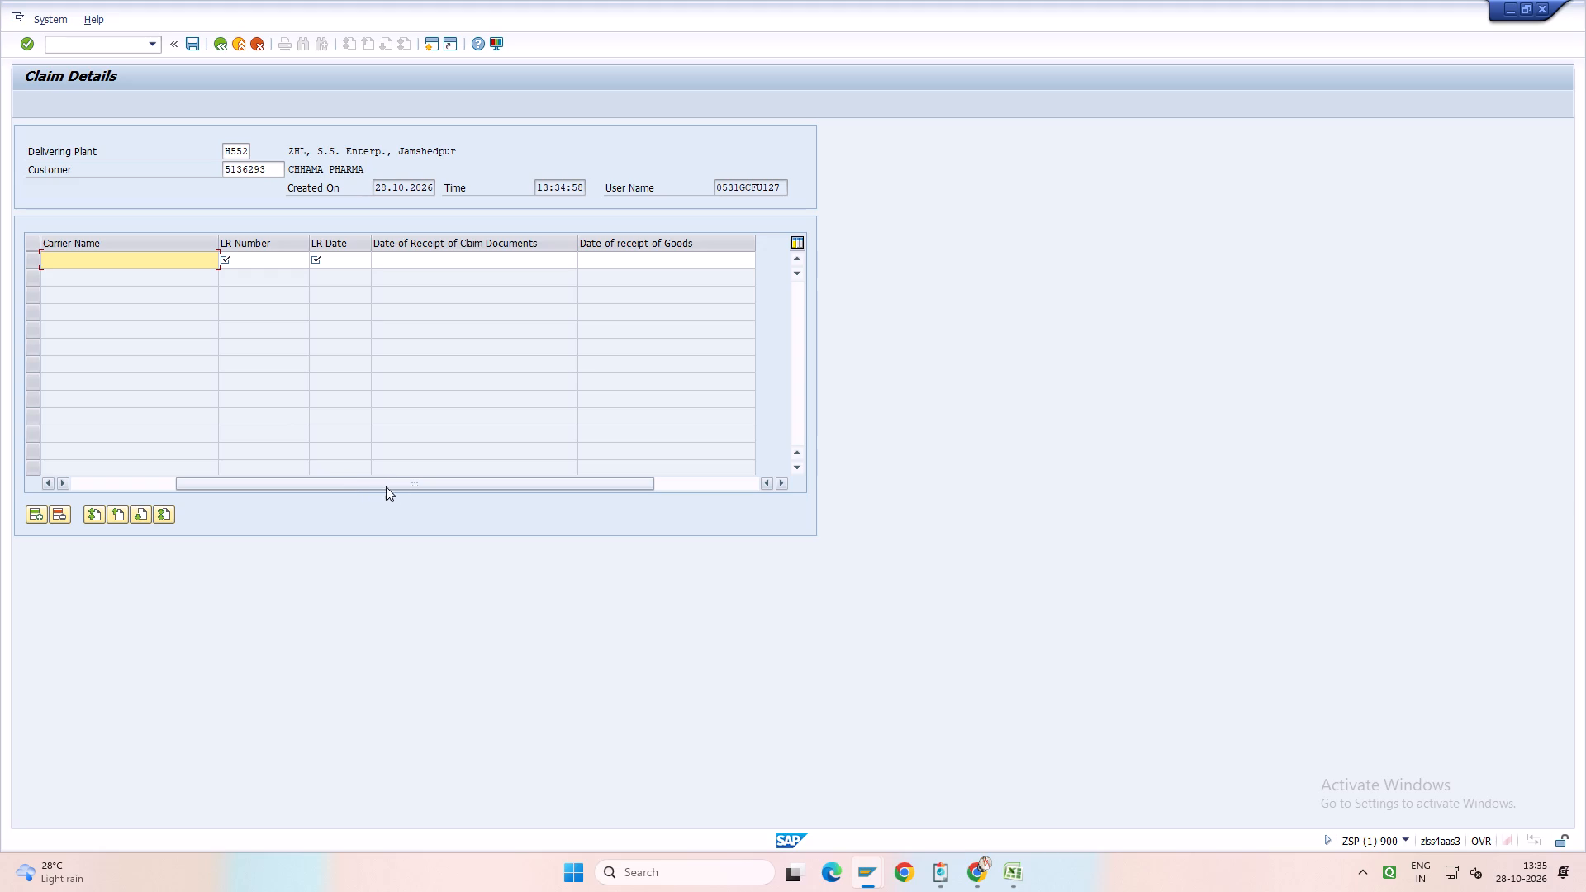
pyautogui.moveTo(399, 483); pyautogui.dragTo(83, 361)
pyautogui.click(69, 251)
pyautogui.click(99, 268)
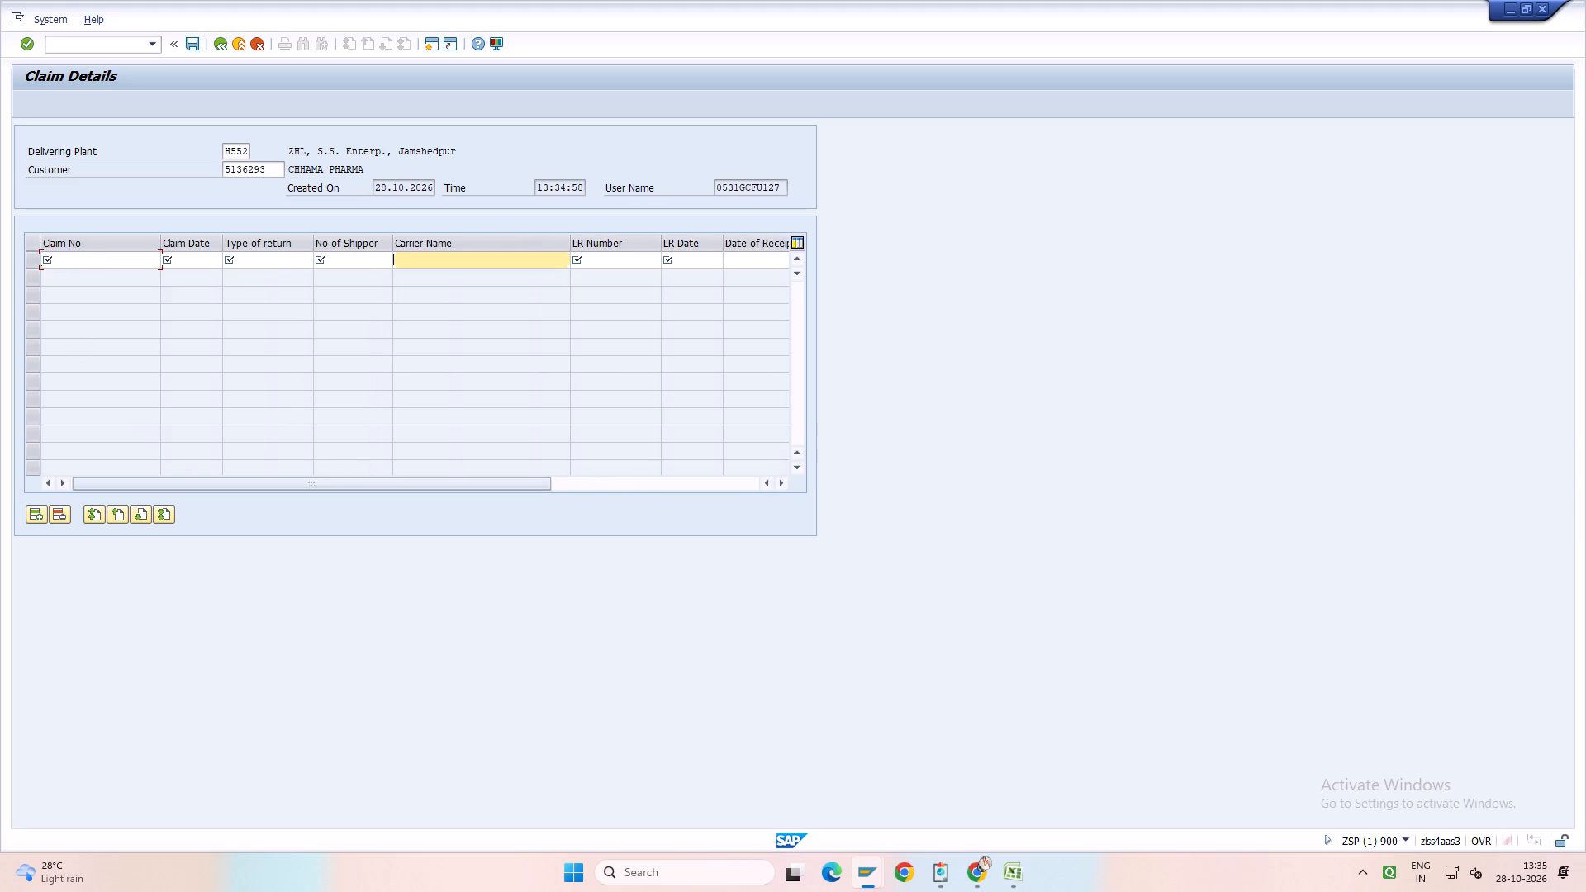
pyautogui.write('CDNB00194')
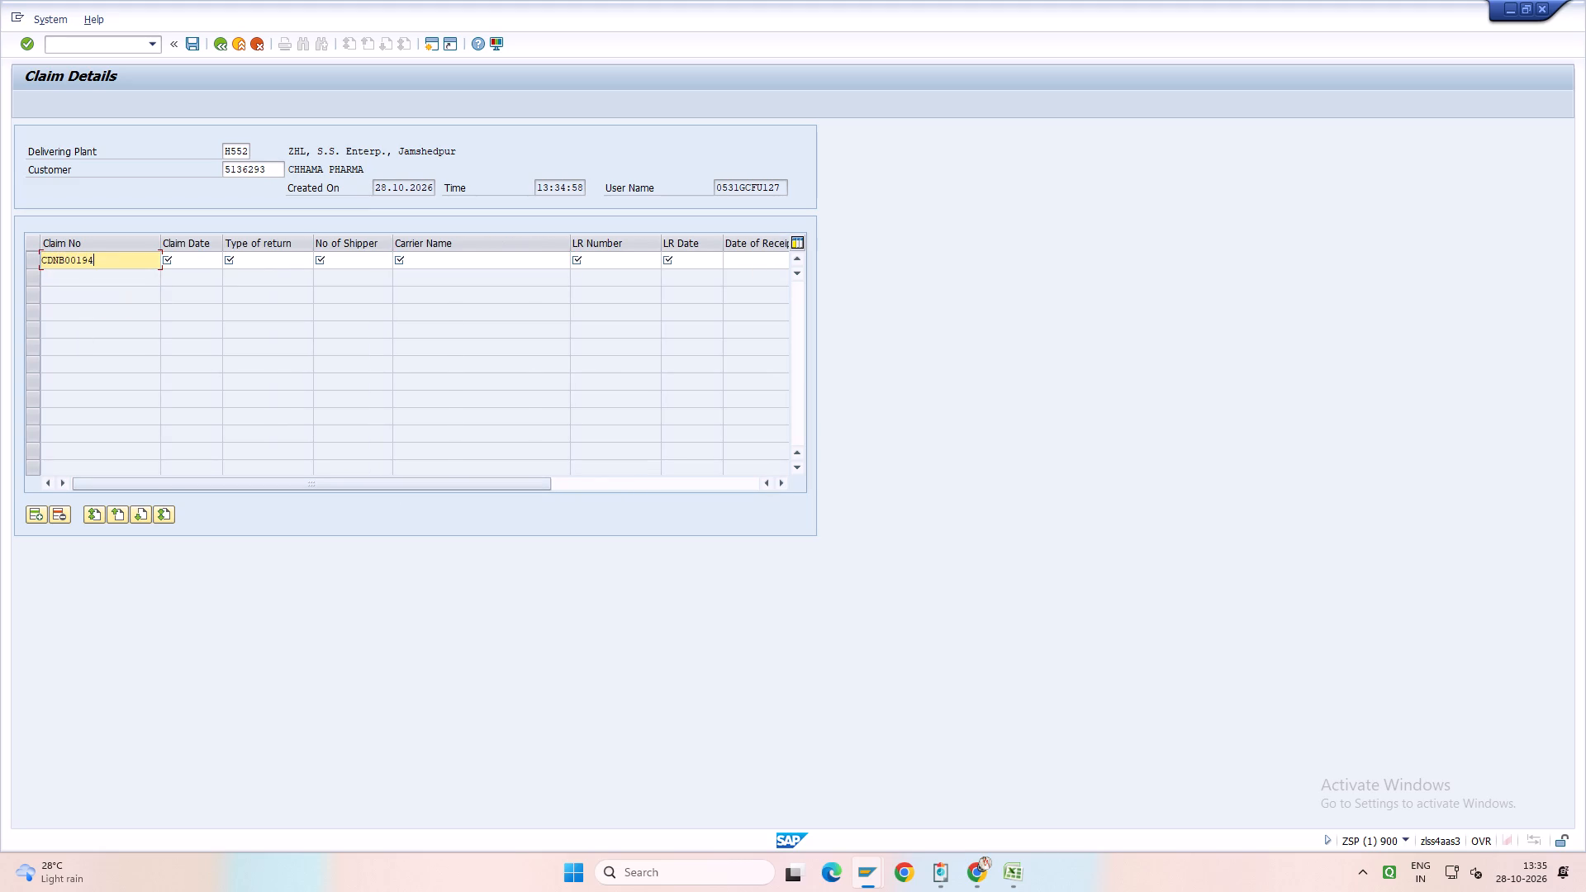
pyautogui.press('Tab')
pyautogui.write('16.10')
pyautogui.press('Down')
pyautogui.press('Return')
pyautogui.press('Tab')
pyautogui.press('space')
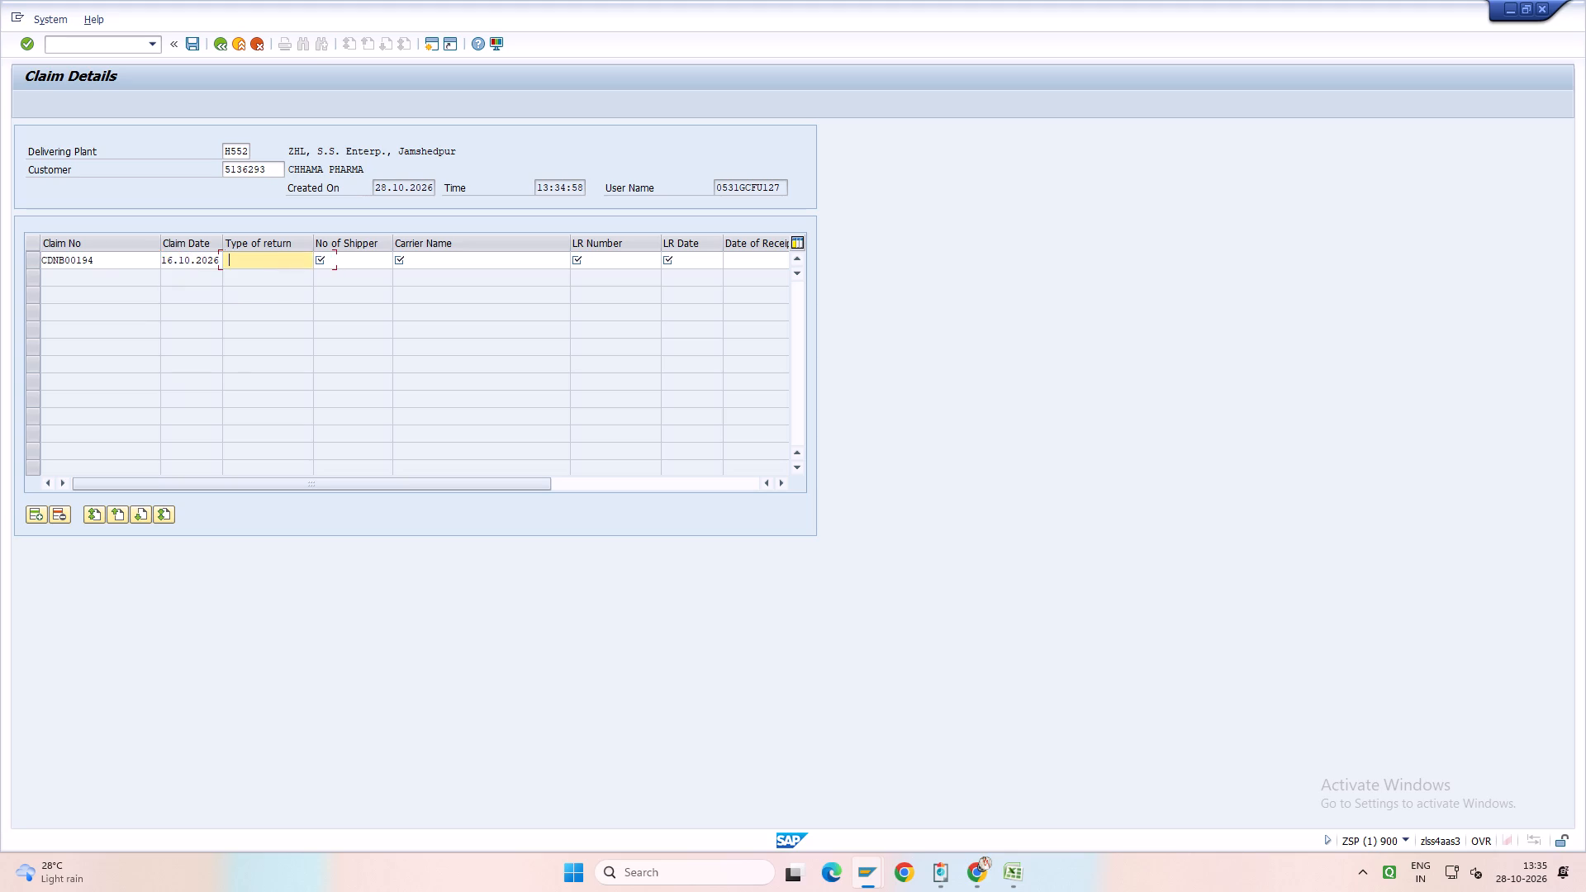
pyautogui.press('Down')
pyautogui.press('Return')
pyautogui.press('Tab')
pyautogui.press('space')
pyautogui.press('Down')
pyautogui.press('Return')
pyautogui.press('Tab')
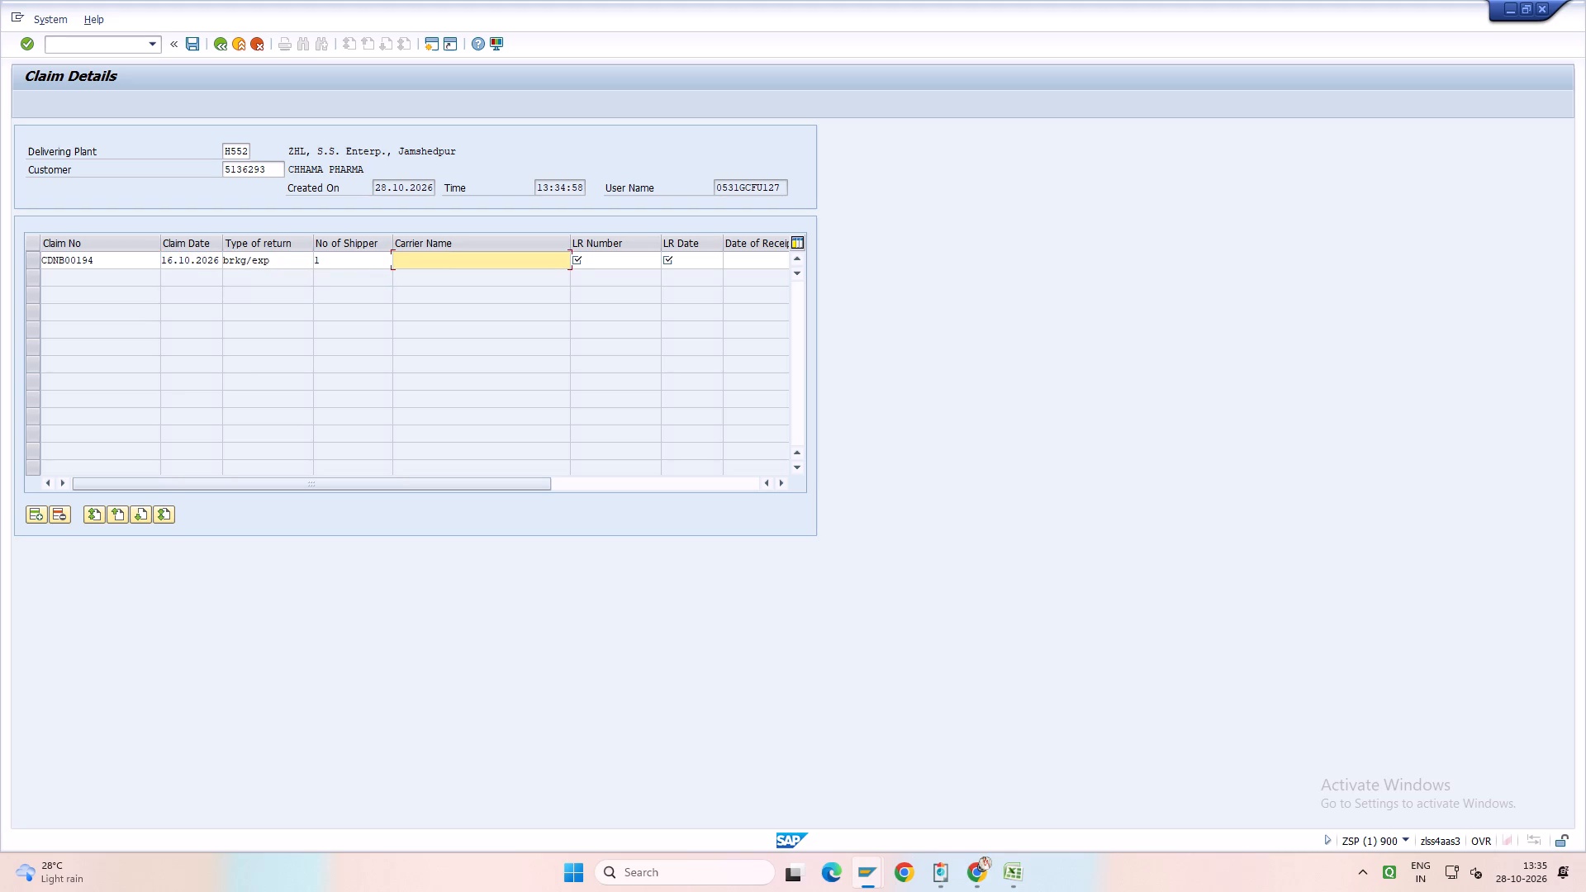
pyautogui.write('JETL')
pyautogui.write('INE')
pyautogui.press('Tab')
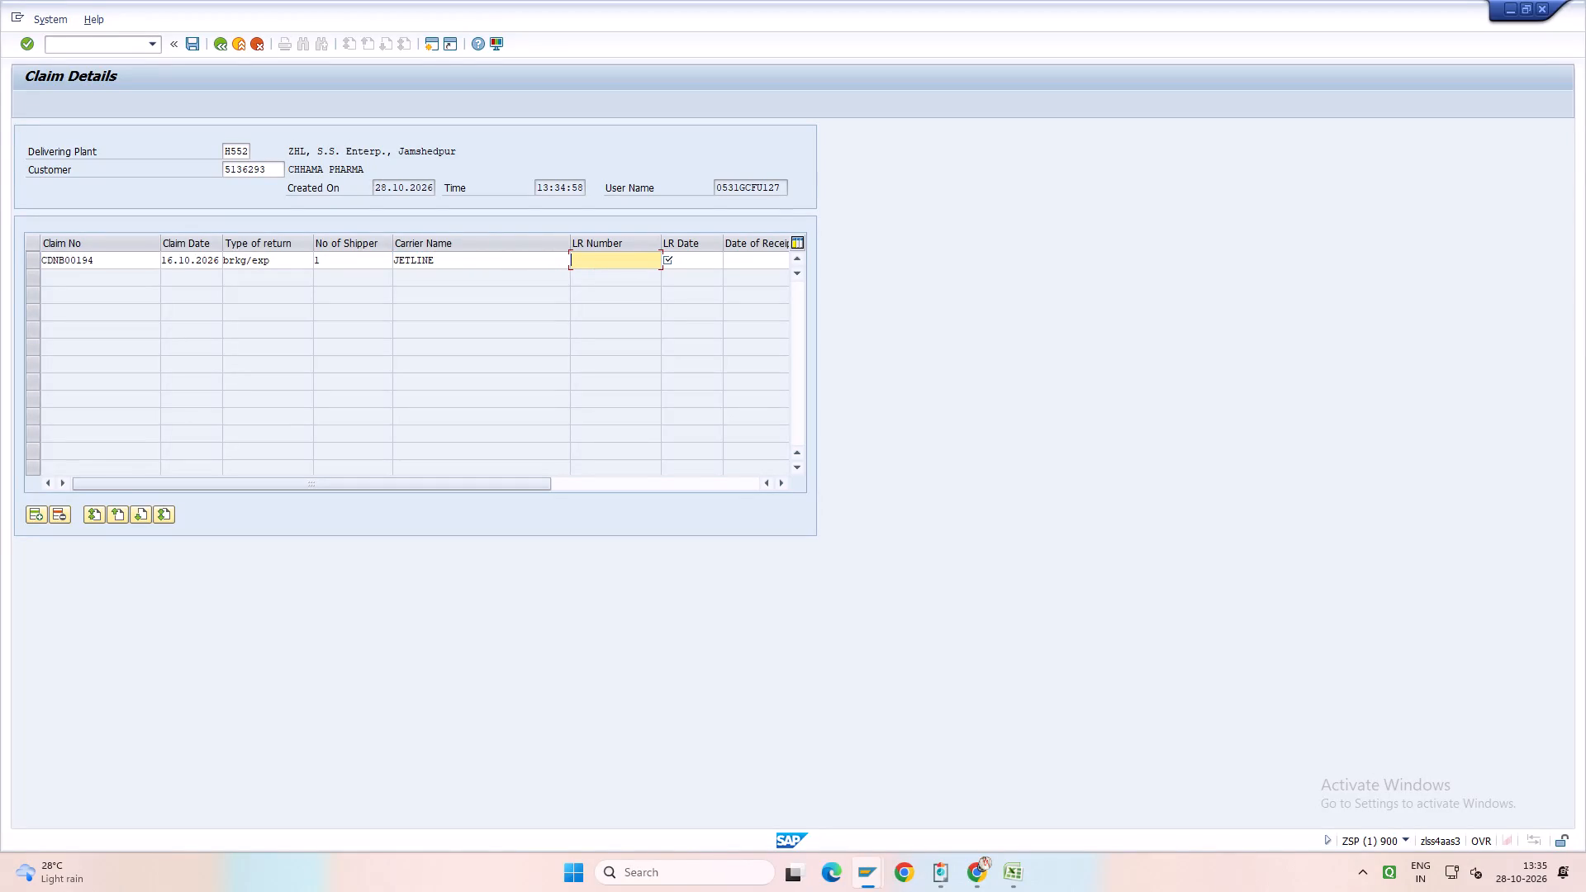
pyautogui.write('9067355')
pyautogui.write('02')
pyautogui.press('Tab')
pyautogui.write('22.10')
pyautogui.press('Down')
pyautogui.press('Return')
# Set the receipt dates of both the claim documents and the goods to 28.10.2026 for claim CDNB00194.
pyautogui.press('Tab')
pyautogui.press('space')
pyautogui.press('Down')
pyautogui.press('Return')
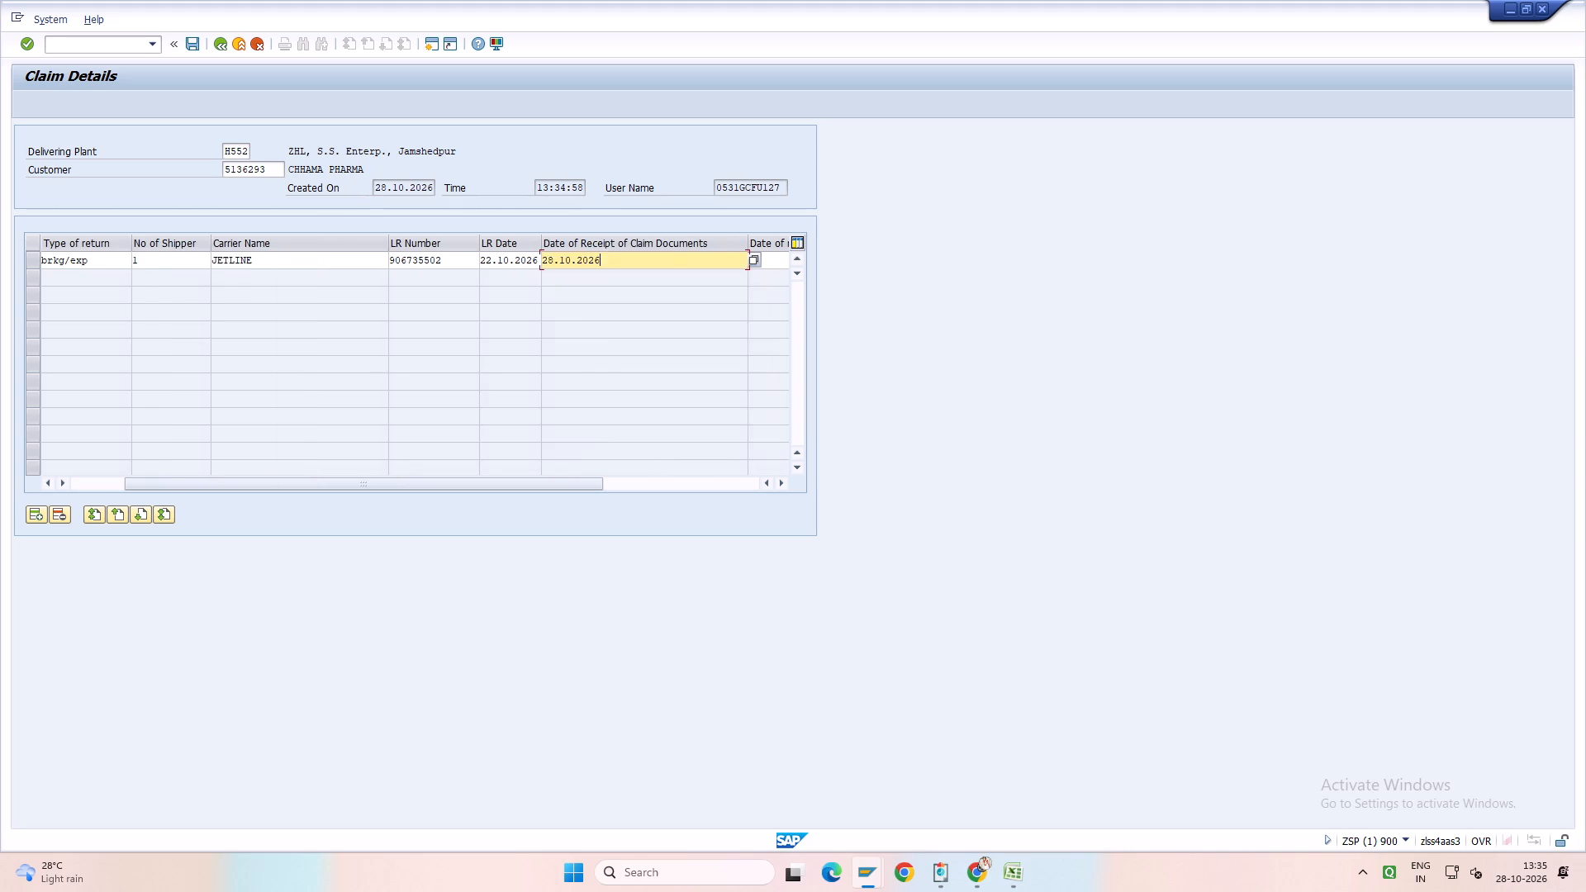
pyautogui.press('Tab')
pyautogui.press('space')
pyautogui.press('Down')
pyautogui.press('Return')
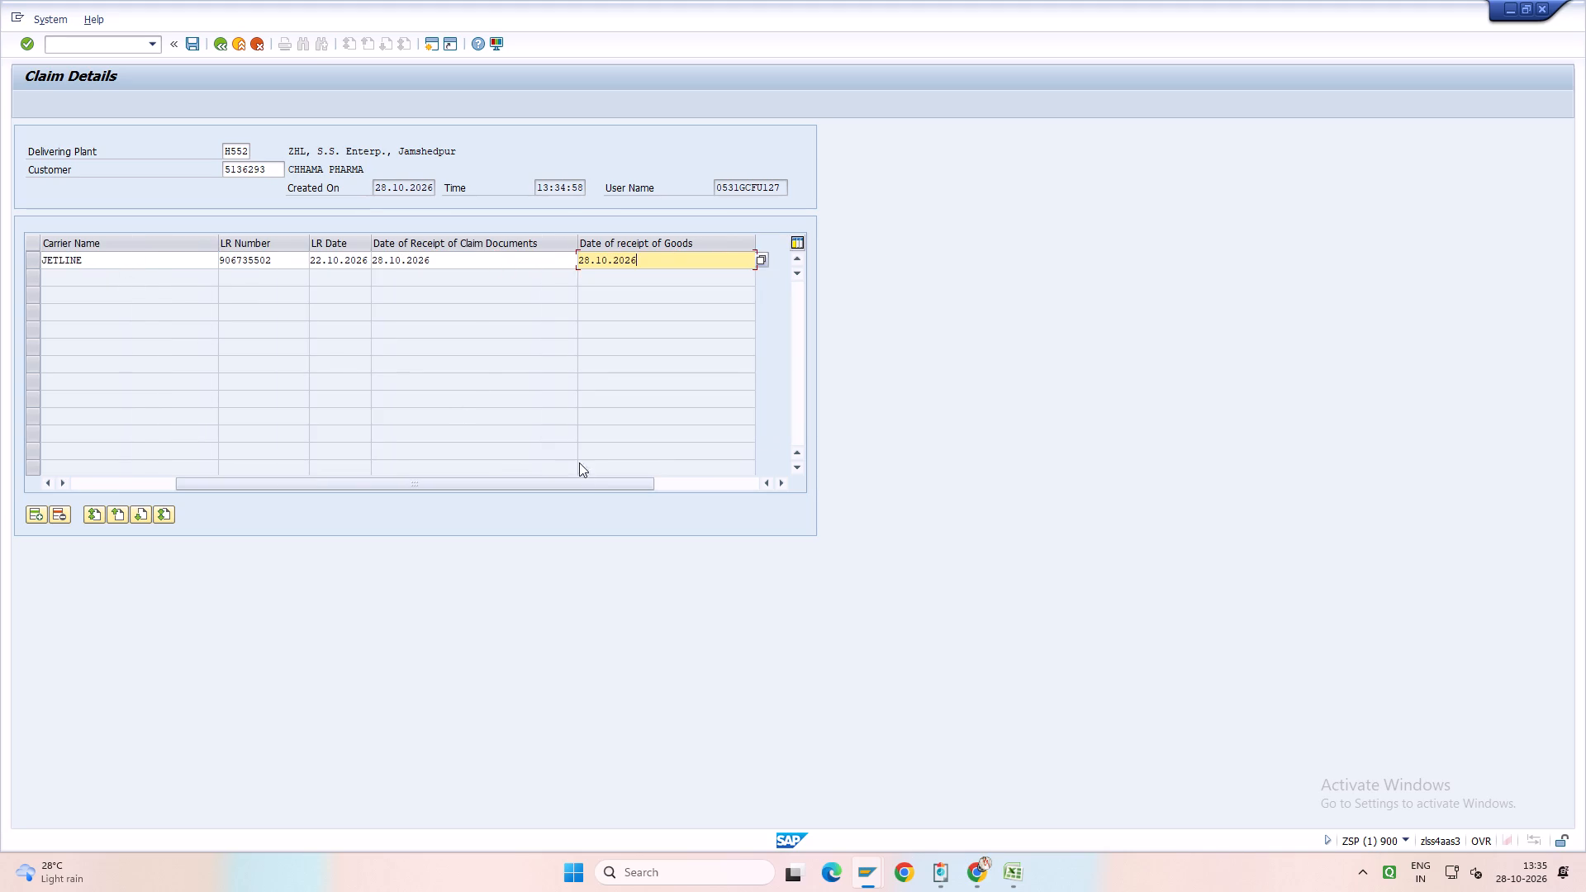
pyautogui.moveTo(603, 482); pyautogui.dragTo(212, 365)
pyautogui.click(94, 260)
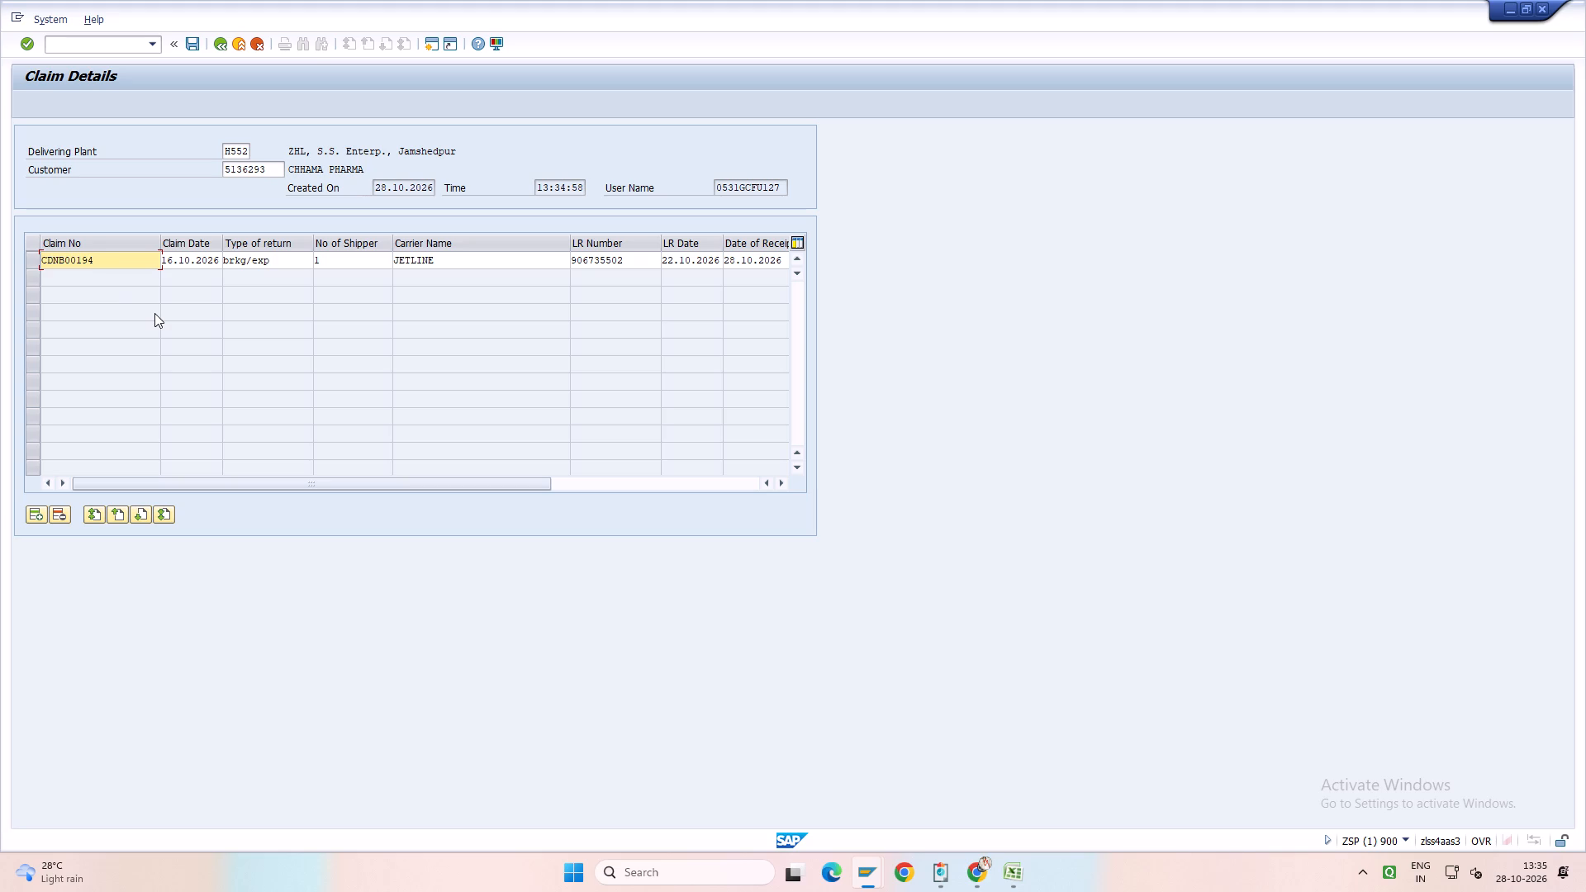
pyautogui.press('Tab')
pyautogui.press('Tab')
pyautogui.press('Tab')
pyautogui.press('Tab')
pyautogui.press('Tab')
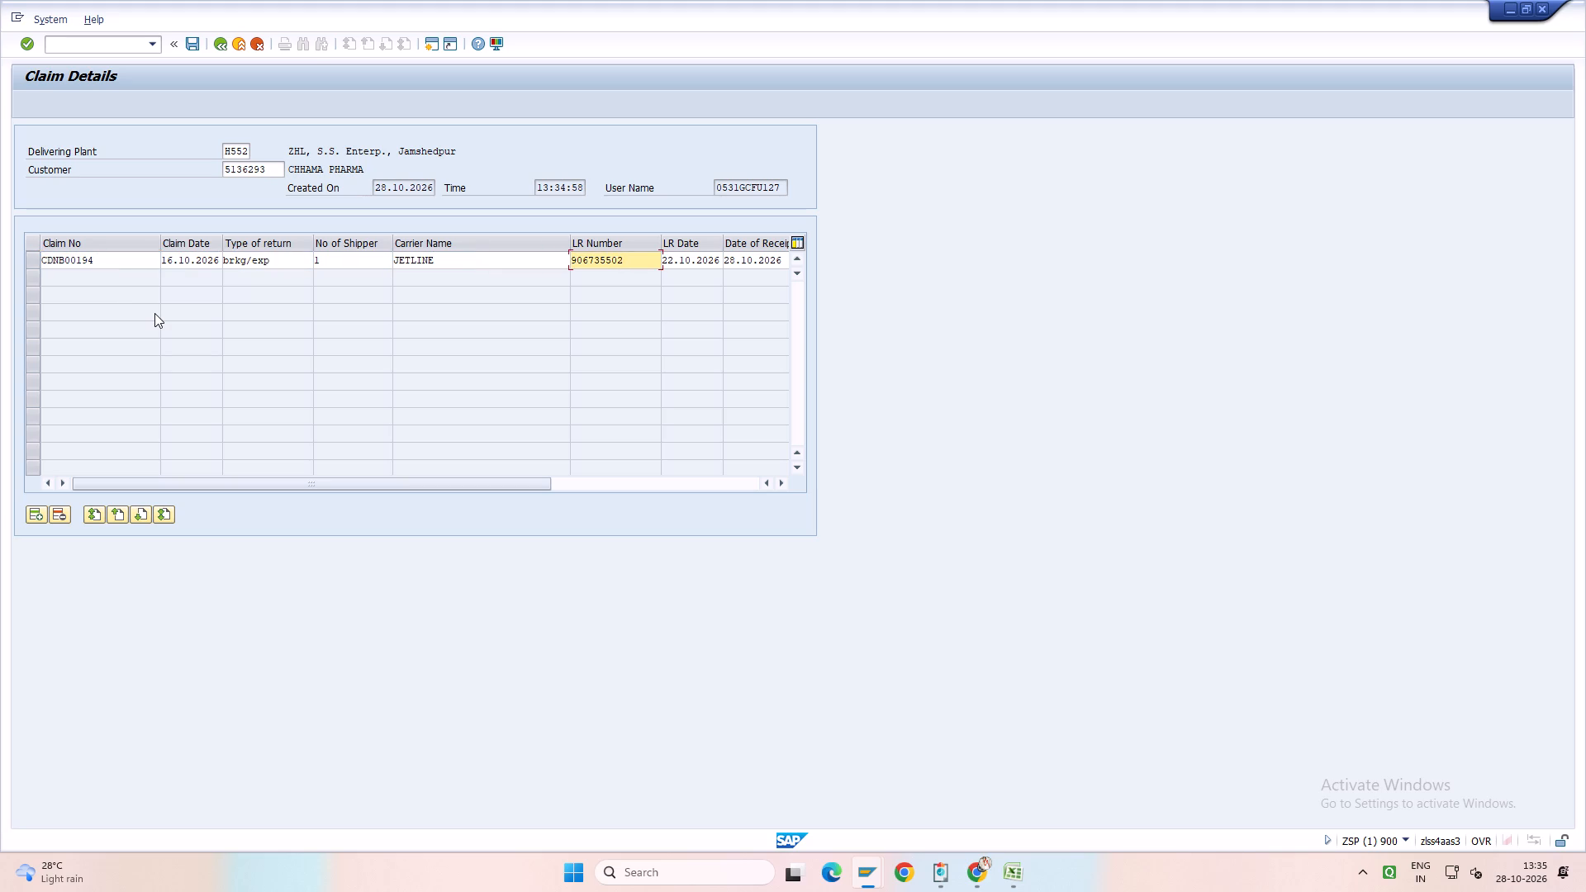
pyautogui.press('Tab')
pyautogui.press('Tab')
pyautogui.press('Tab')
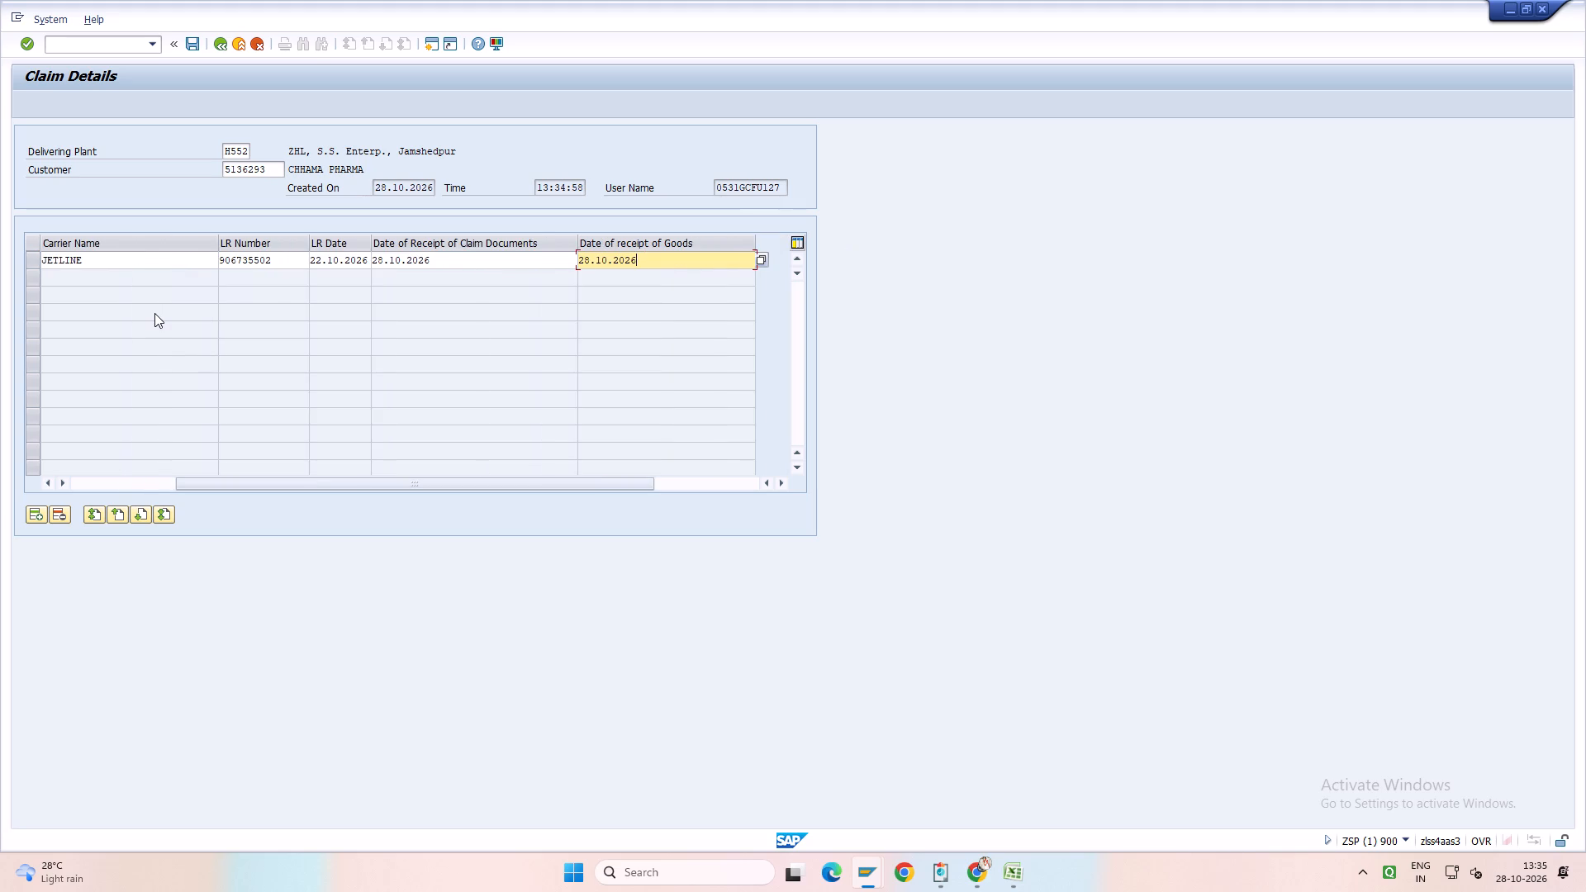
# Save claim CDNB00194 for CHHAMA PHARMA and return to the blank claim entry.
pyautogui.hotkey('ctrl', 's')
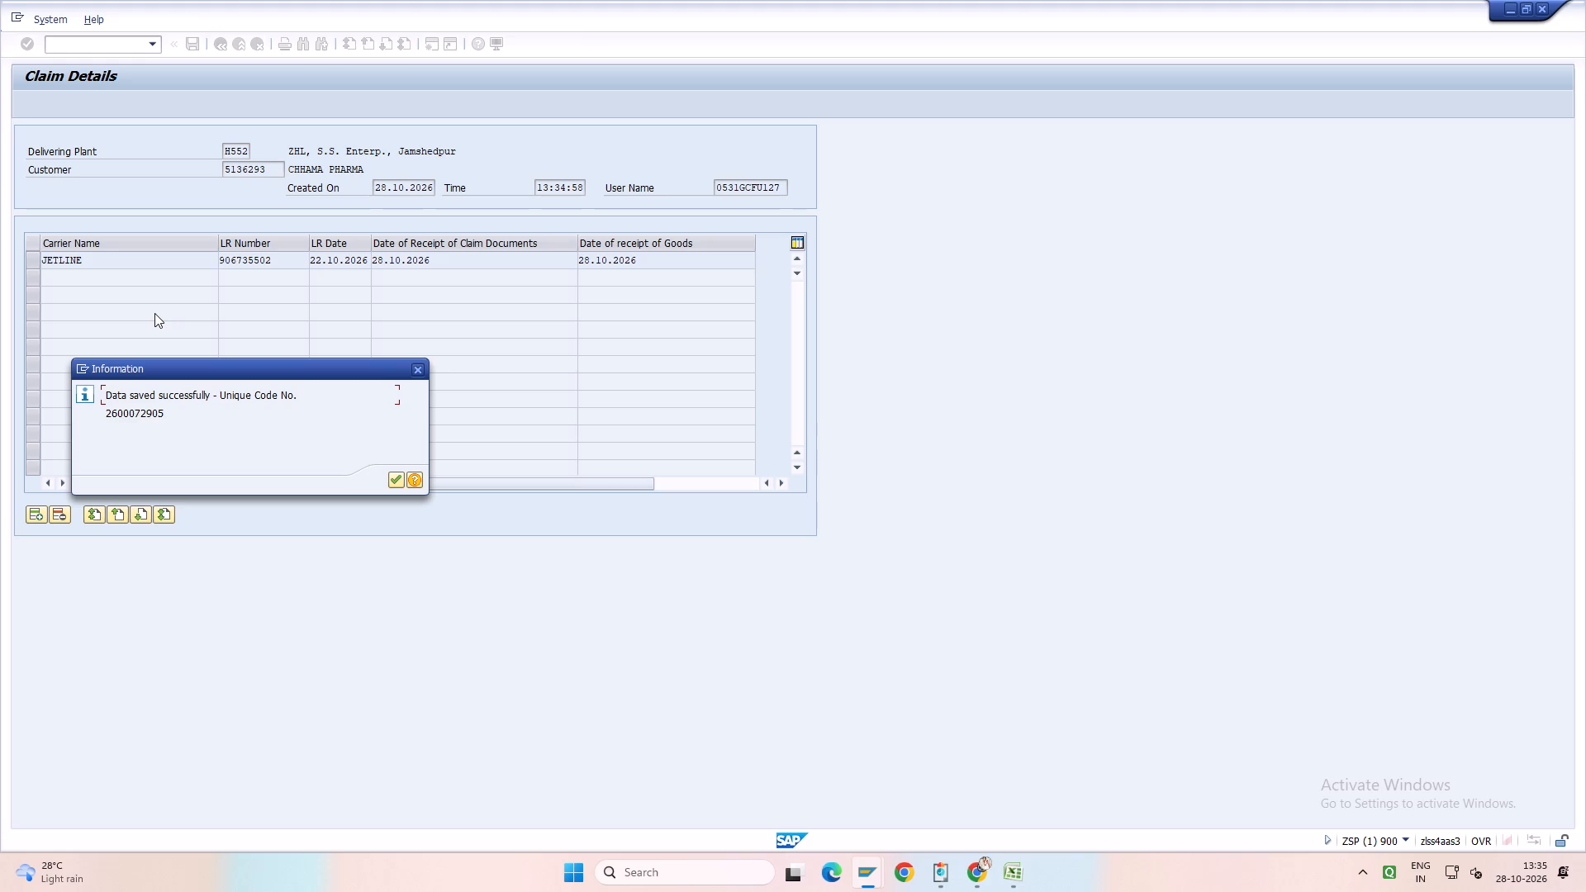
pyautogui.press('Return')
# Set the delivering plant to h552 for a new claim entry.
pyautogui.click(245, 156)
pyautogui.press('space')
pyautogui.doubleClick(241, 165)
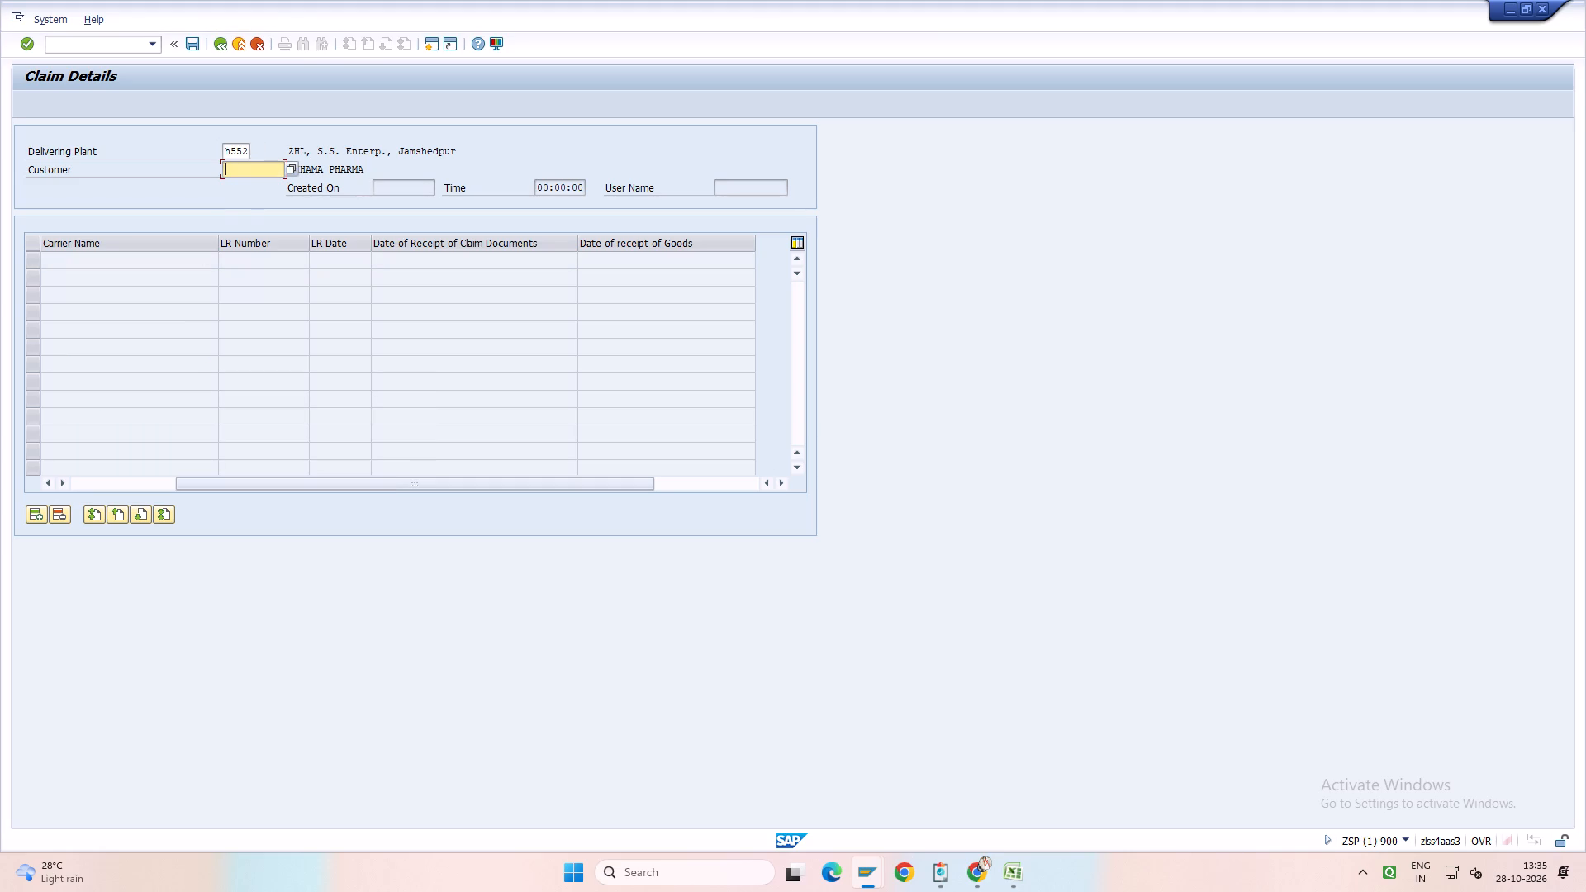
# Look up ANMOL MEDICAL AGENCY's code in Novus Optra's Order Register and load customer 5106545 in the SAP claim entry.
pyautogui.click(937, 874)
pyautogui.click(1017, 777)
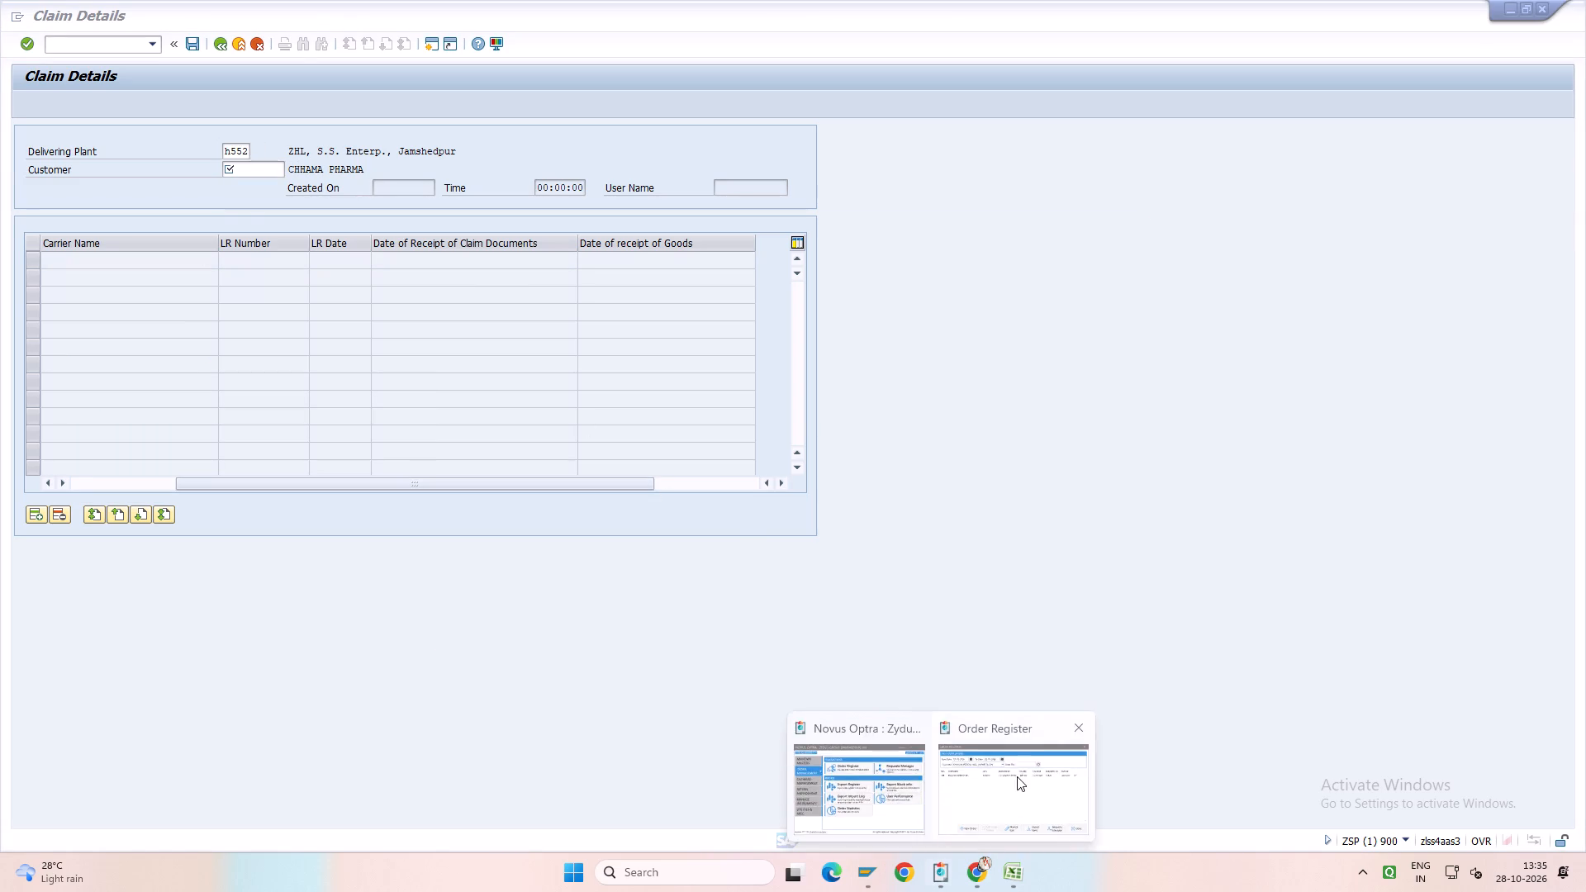
pyautogui.write('ANMOL')
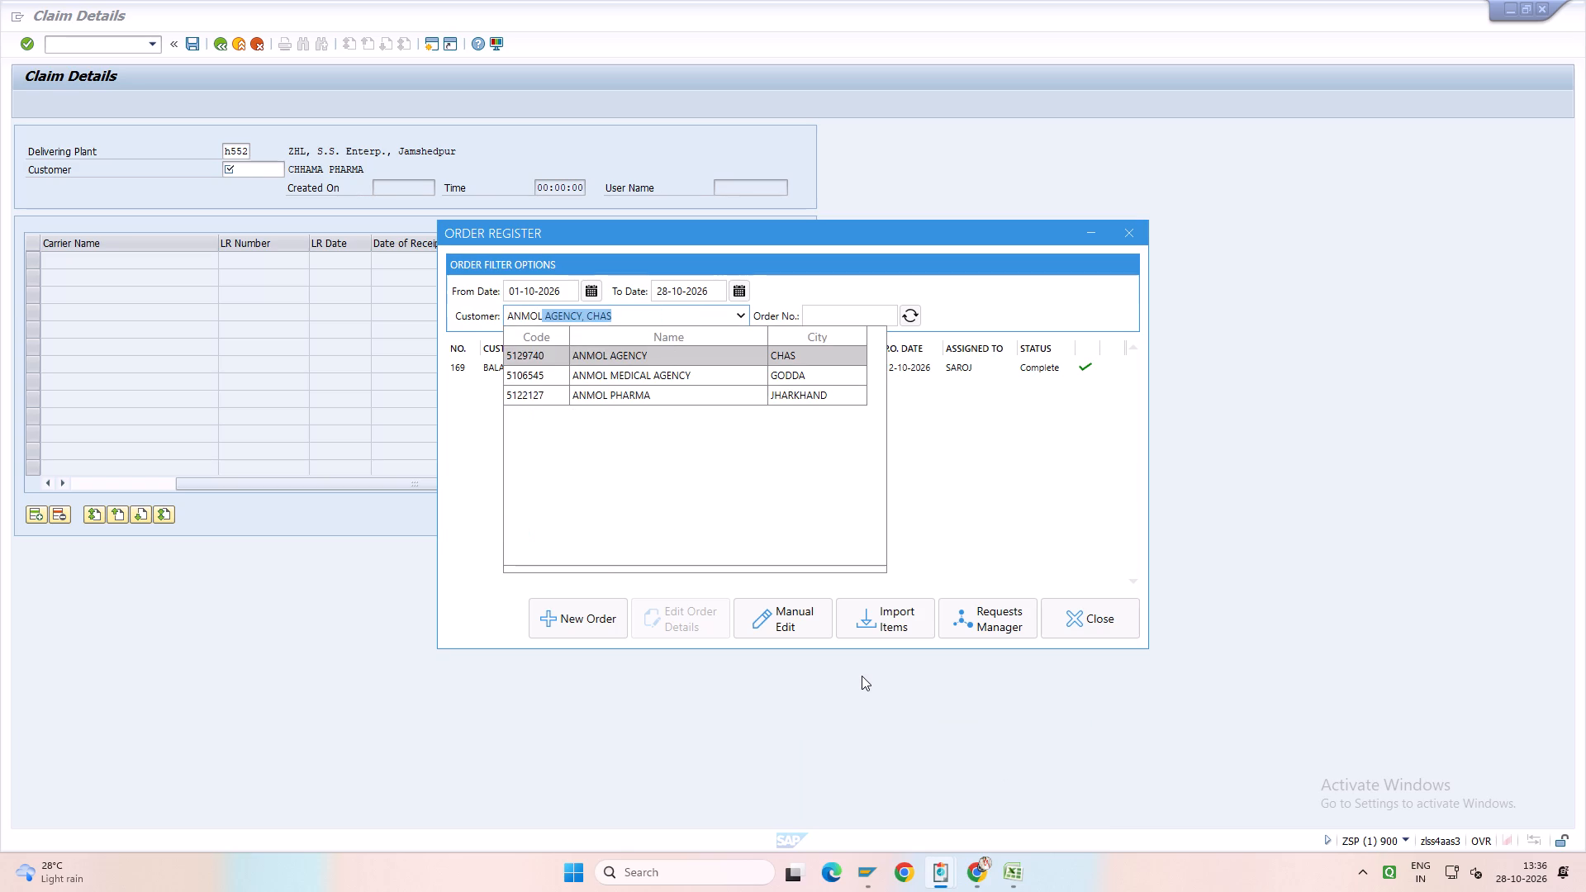
pyautogui.press('space')
pyautogui.write('MEDI')
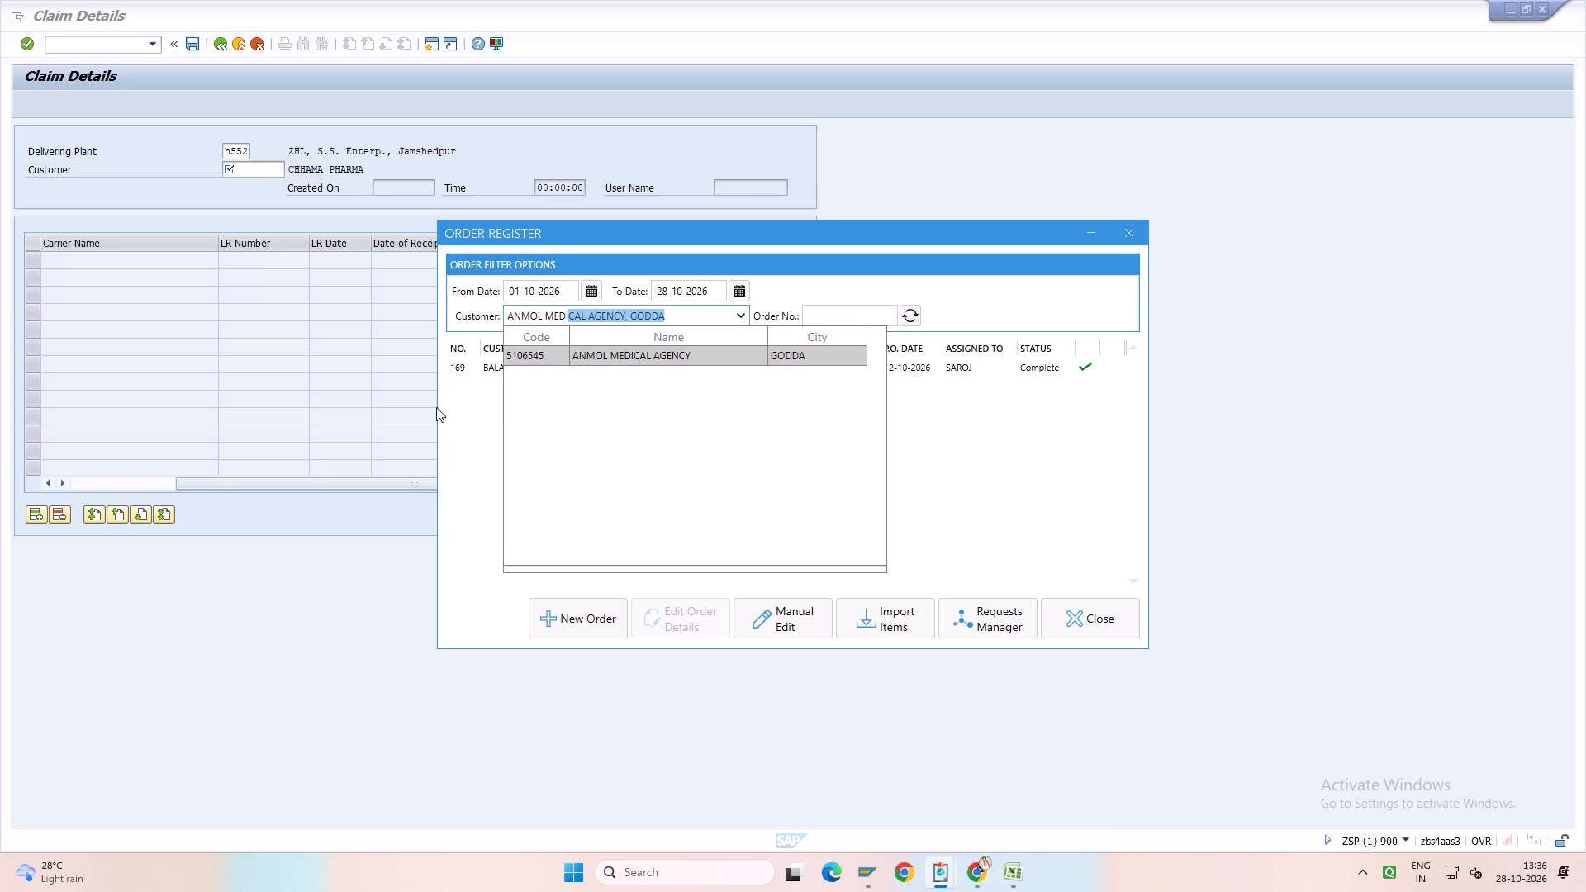
pyautogui.click(245, 169)
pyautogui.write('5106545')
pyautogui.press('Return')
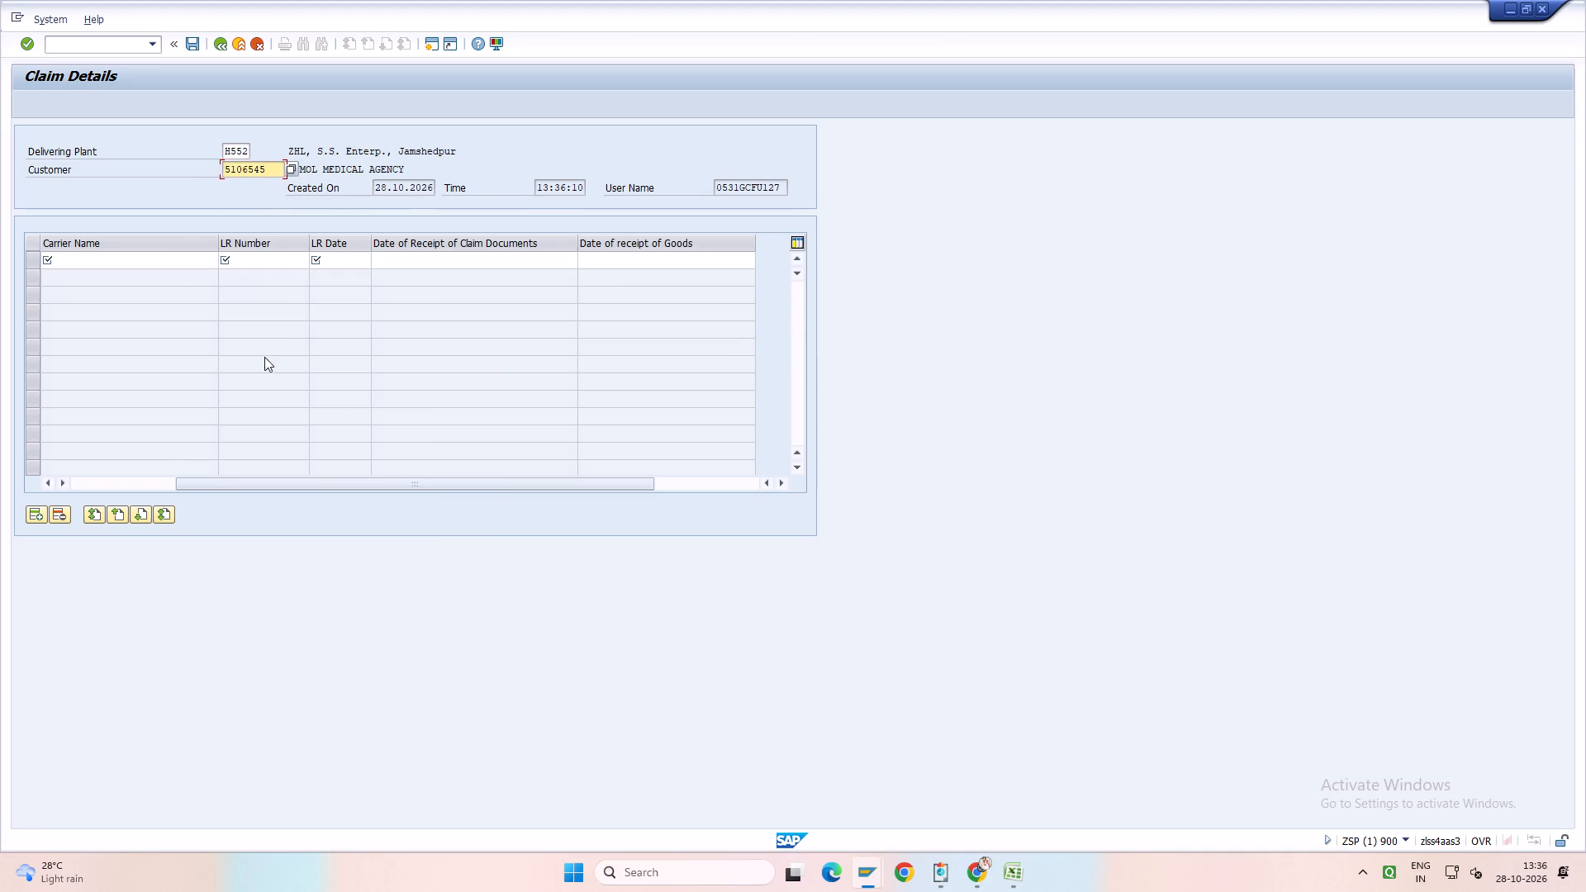
# Enter claim number 153 with claim date 10.10.2026 in the first row for ANMOL MEDICAL AGENCY.
pyautogui.moveTo(431, 487); pyautogui.dragTo(97, 358)
pyautogui.click(84, 263)
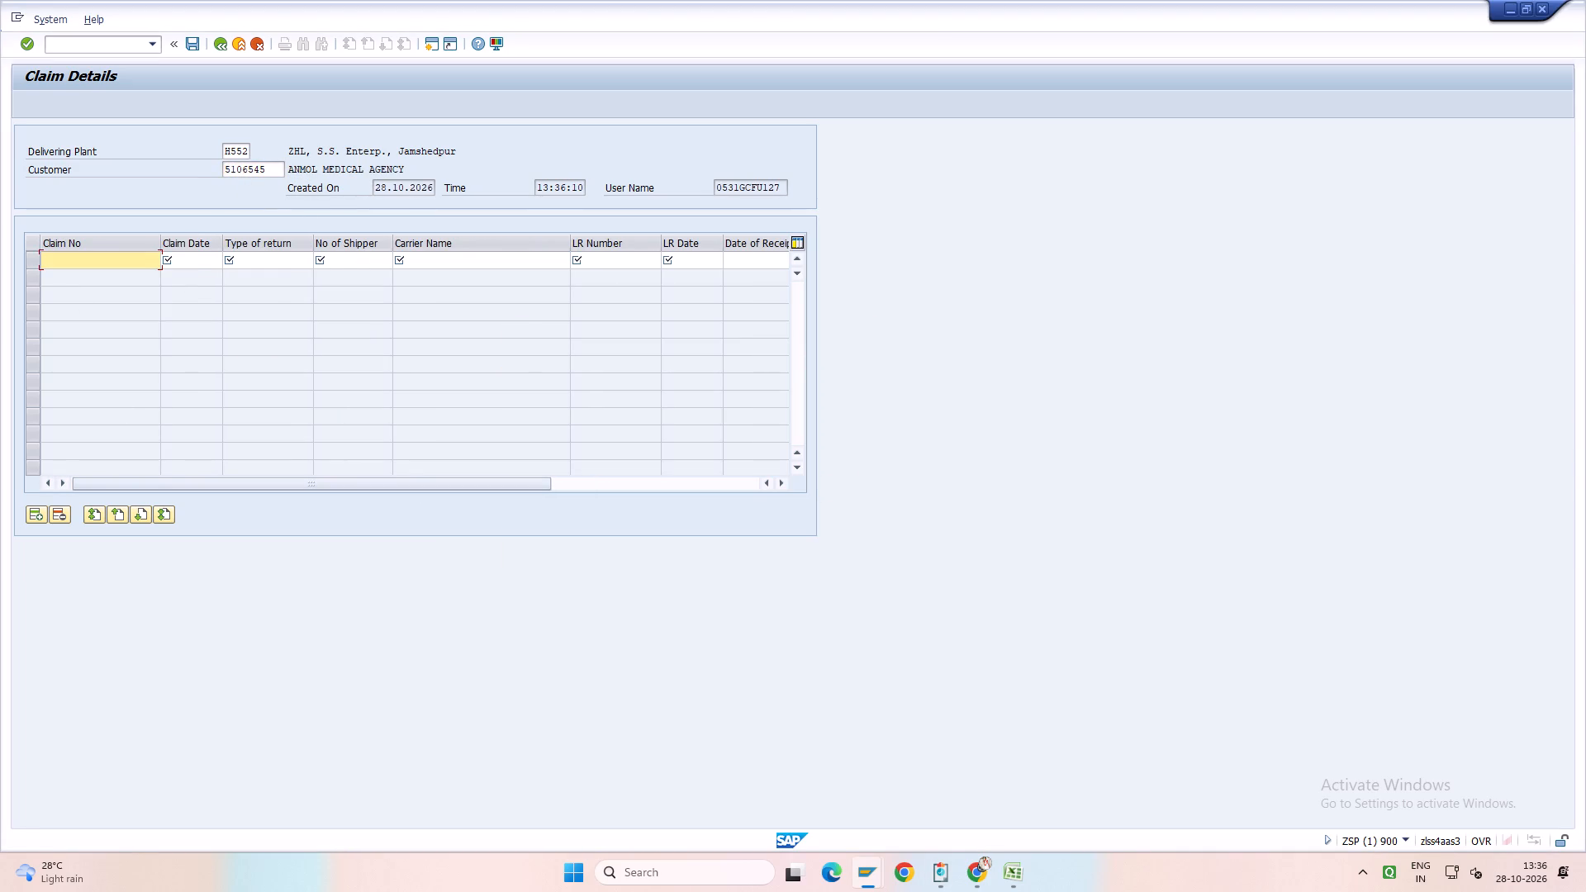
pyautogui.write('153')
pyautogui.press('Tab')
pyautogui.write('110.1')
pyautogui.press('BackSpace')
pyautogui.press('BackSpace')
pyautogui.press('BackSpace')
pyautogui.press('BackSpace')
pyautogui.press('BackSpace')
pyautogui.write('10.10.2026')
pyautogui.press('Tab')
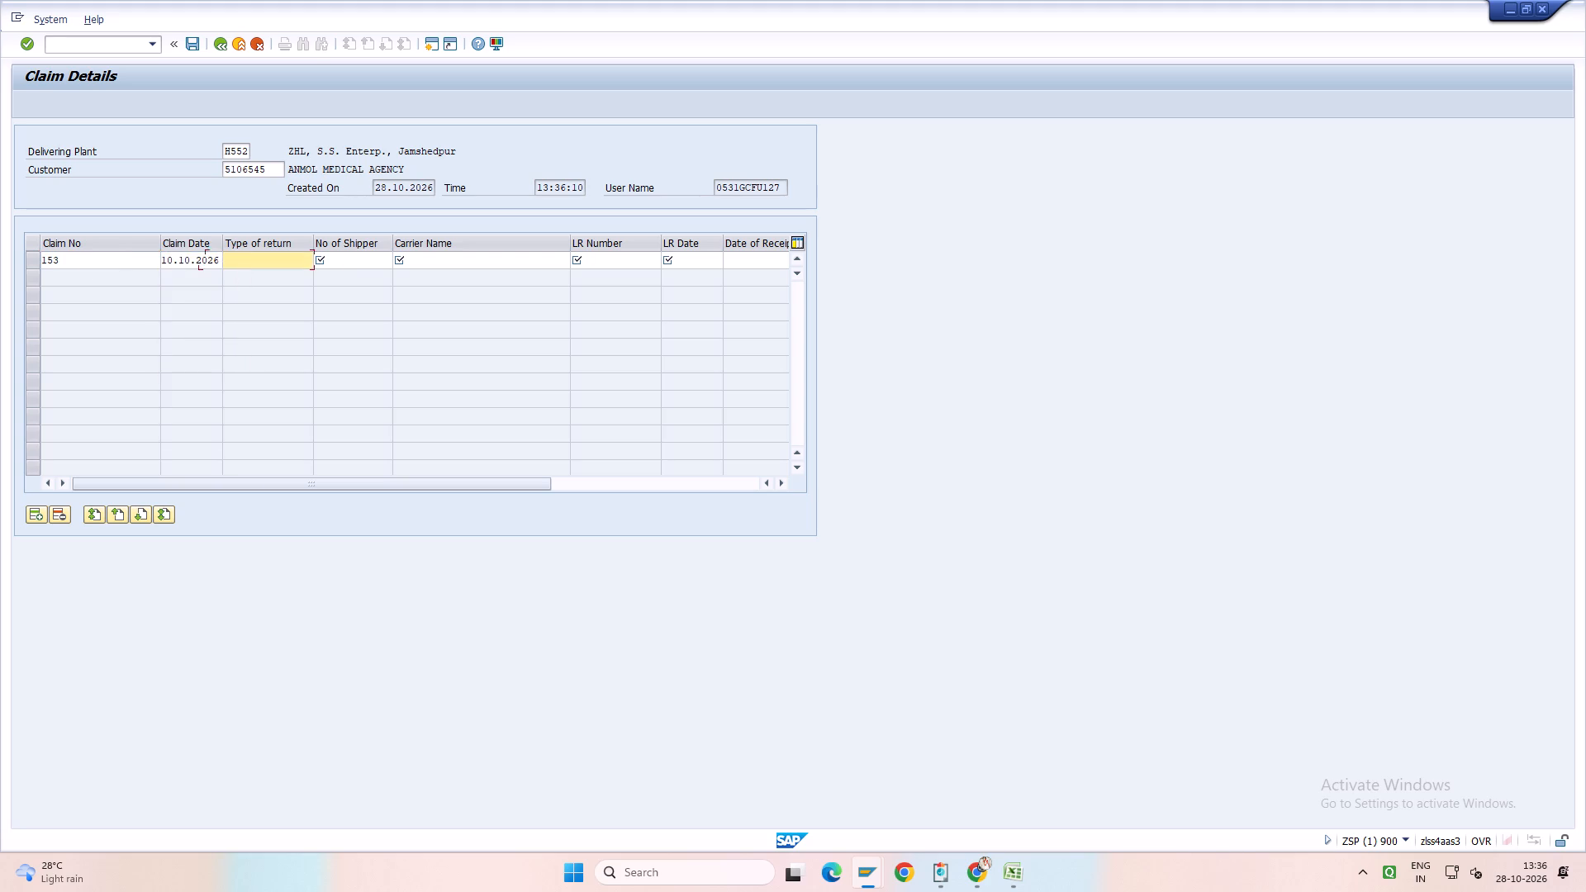
# Set claim 153's type of return to brkg/exp and its number of shippers to 1.
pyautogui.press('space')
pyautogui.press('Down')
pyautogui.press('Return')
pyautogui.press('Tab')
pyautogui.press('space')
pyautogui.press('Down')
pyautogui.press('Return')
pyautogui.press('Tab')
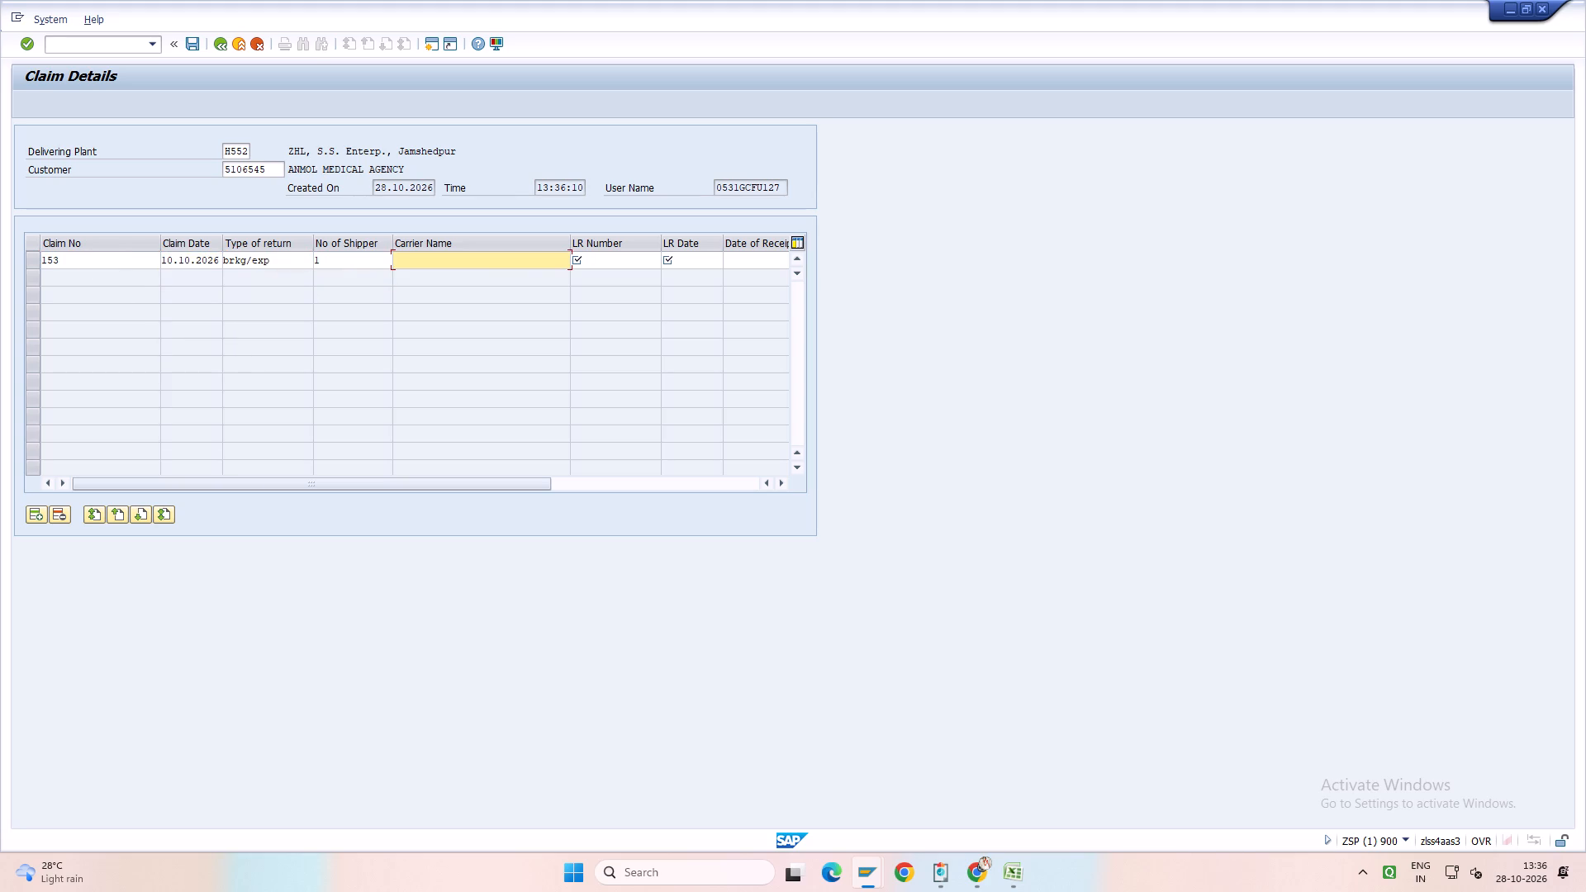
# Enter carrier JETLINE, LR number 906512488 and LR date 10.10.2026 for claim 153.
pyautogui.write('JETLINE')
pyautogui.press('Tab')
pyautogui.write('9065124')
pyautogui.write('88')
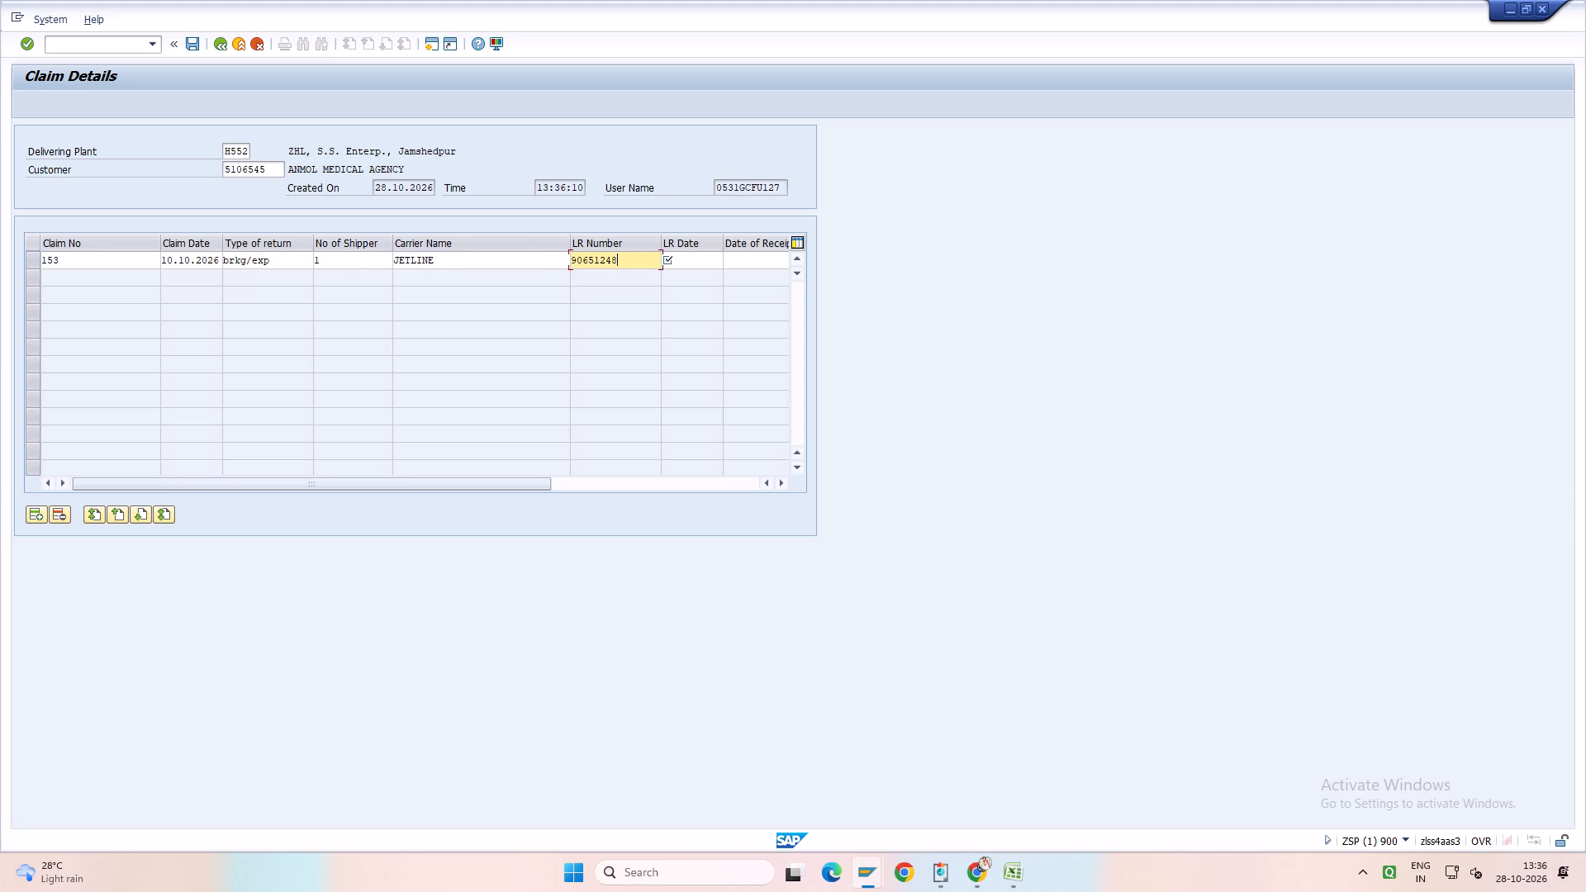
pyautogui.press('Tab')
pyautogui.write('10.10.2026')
# Set the receipt dates of both the claim documents and the goods to 28.10.2026 for claim 153.
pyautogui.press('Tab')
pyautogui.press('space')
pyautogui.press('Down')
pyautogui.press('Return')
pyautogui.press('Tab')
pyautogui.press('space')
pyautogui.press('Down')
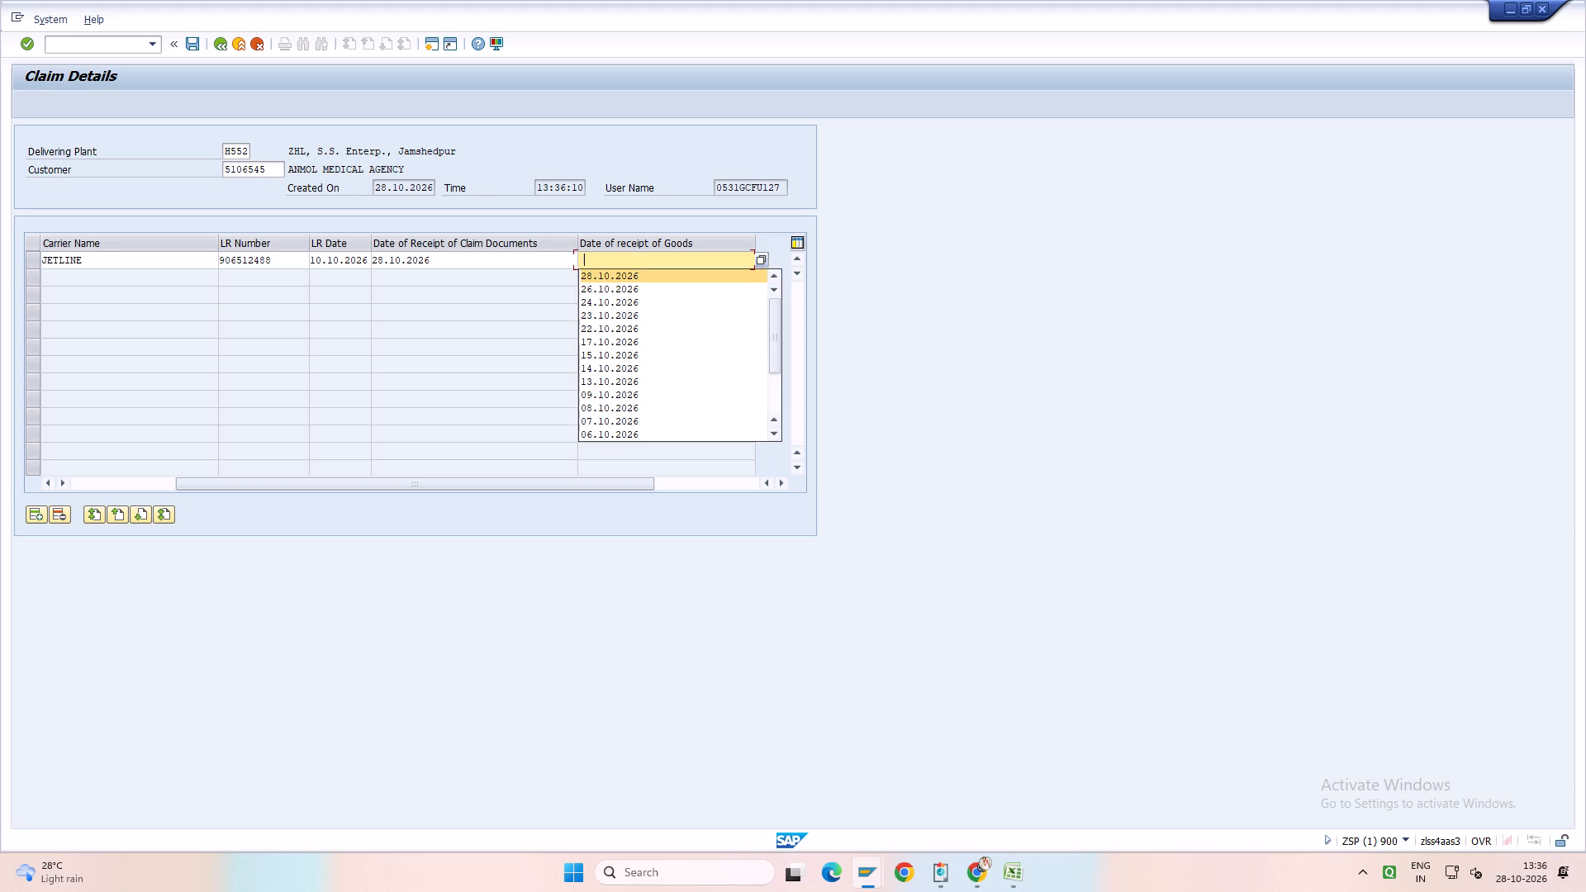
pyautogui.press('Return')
# Review every field of claim 153's row, from claim number through date of receipt of goods.
pyautogui.moveTo(600, 481); pyautogui.dragTo(226, 325)
pyautogui.click(94, 263)
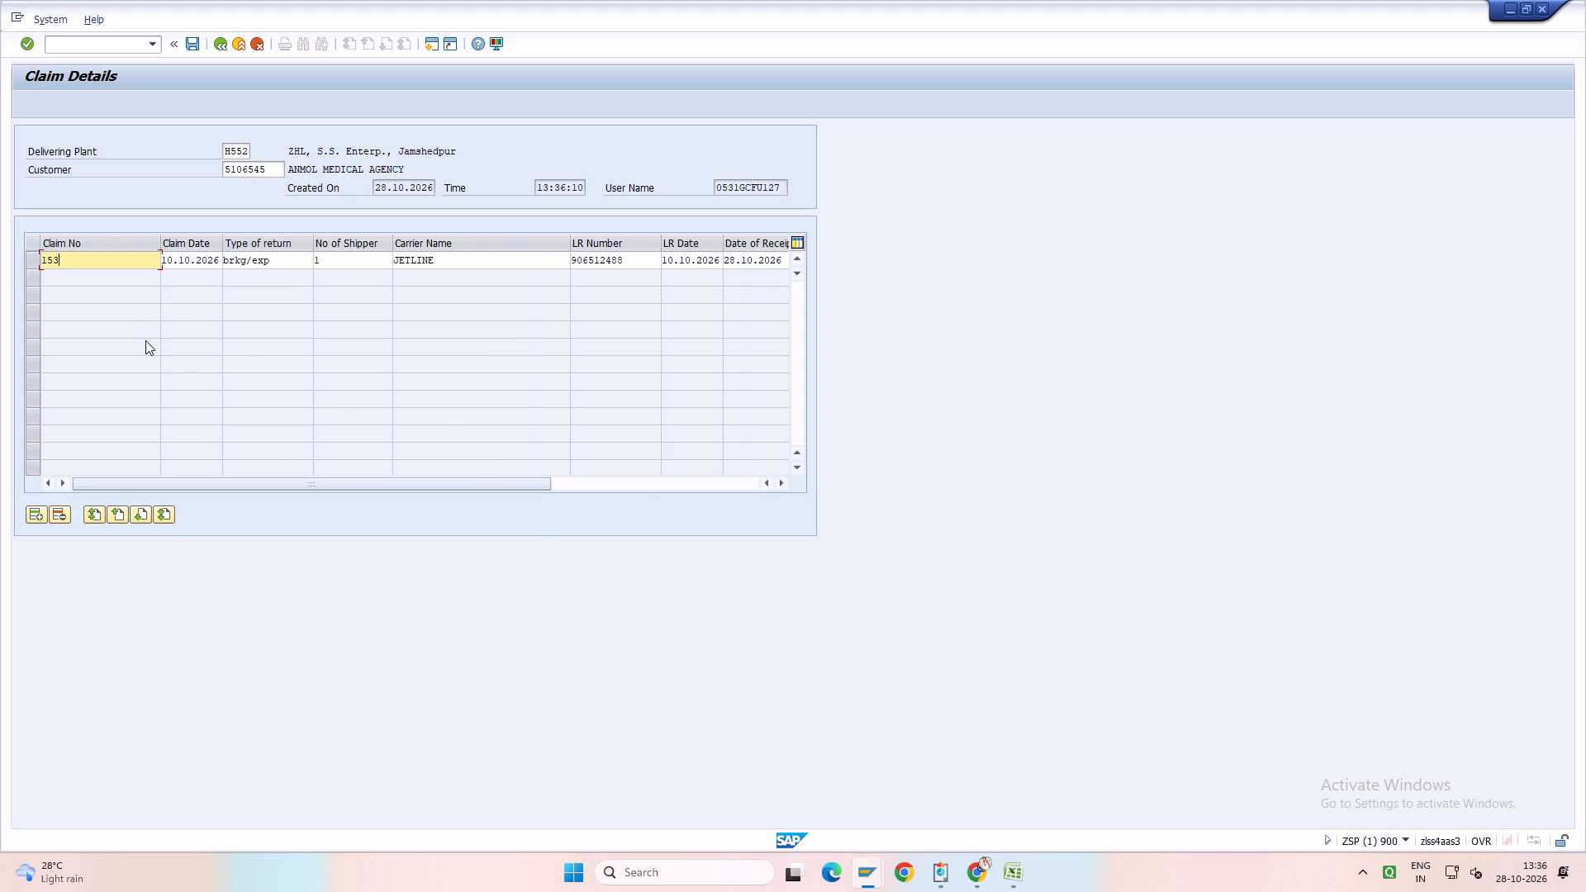
pyautogui.press('Tab')
pyautogui.press('Tab')
pyautogui.press('Tab')
pyautogui.press('Tab')
pyautogui.press('Tab')
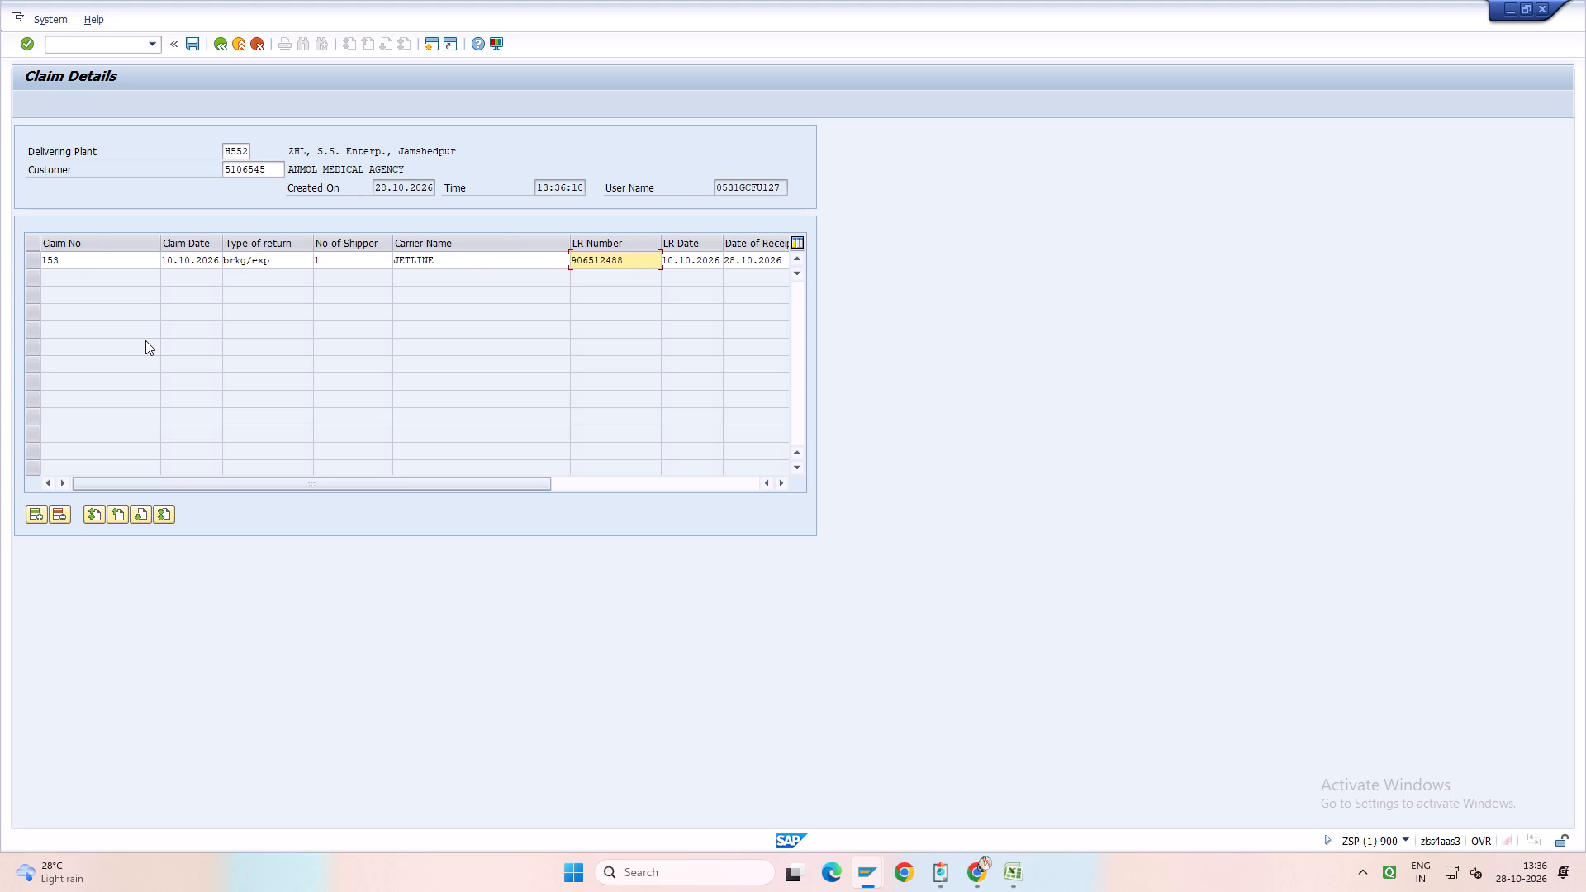
pyautogui.press('Tab')
pyautogui.press('Tab')
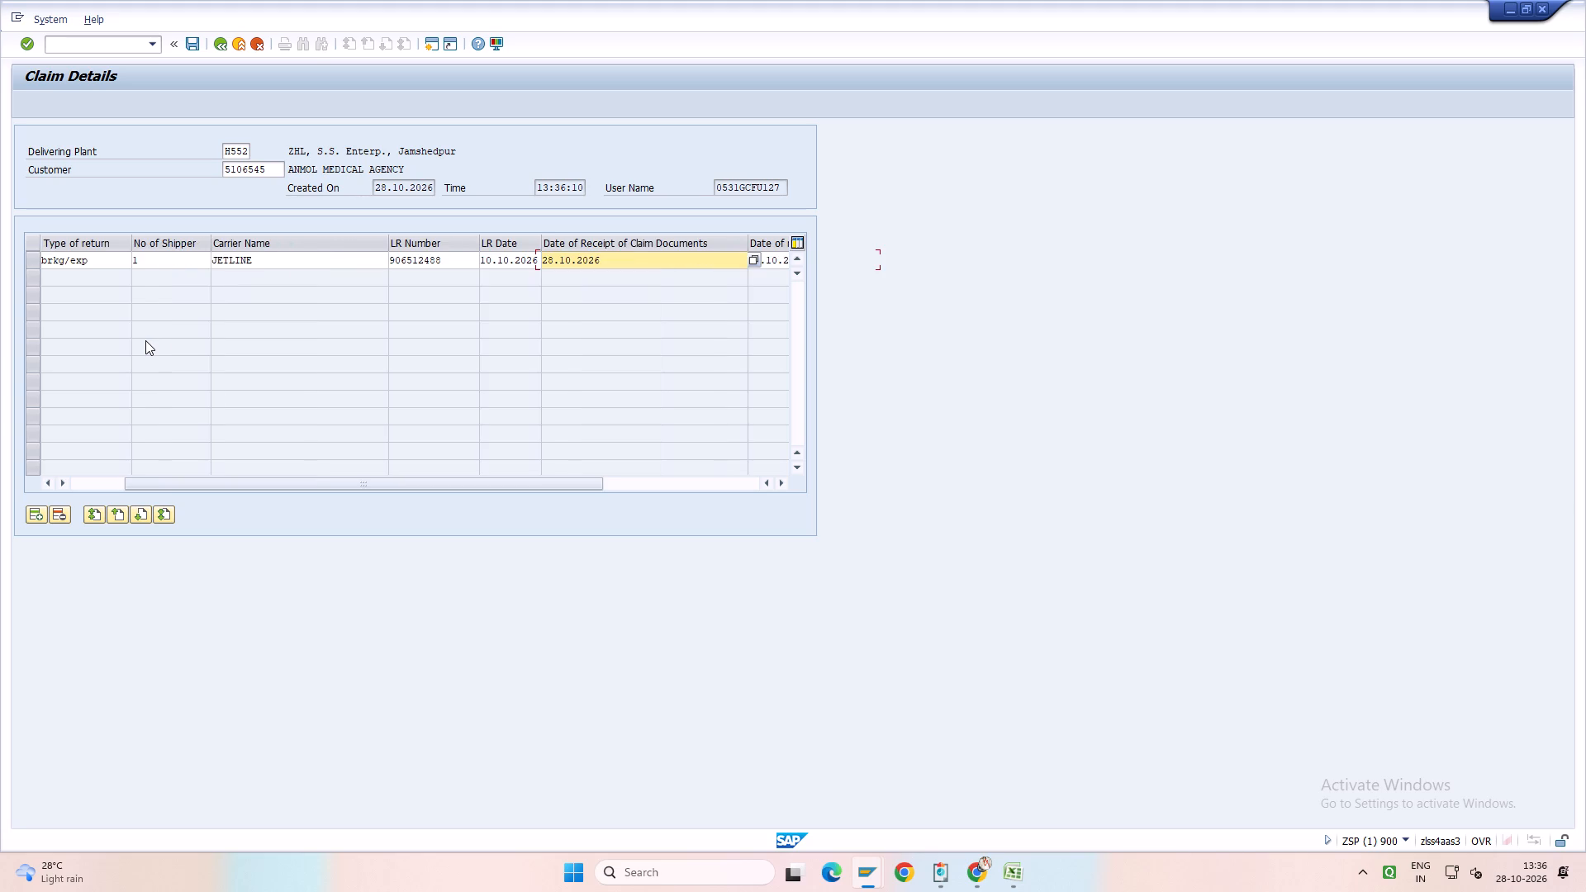
pyautogui.press('Tab')
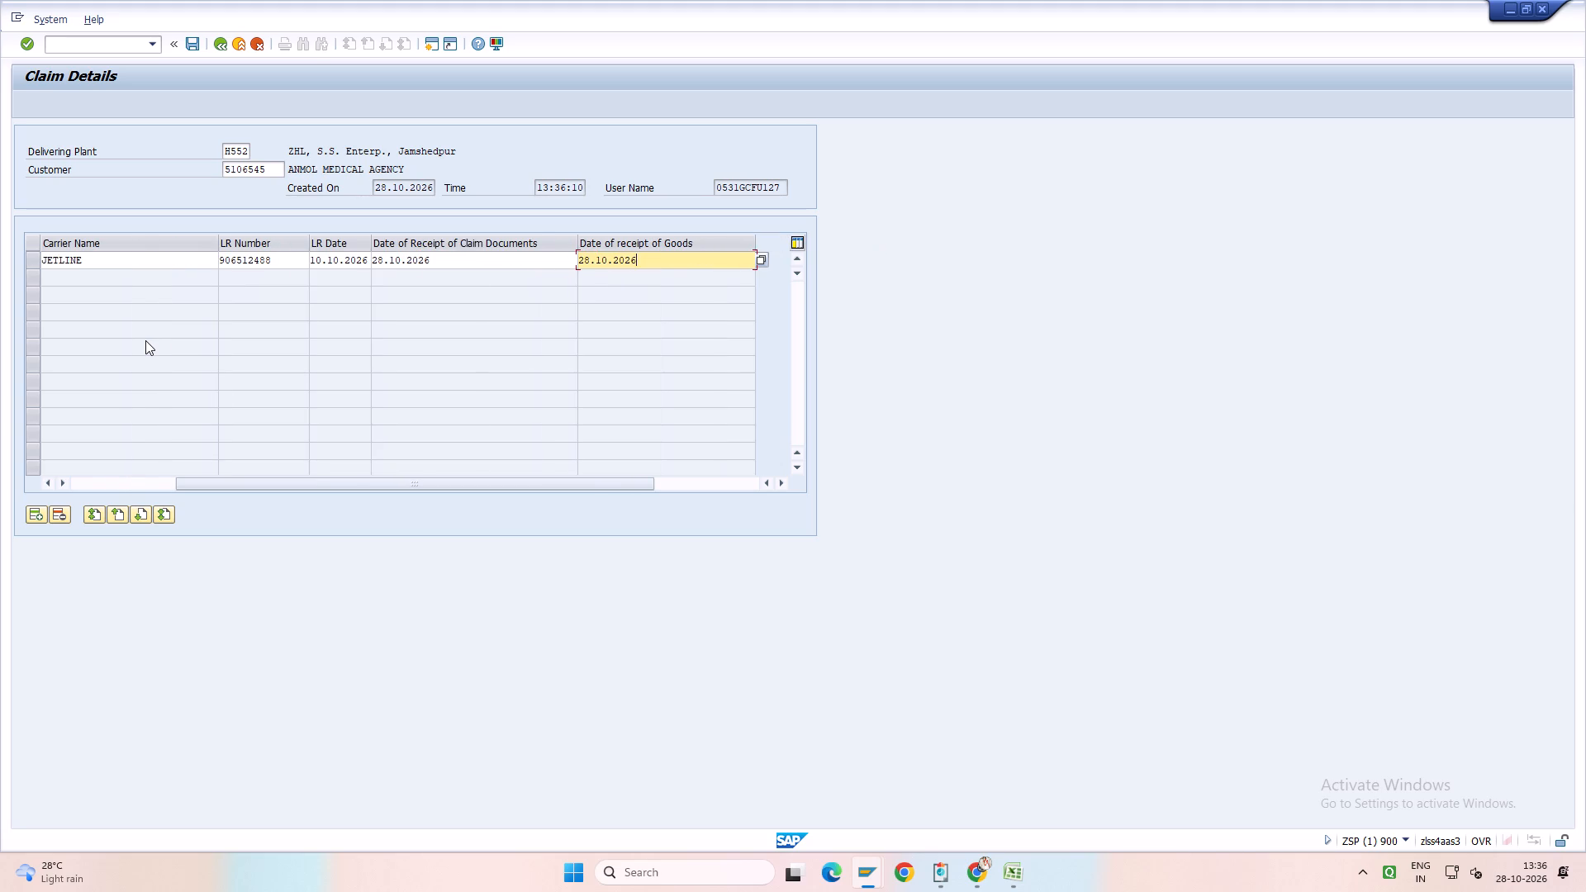
# Save claim 153 for ANMOL MEDICAL AGENCY and return to the blank claim entry.
pyautogui.hotkey('ctrl', 's')
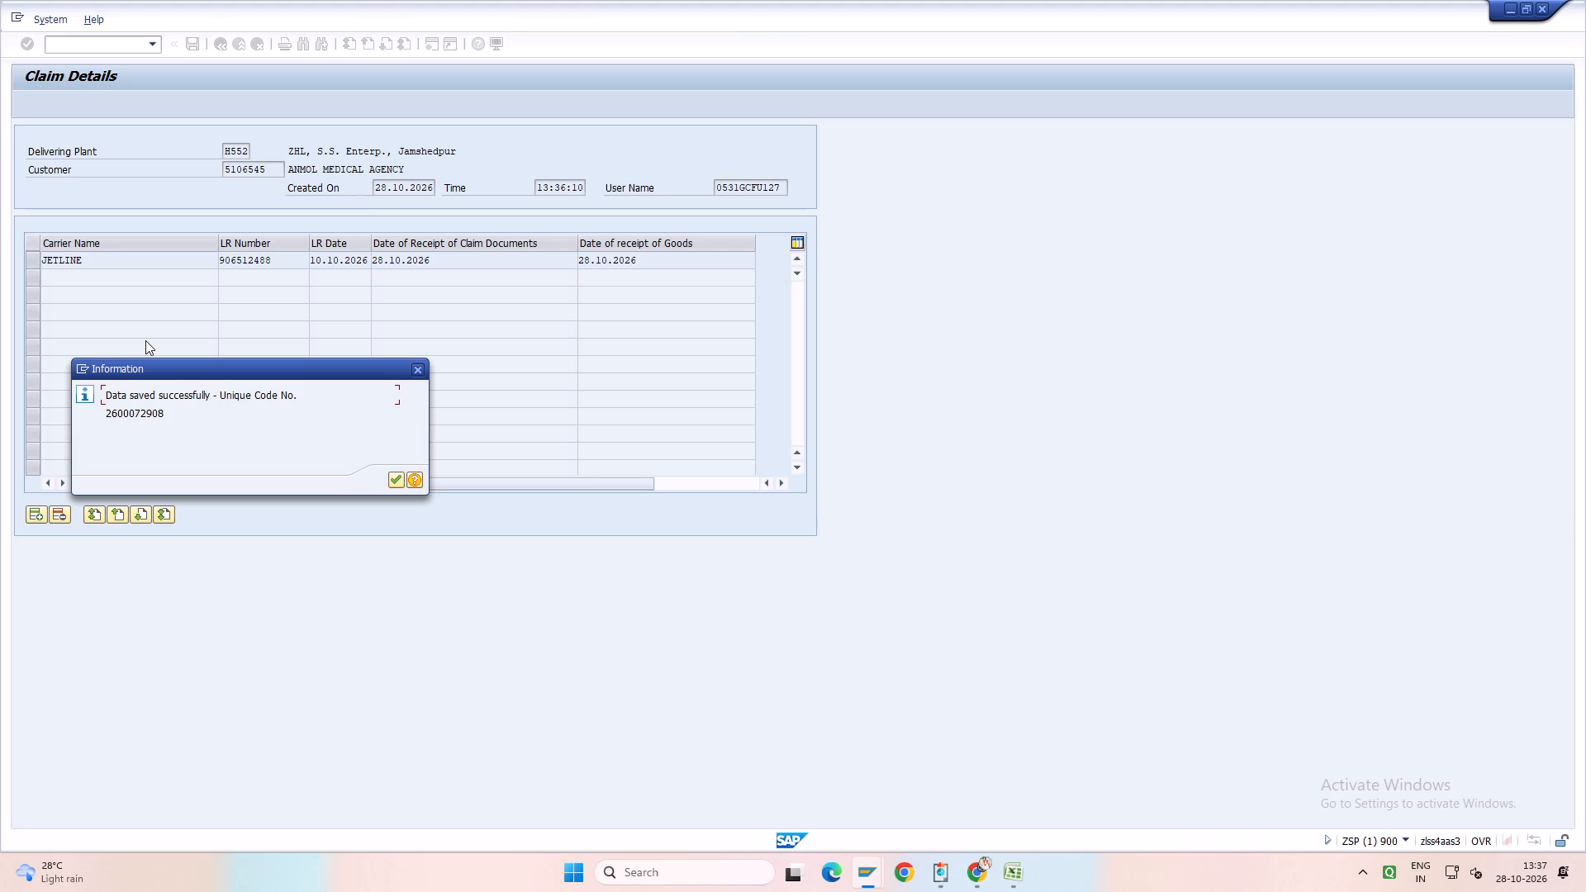
pyautogui.press('Return')
# Set the delivering plant to h552 for another new claim entry.
pyautogui.click(245, 145)
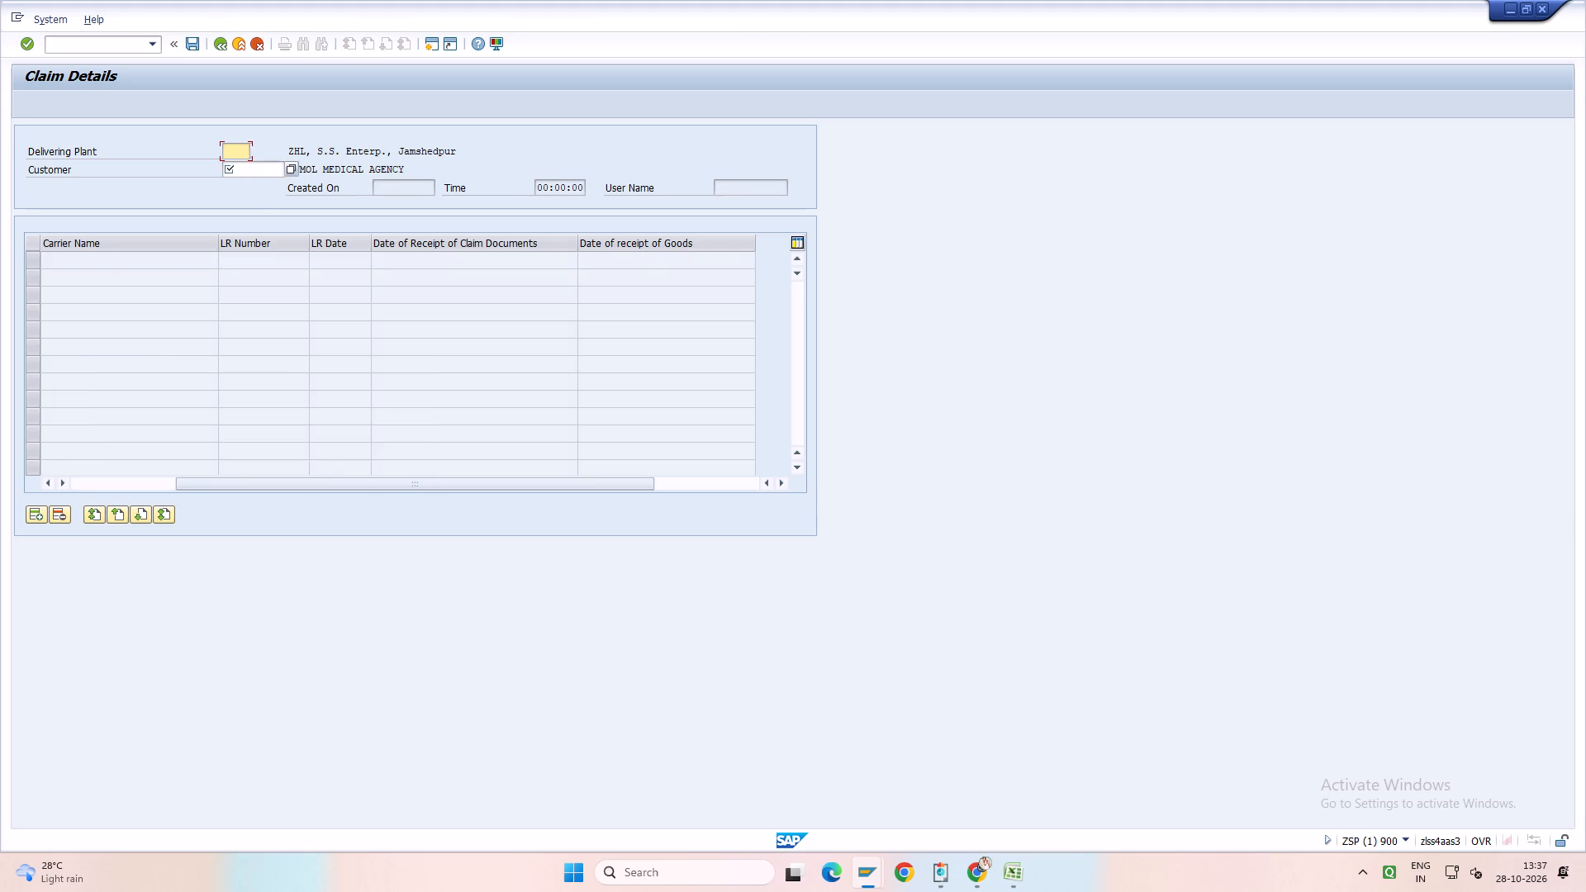
pyautogui.press('space')
pyautogui.doubleClick(230, 164)
# Look up RELIANCE MEDICO's code in Novus Optra's Order Register and load customer 5103534 in the SAP claim entry.
pyautogui.click(943, 873)
pyautogui.click(1011, 788)
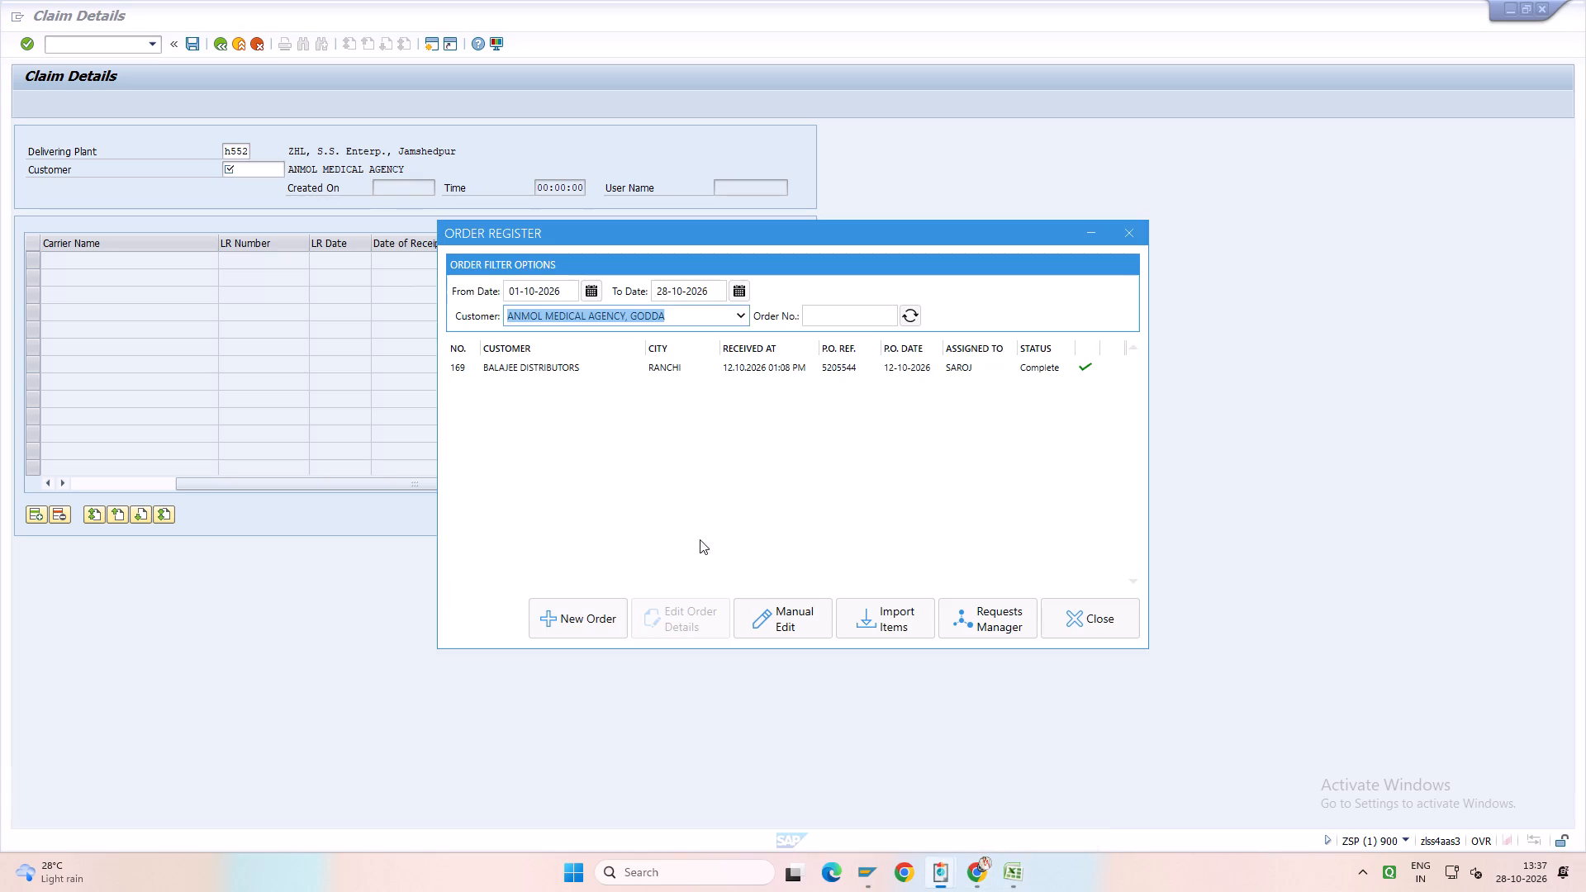
pyautogui.write('RELIANCE')
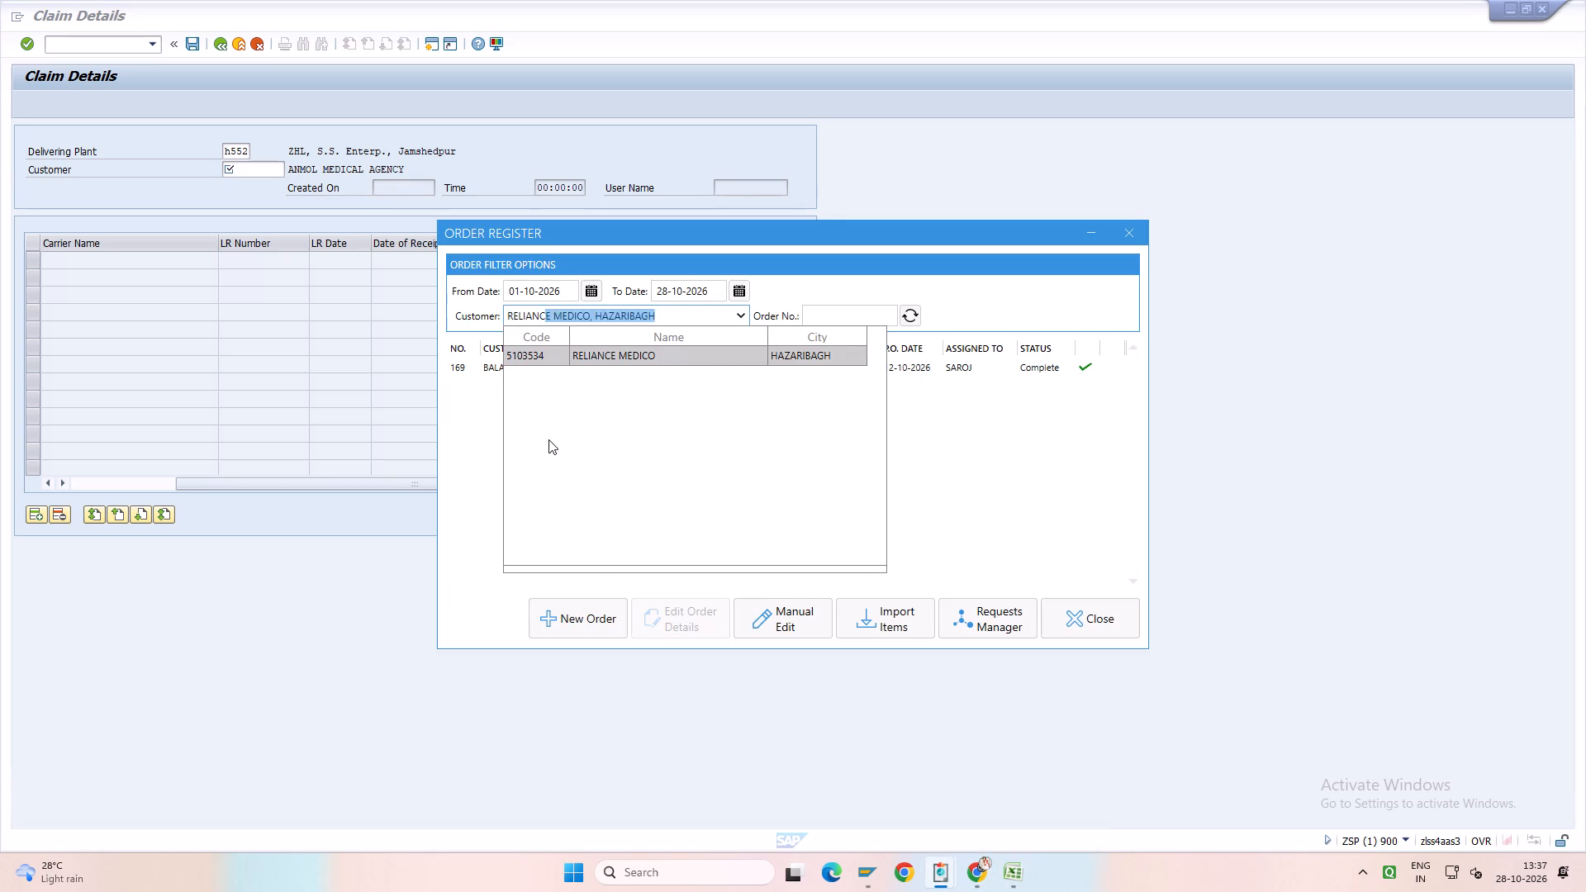
pyautogui.click(254, 165)
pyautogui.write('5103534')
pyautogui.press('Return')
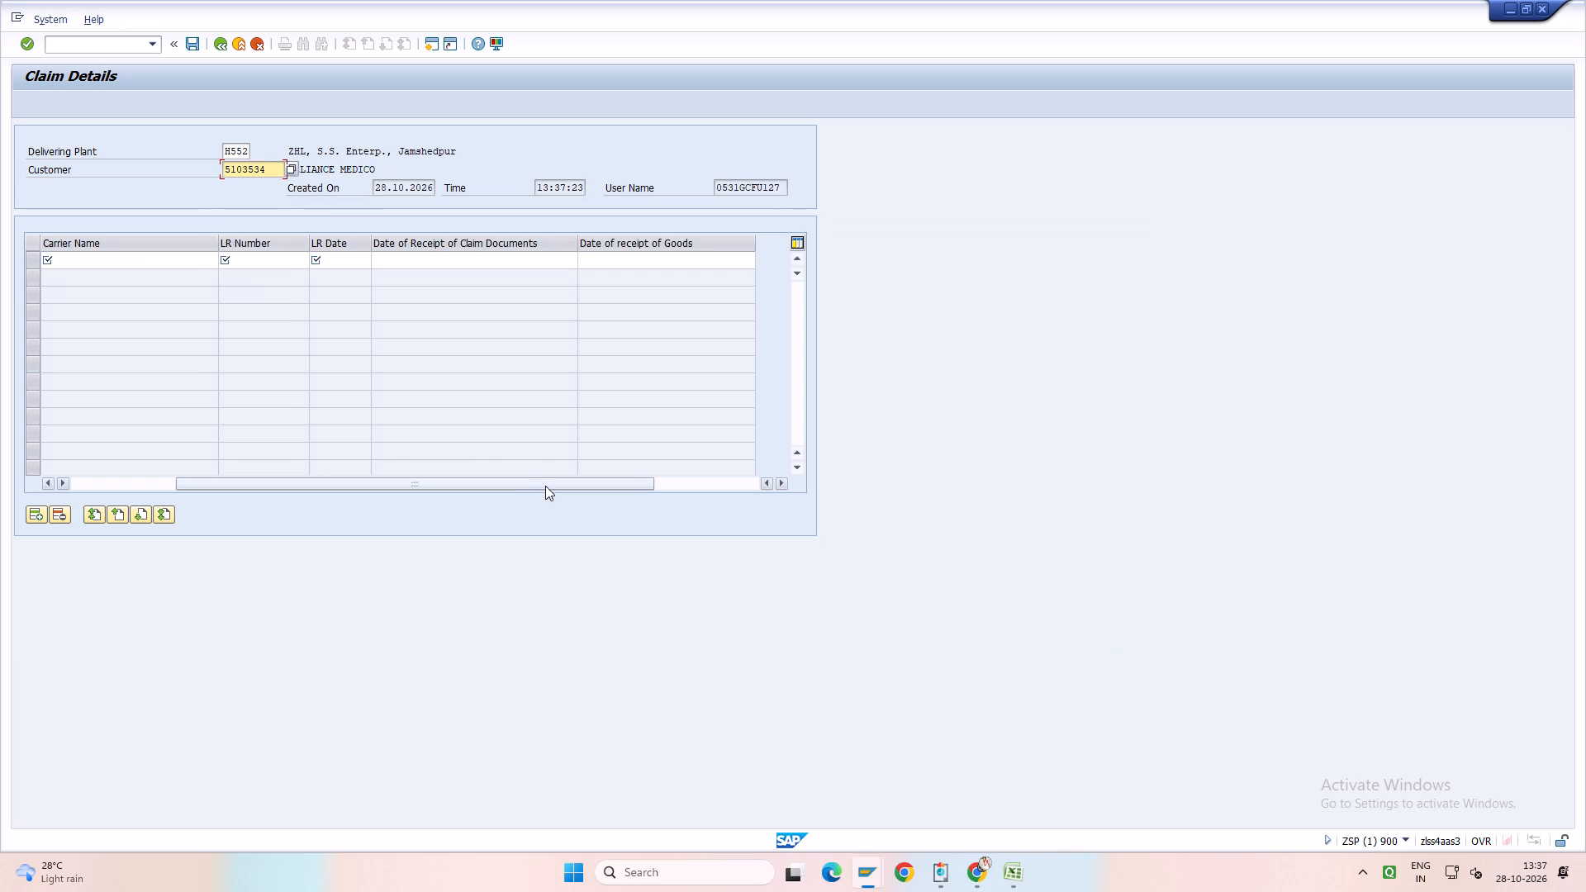
# Enter claim number 136 dated 17.10.2026 with return type brkg/exp and 1 shipper in the first claim row.
pyautogui.moveTo(545, 486); pyautogui.dragTo(105, 344)
pyautogui.click(81, 263)
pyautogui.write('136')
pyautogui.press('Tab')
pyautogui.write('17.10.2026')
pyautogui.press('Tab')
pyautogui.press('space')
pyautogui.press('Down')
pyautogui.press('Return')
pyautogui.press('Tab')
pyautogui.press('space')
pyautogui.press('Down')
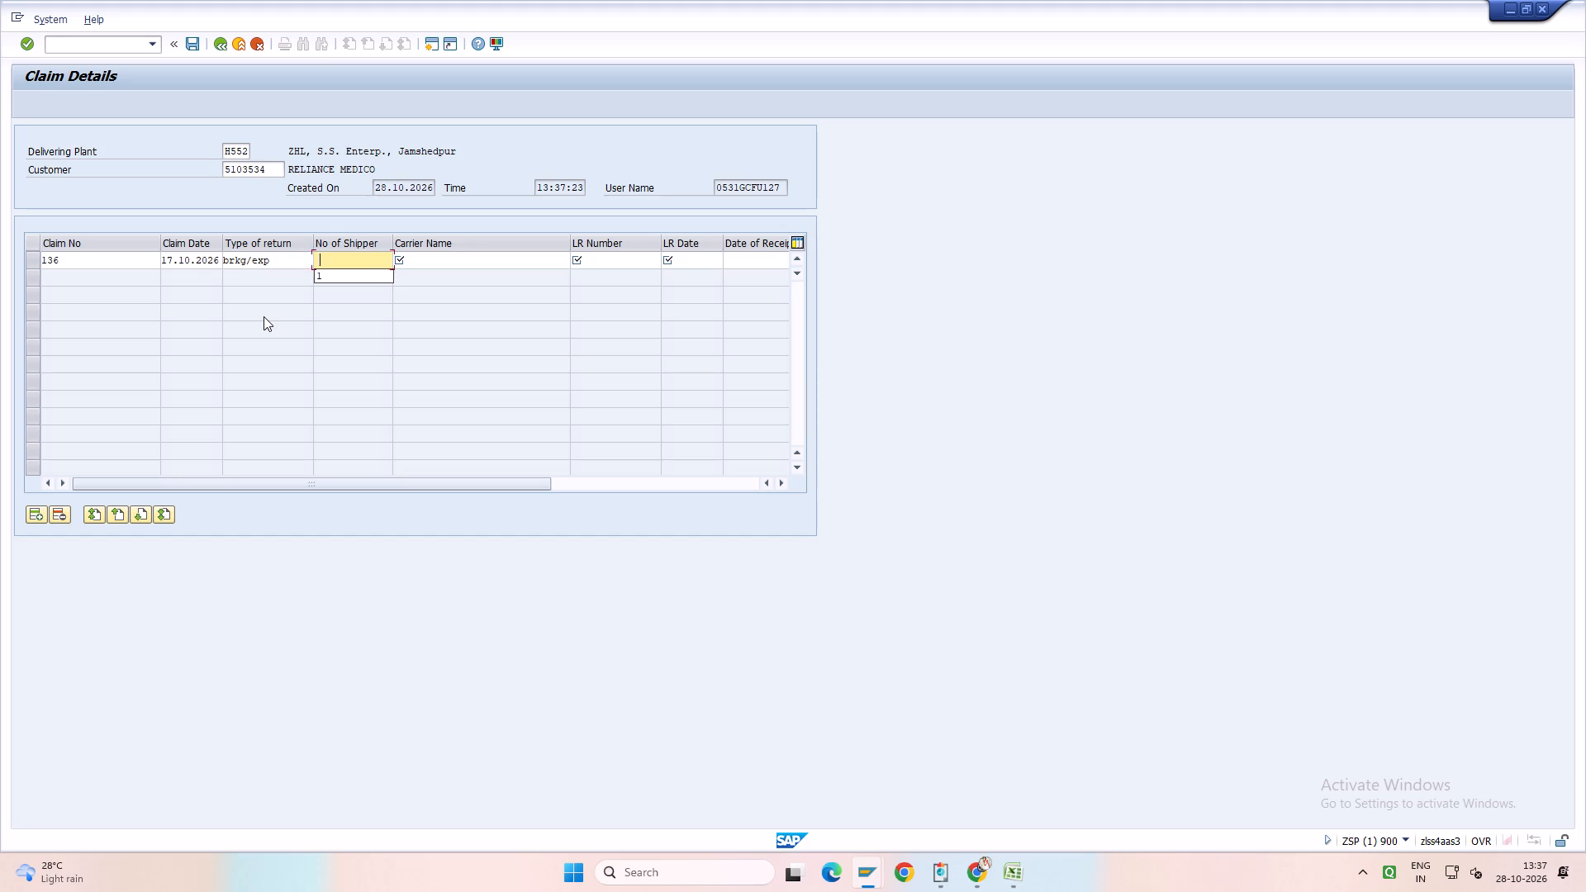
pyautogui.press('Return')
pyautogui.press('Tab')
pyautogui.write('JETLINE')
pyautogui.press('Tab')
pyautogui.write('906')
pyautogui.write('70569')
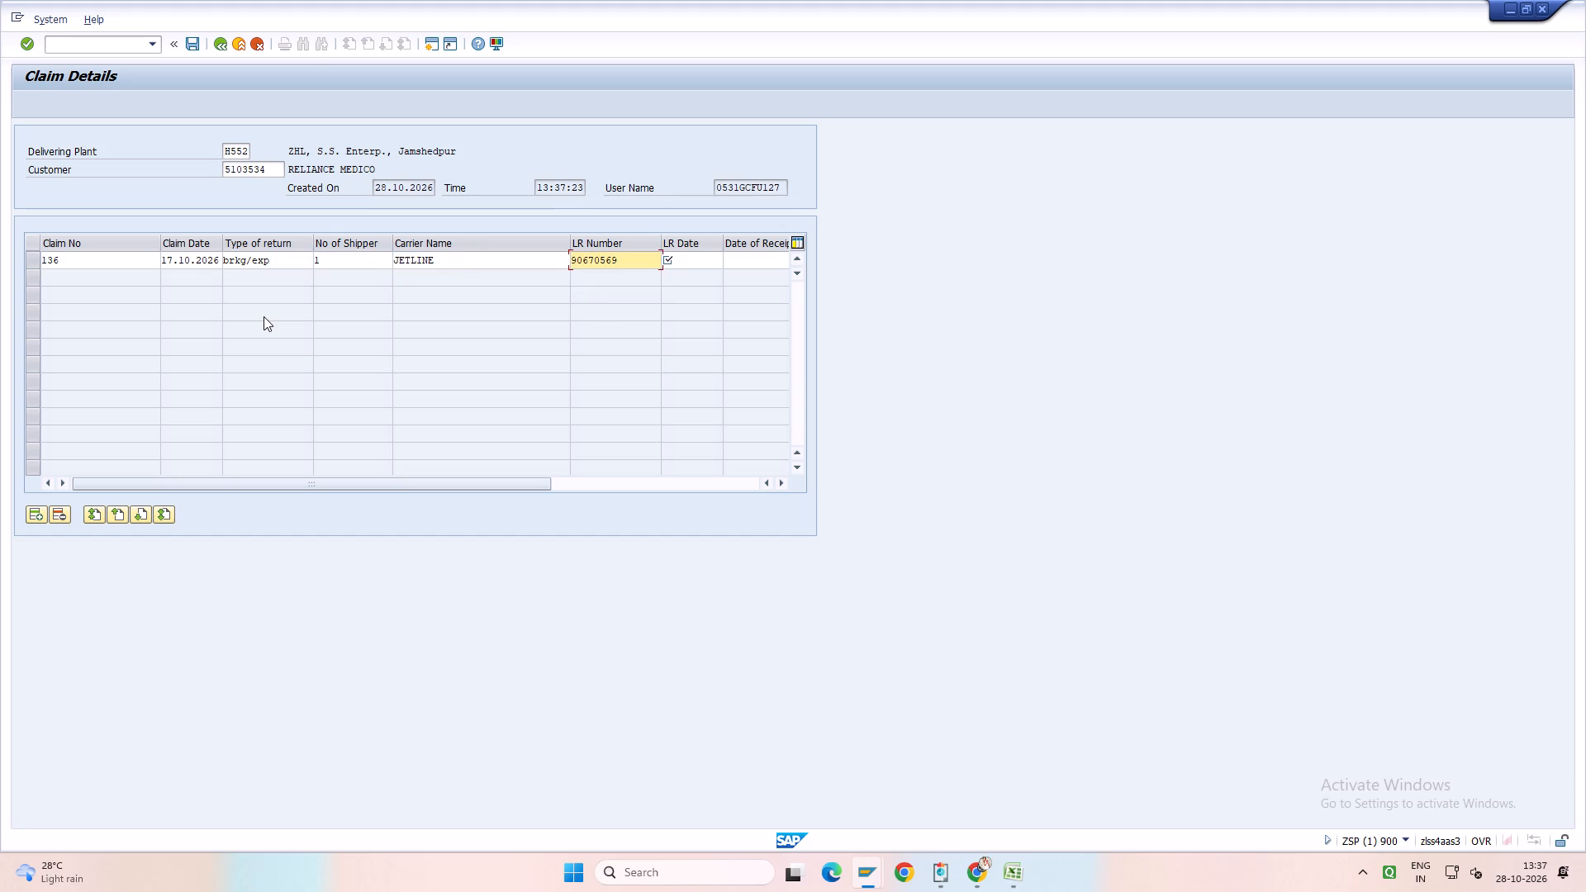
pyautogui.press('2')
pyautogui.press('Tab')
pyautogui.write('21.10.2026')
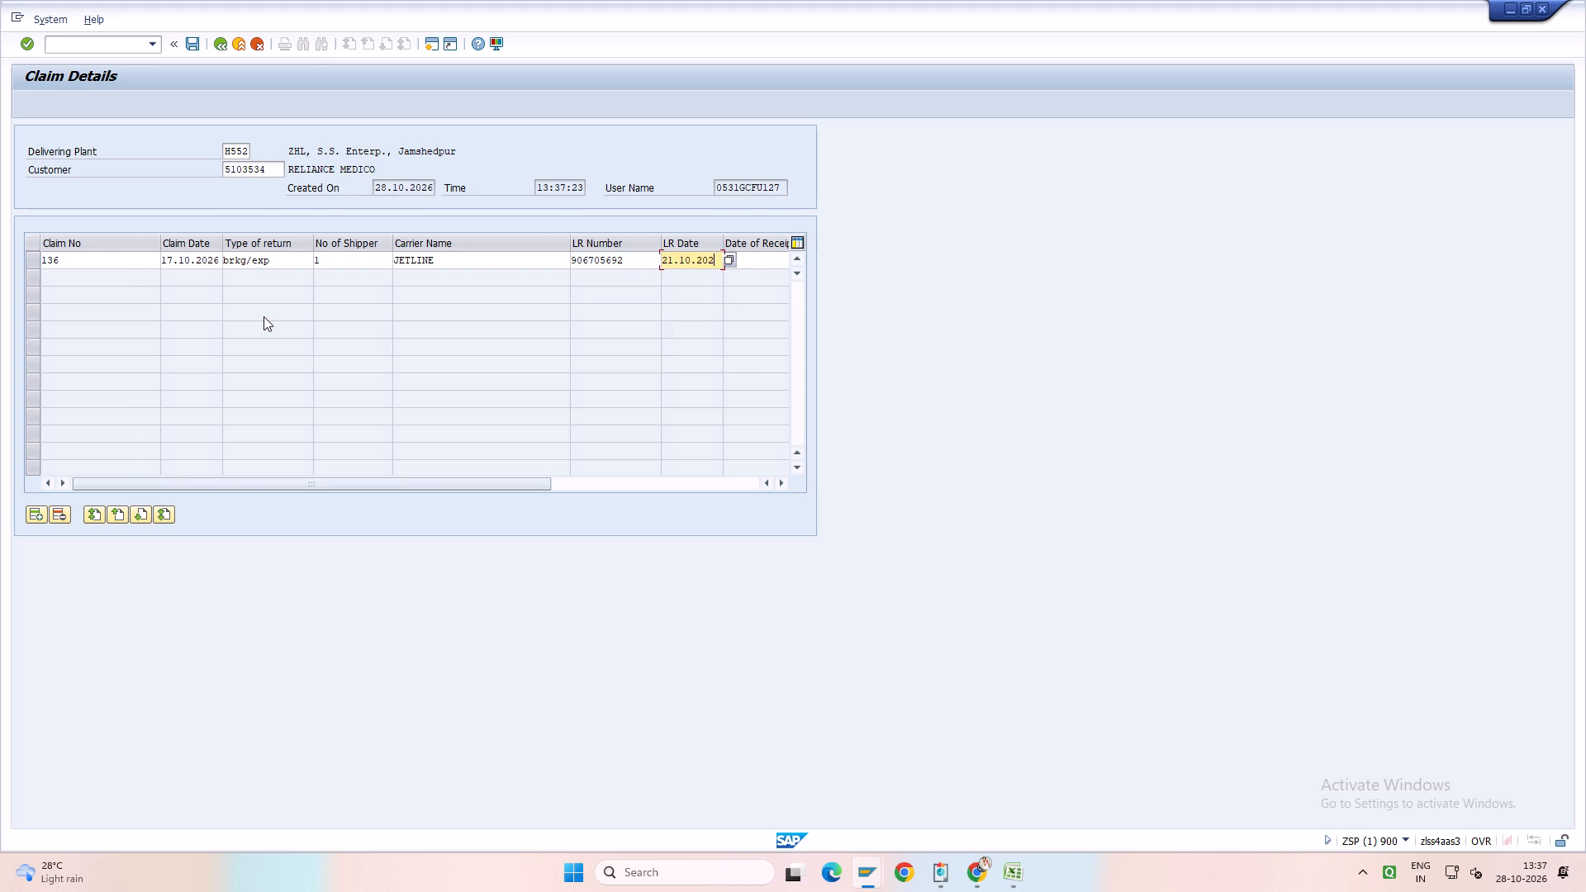
# Set both the claim documents receipt date and the goods receipt date to 28.10.2026 for claim 136.
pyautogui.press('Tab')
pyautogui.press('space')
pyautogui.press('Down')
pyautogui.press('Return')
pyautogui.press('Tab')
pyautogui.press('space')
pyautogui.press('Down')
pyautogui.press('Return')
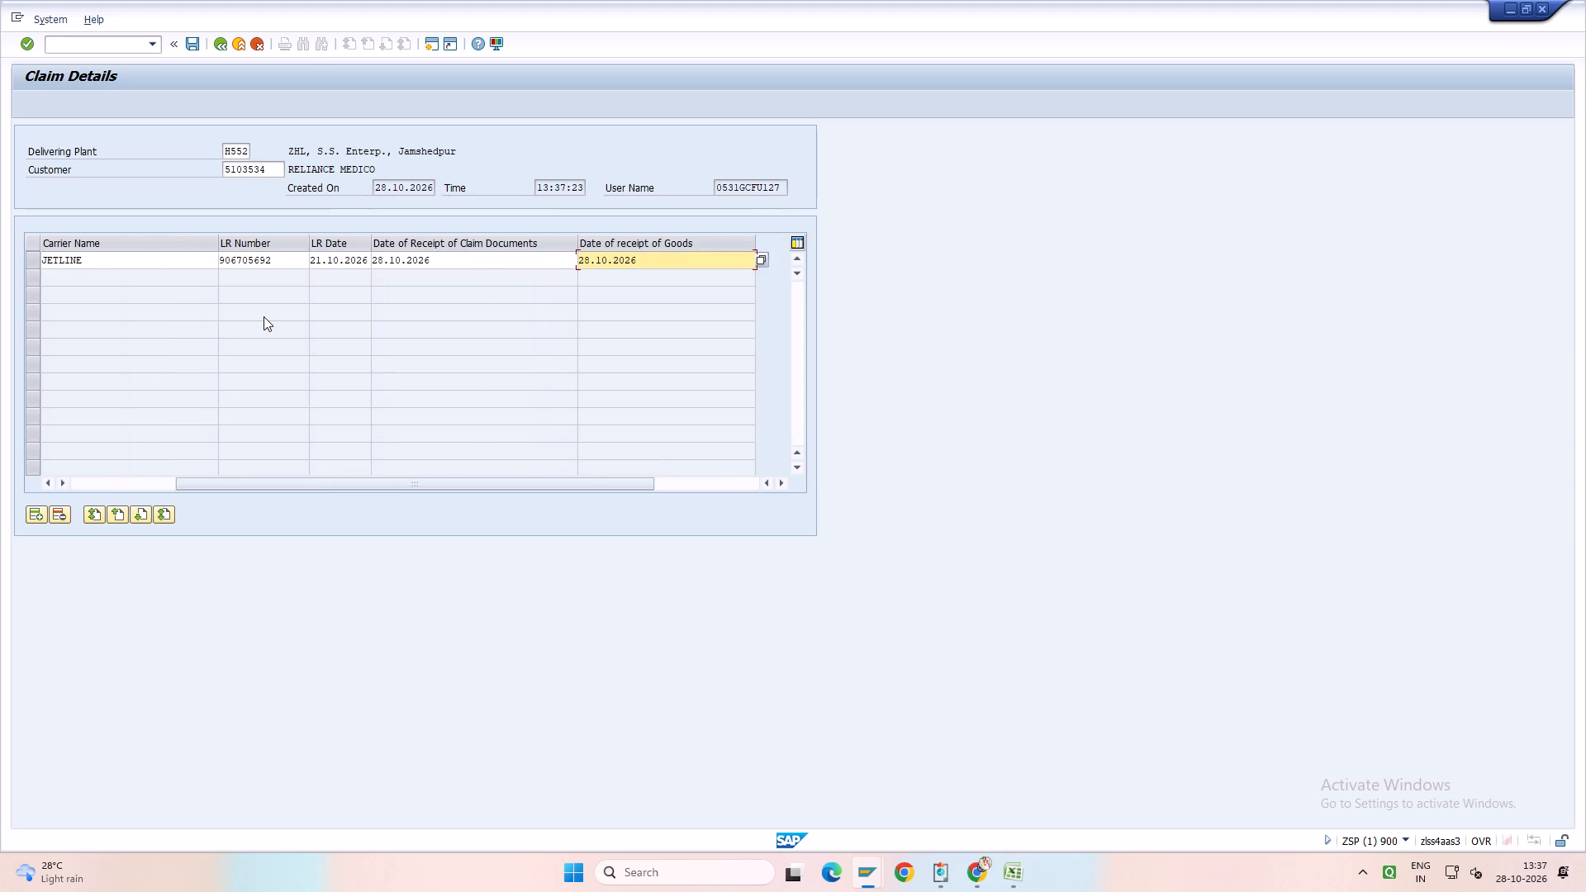
# Review every field of claim 136's row, from claim number through the receipt dates.
pyautogui.moveTo(597, 487); pyautogui.dragTo(214, 368)
pyautogui.click(97, 261)
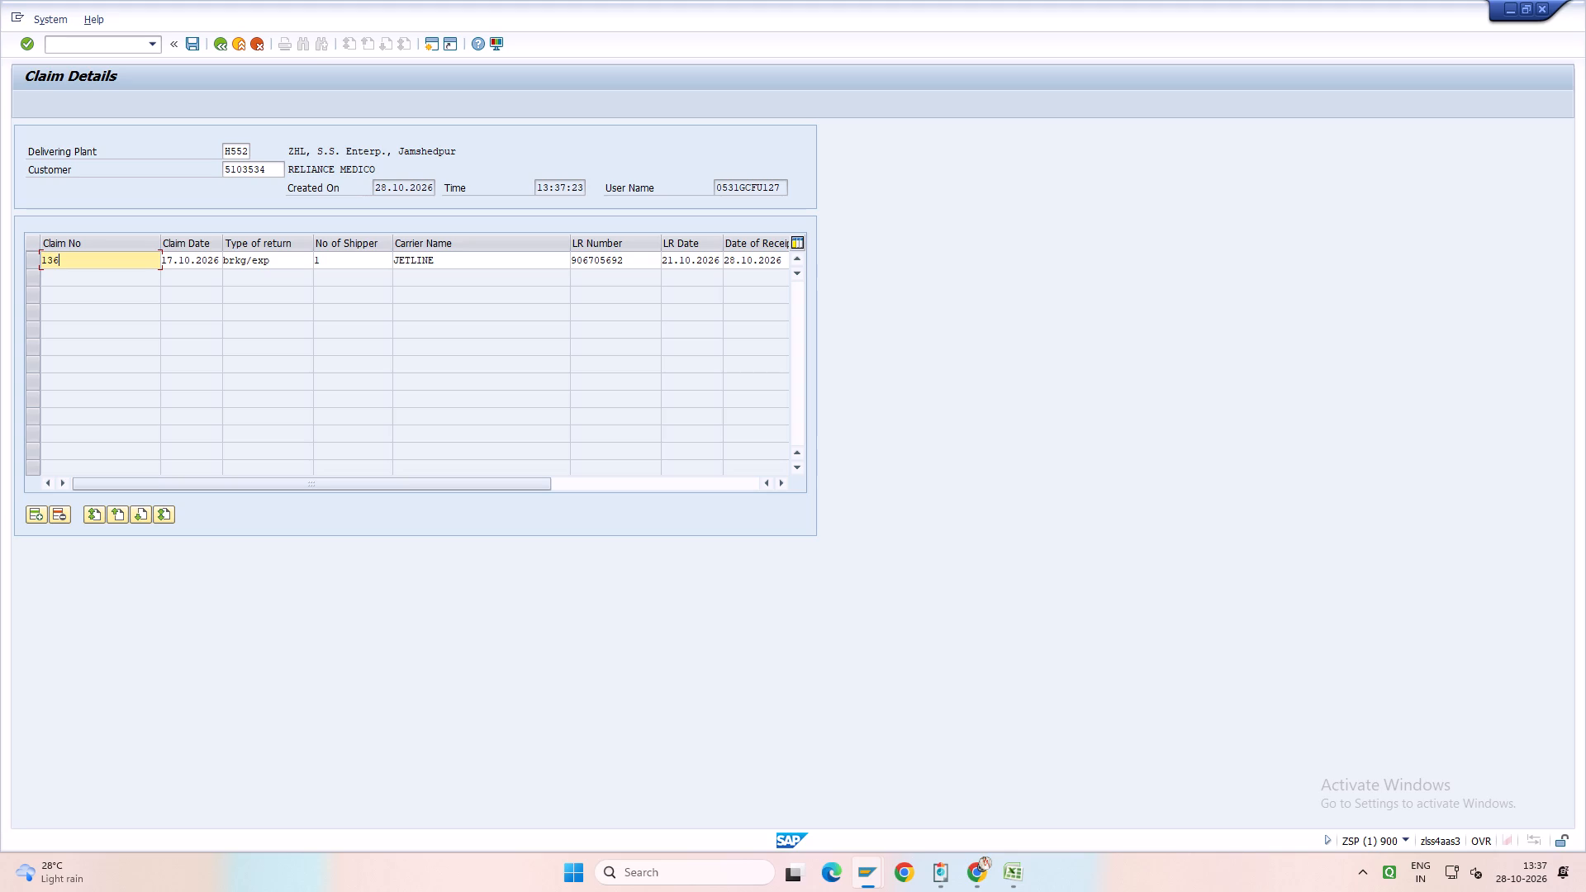
pyautogui.press('Tab')
pyautogui.press('Tab')
pyautogui.press('Tab')
pyautogui.press('Tab')
pyautogui.press('Tab')
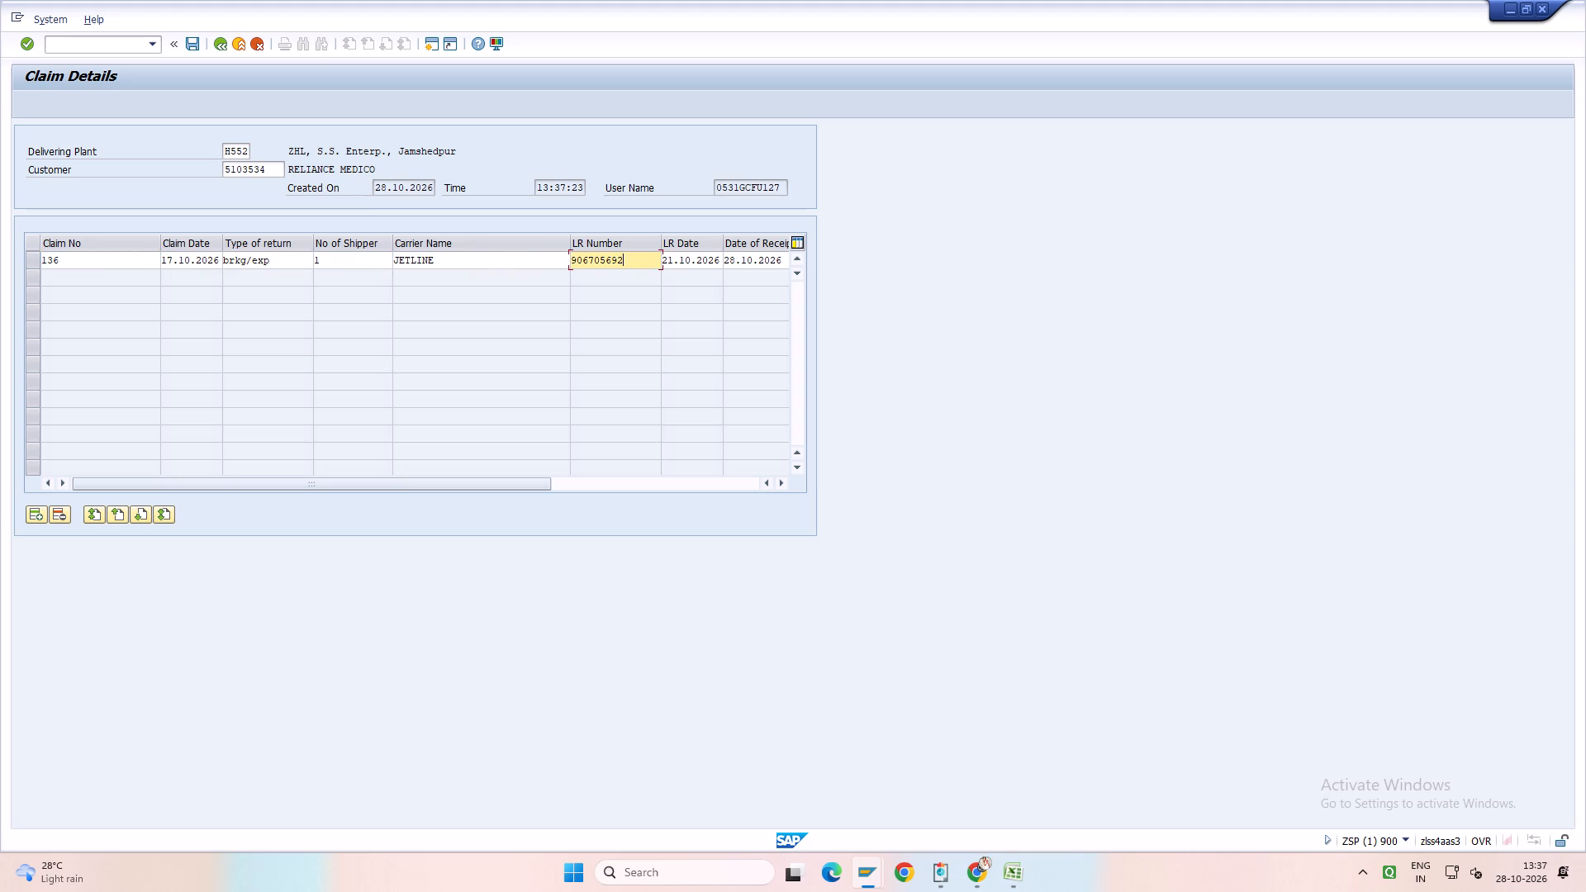
pyautogui.press('Tab')
pyautogui.press('Tab')
pyautogui.press('Tab')
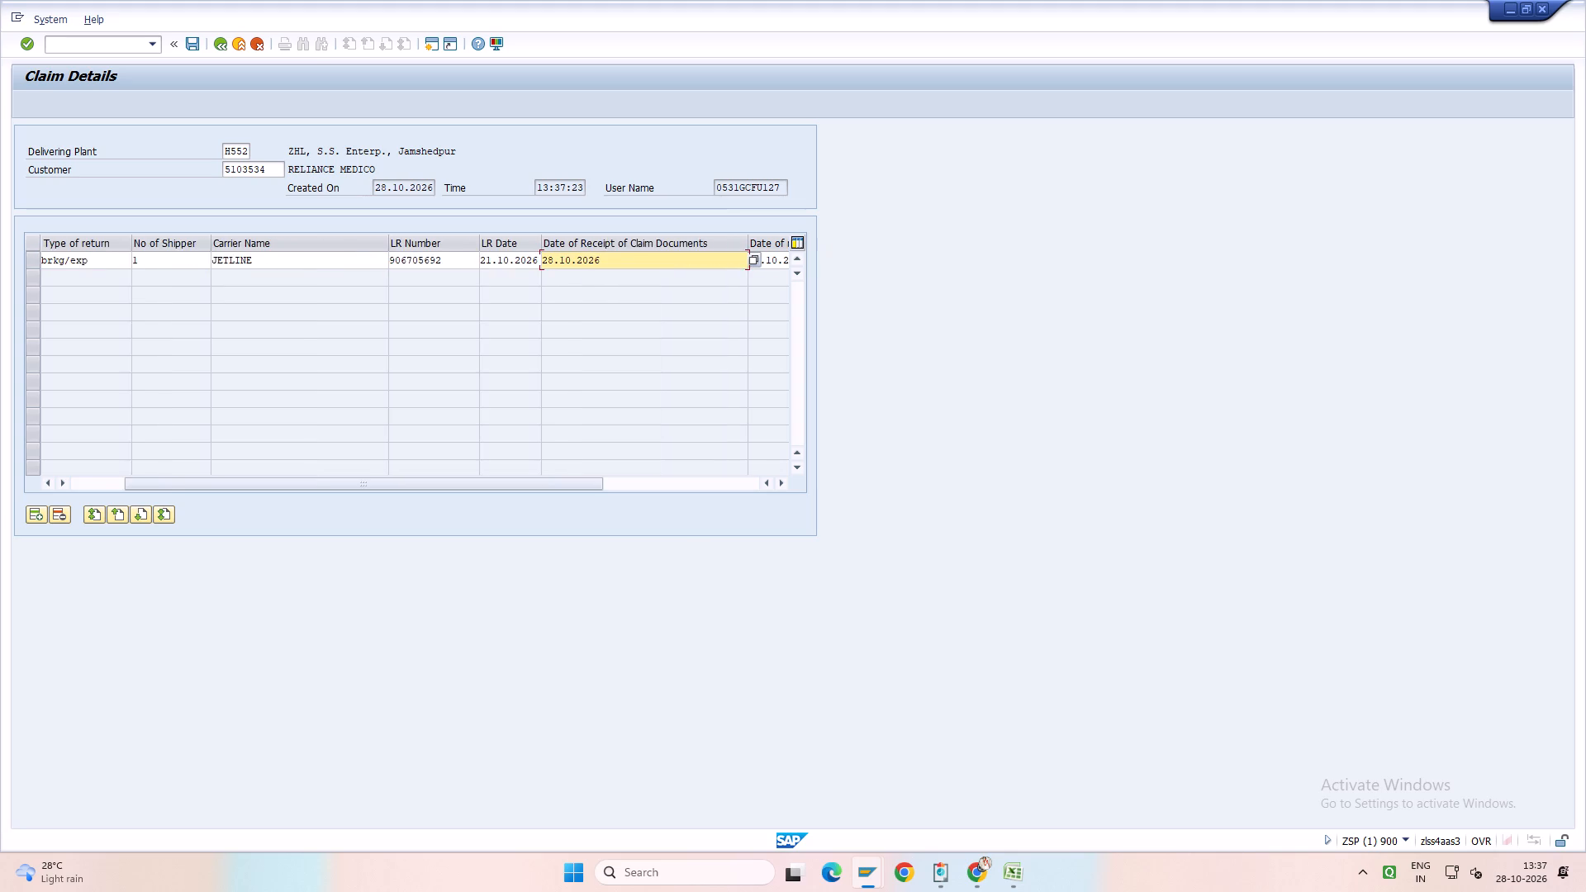
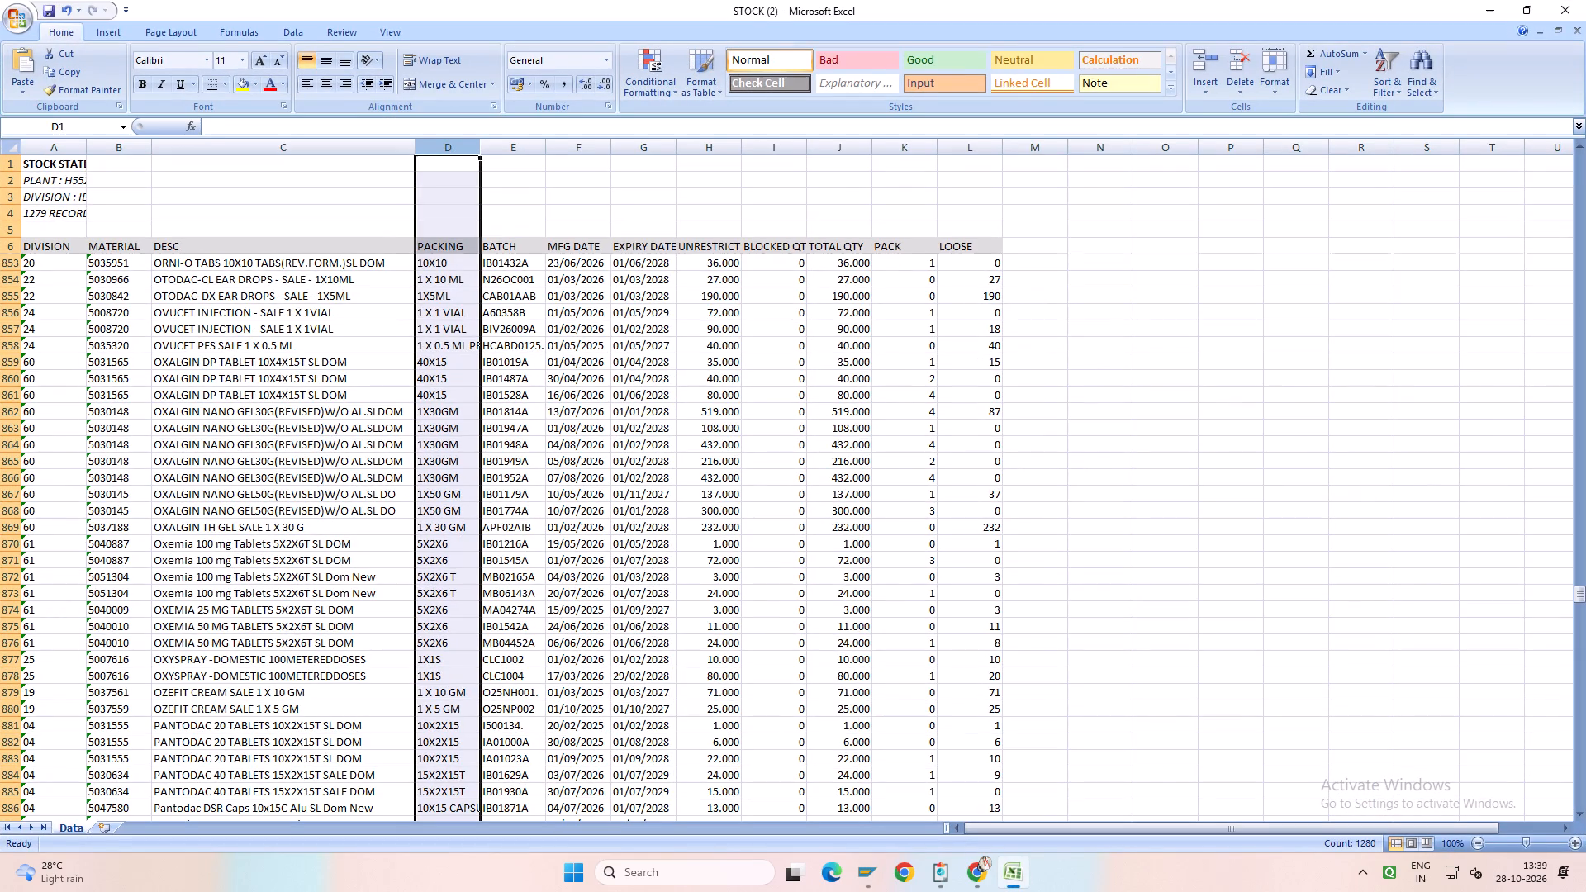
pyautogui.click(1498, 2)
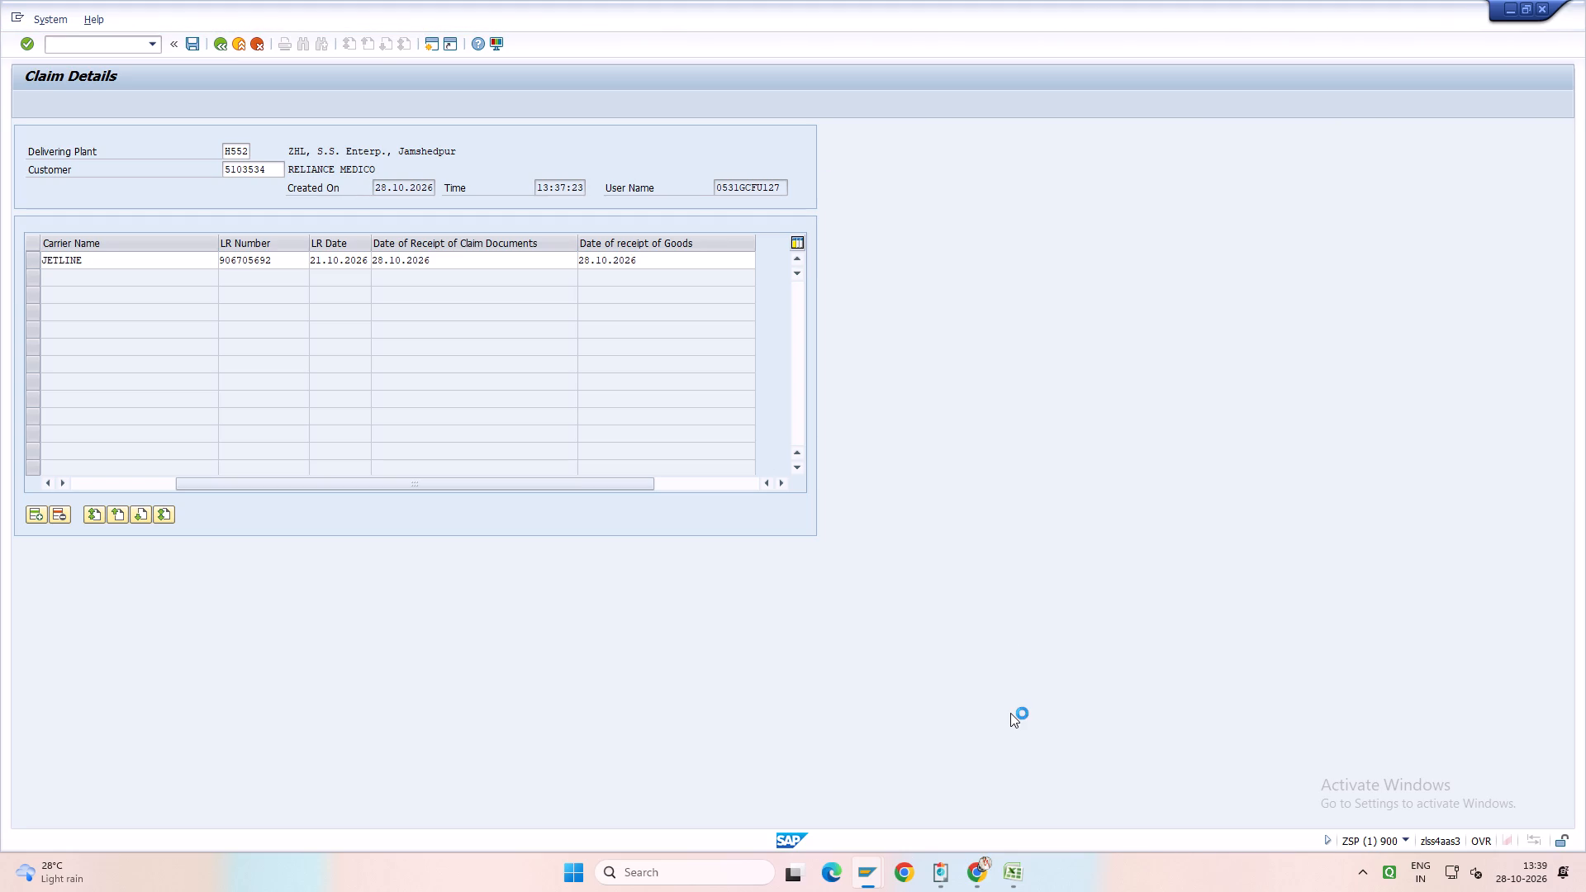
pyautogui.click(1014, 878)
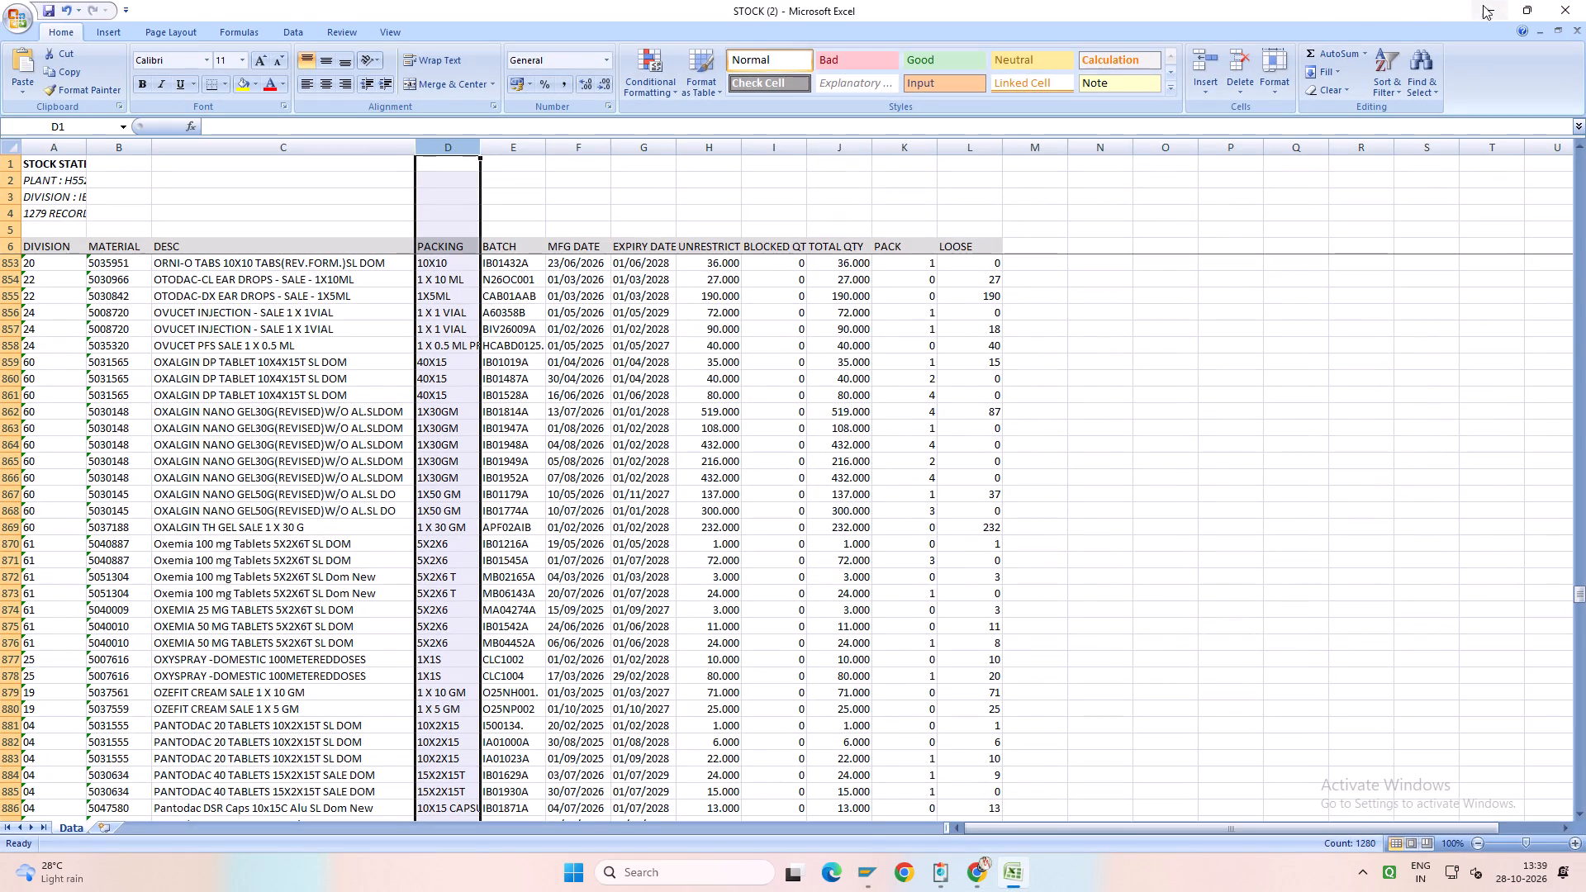
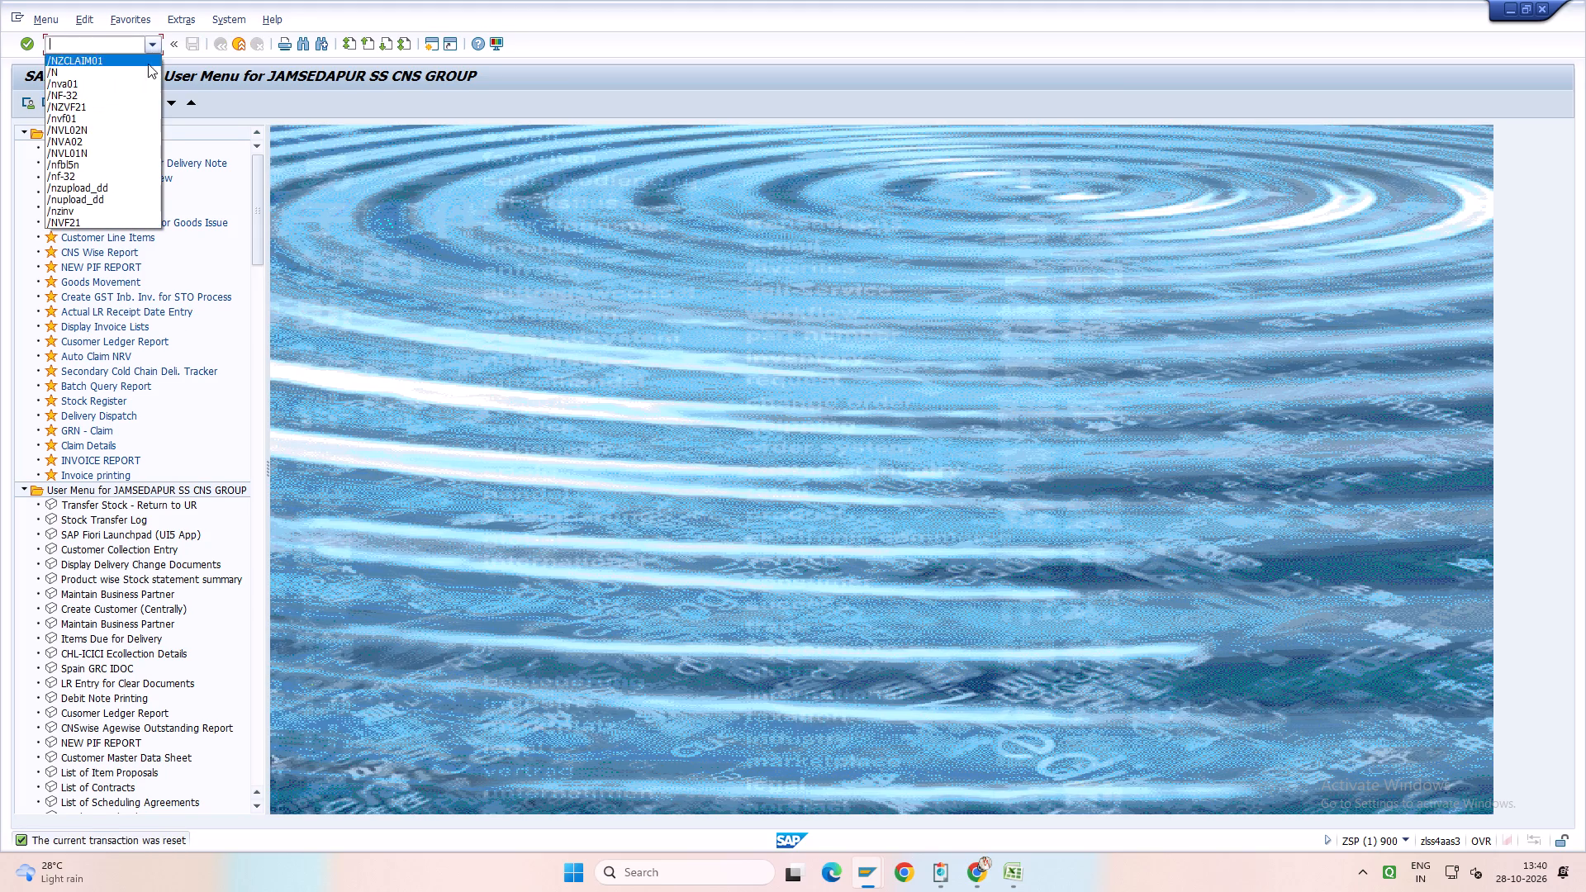
# Open a new Claim Details entry with transaction /NZCLAIM01 and choose h552 as the delivering plant.
pyautogui.click(148, 63)
pyautogui.press('Return')
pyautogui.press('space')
pyautogui.press('Down')
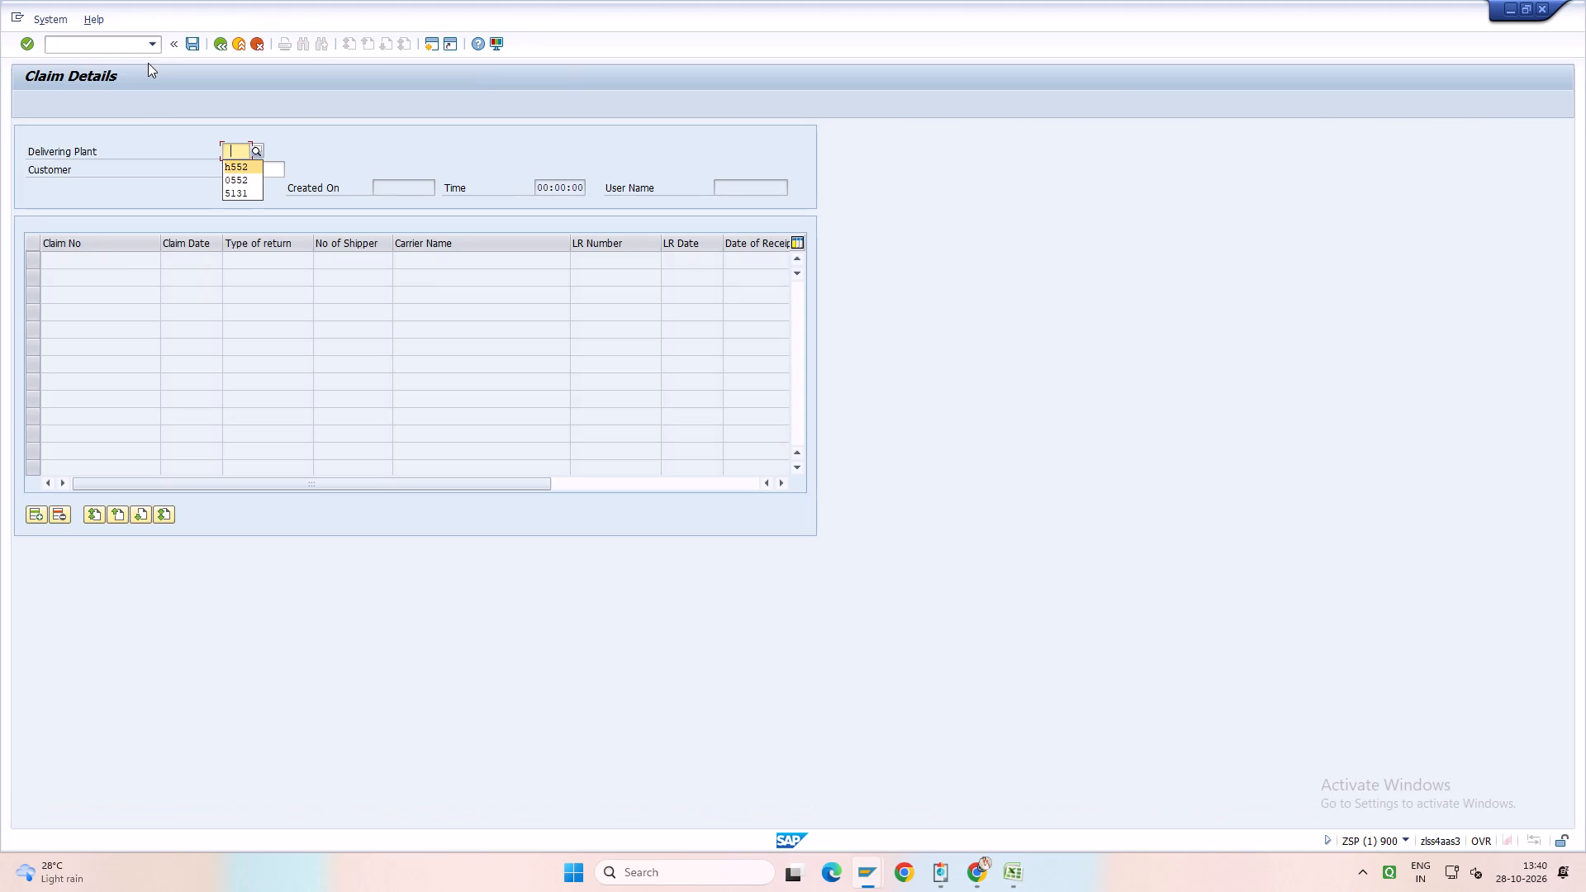
pyautogui.press('Return')
pyautogui.press('Down')
pyautogui.press('space')
pyautogui.press('Down')
pyautogui.press('Return')
pyautogui.press('Return')
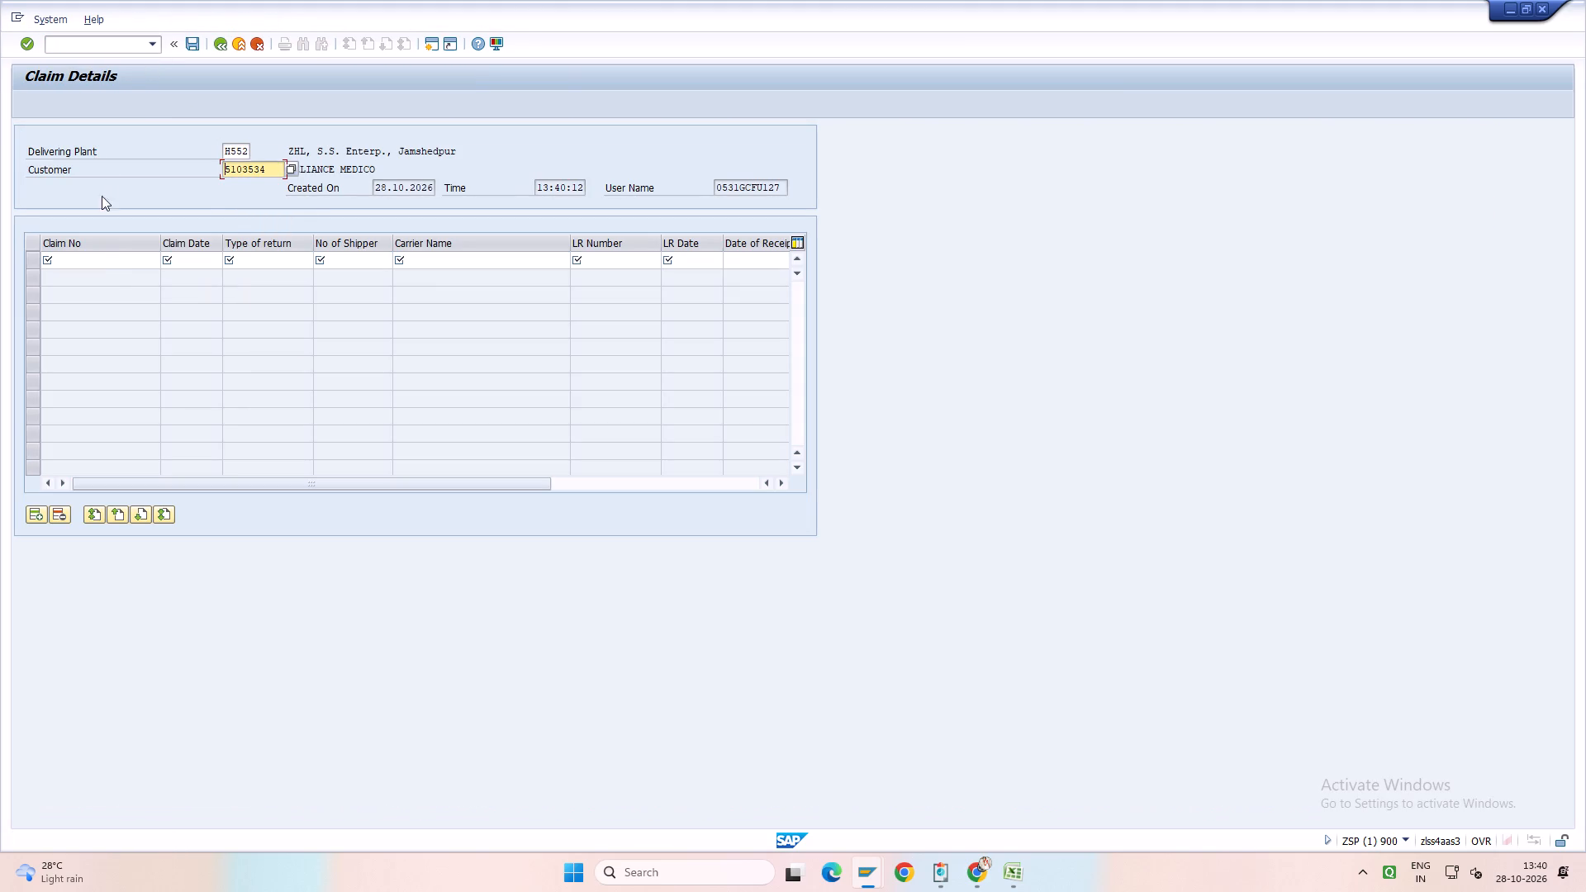
# Enter claim number 136 with claim date 17.10.2026 in the first claim row.
pyautogui.click(100, 261)
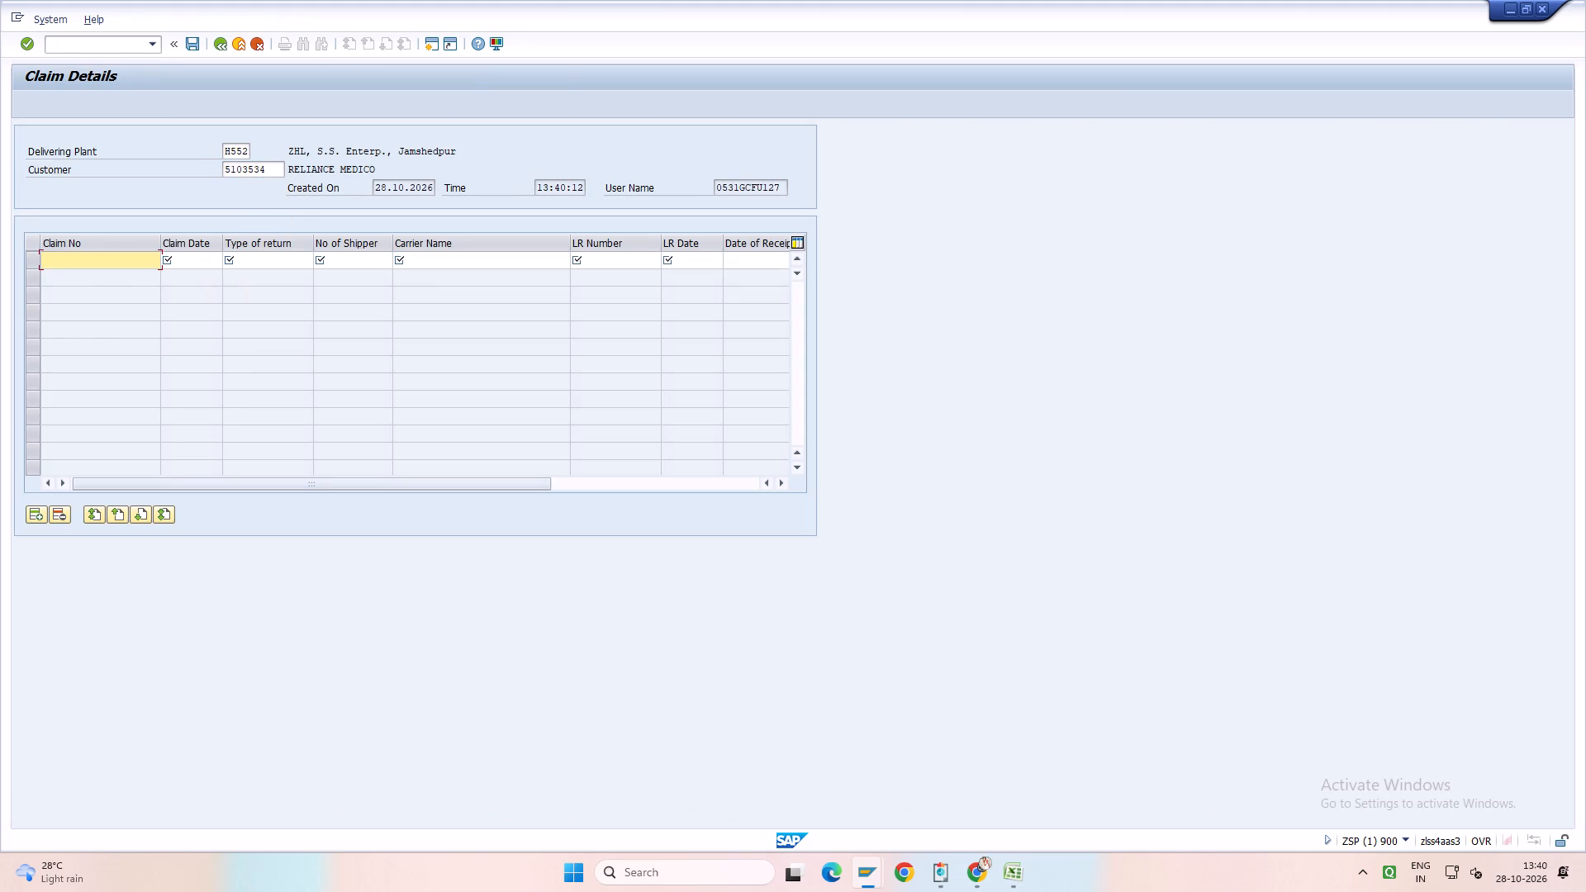
pyautogui.press('space')
pyautogui.press('Down')
pyautogui.press('Return')
pyautogui.press('Tab')
pyautogui.press('space')
pyautogui.press('Down')
pyautogui.press('Return')
# Set claim 136's type of return to brkg/exp and its number of shippers to 1.
pyautogui.press('Tab')
pyautogui.press('space')
pyautogui.press('Down')
pyautogui.press('Return')
pyautogui.press('Tab')
pyautogui.press('space')
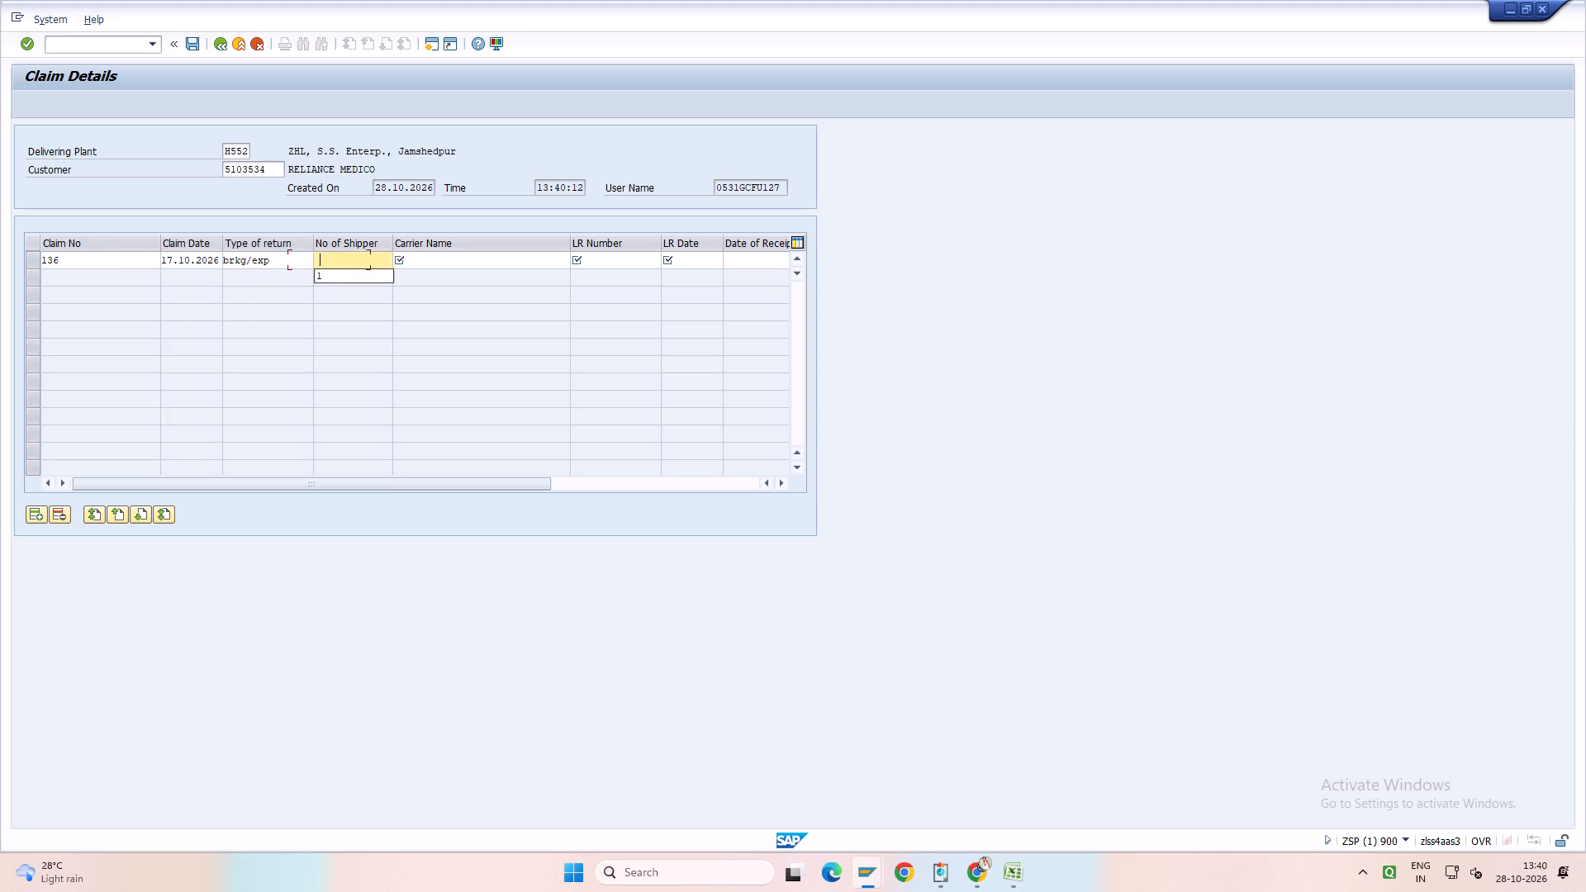
pyautogui.press('Down')
pyautogui.press('Return')
pyautogui.press('Tab')
pyautogui.write('JETLINE')
pyautogui.press('Tab')
pyautogui.press('space')
pyautogui.press('Down')
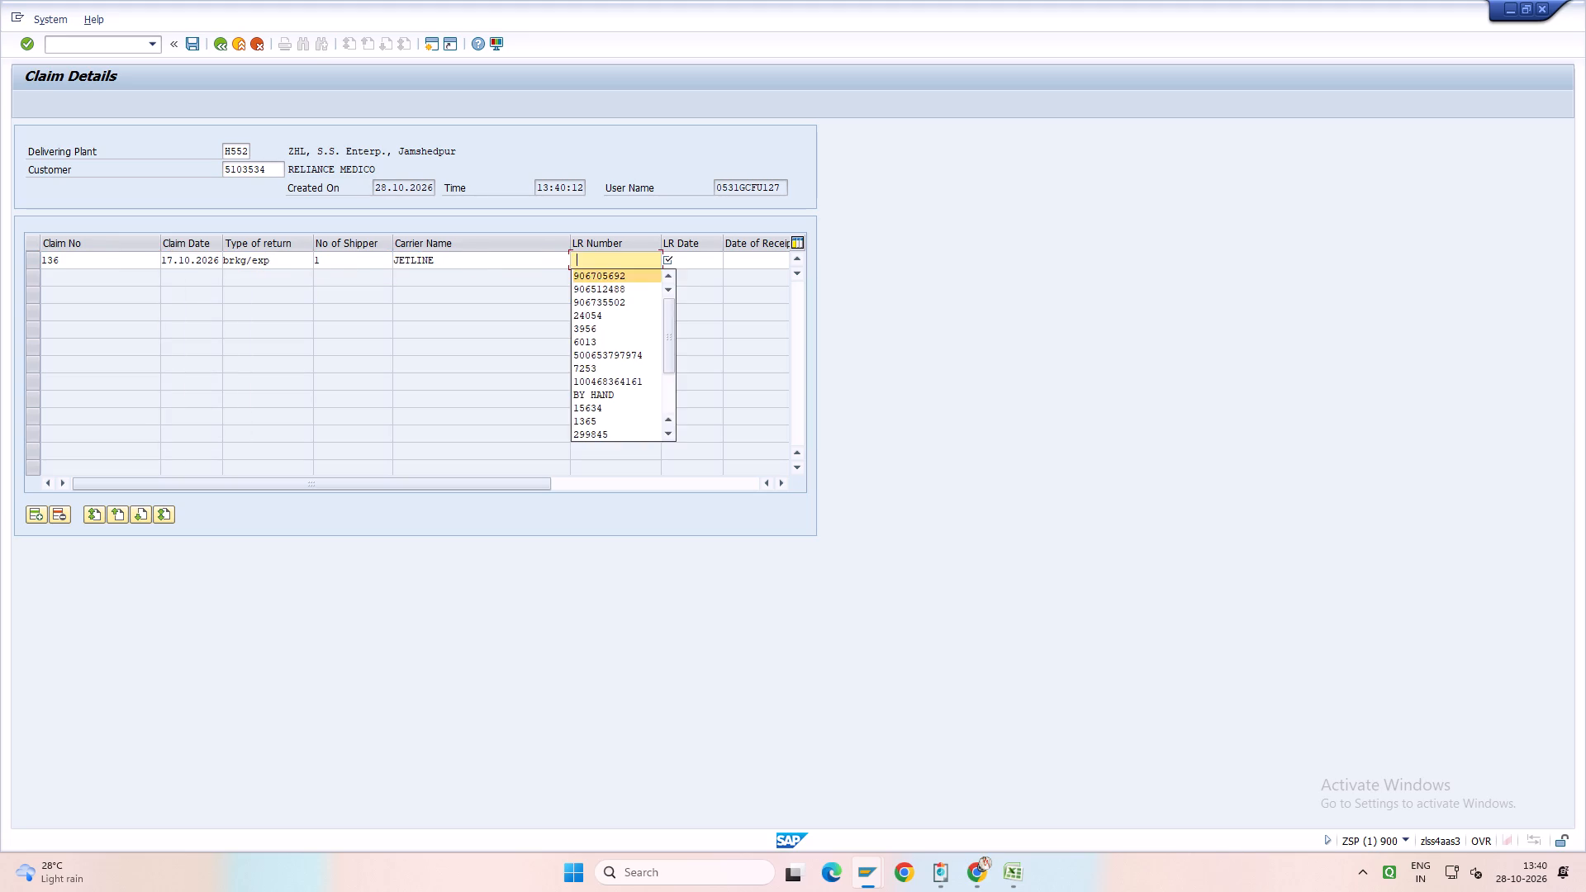
pyautogui.press('Return')
pyautogui.press('Tab')
pyautogui.press('space')
pyautogui.press('Down')
pyautogui.press('Return')
# Set both the claim documents receipt date and the goods receipt date to 28.10.2026 for claim 136.
pyautogui.press('Tab')
pyautogui.press('space')
pyautogui.press('Down')
pyautogui.press('Return')
pyautogui.press('Tab')
pyautogui.press('space')
pyautogui.press('Down')
pyautogui.press('Return')
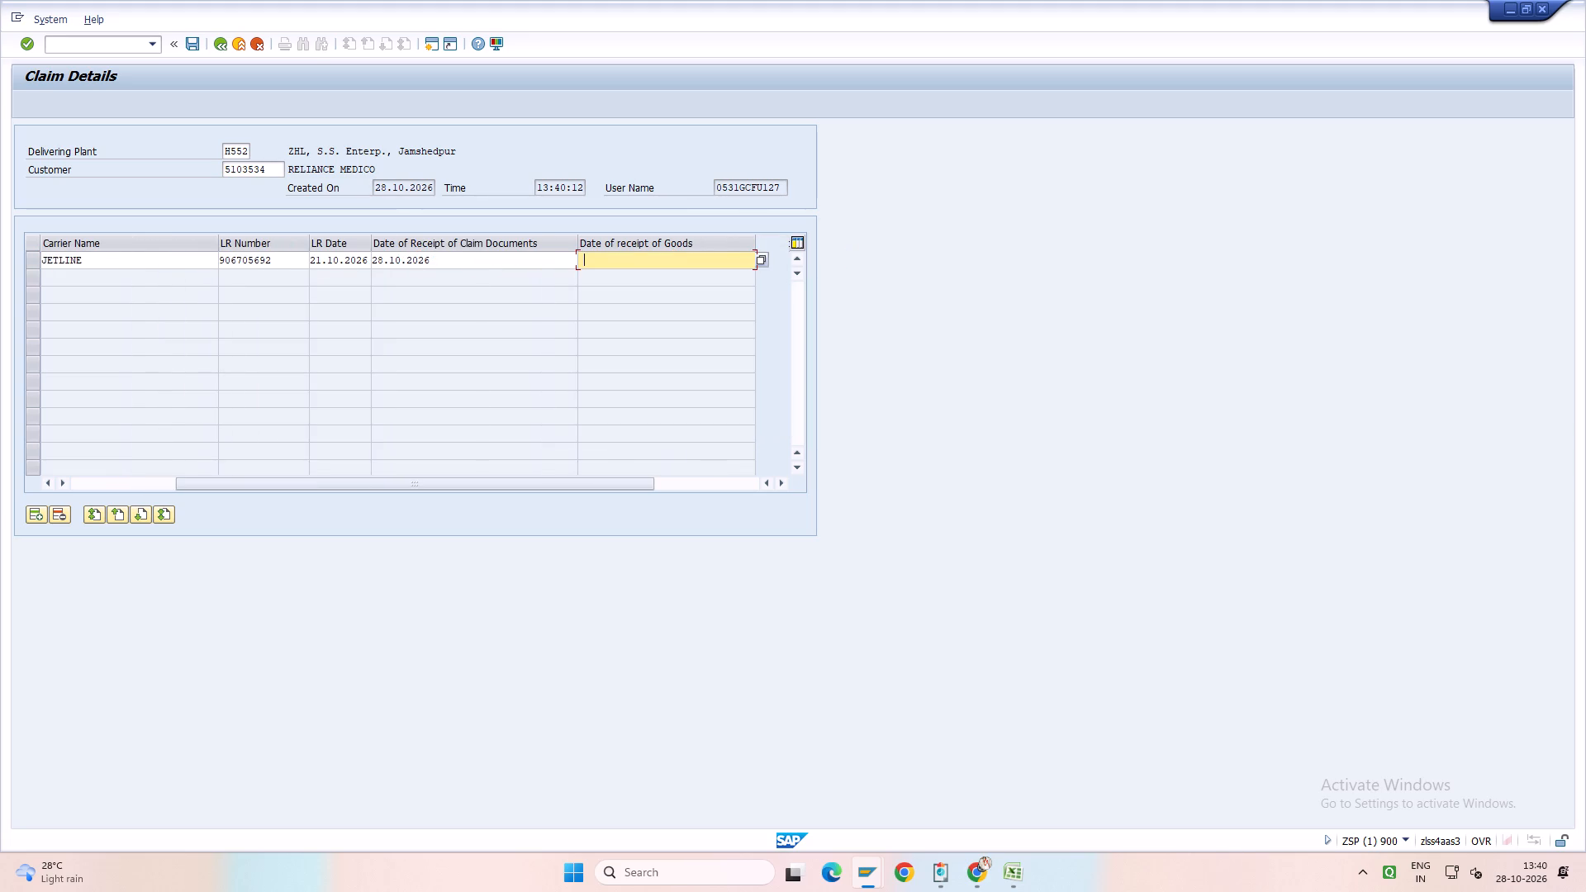
# Review every field of claim 136's row, from the claim number through the goods receipt date.
pyautogui.moveTo(607, 486); pyautogui.dragTo(131, 335)
pyautogui.moveTo(586, 486); pyautogui.dragTo(552, 484, button='right')
pyautogui.doubleClick(88, 268)
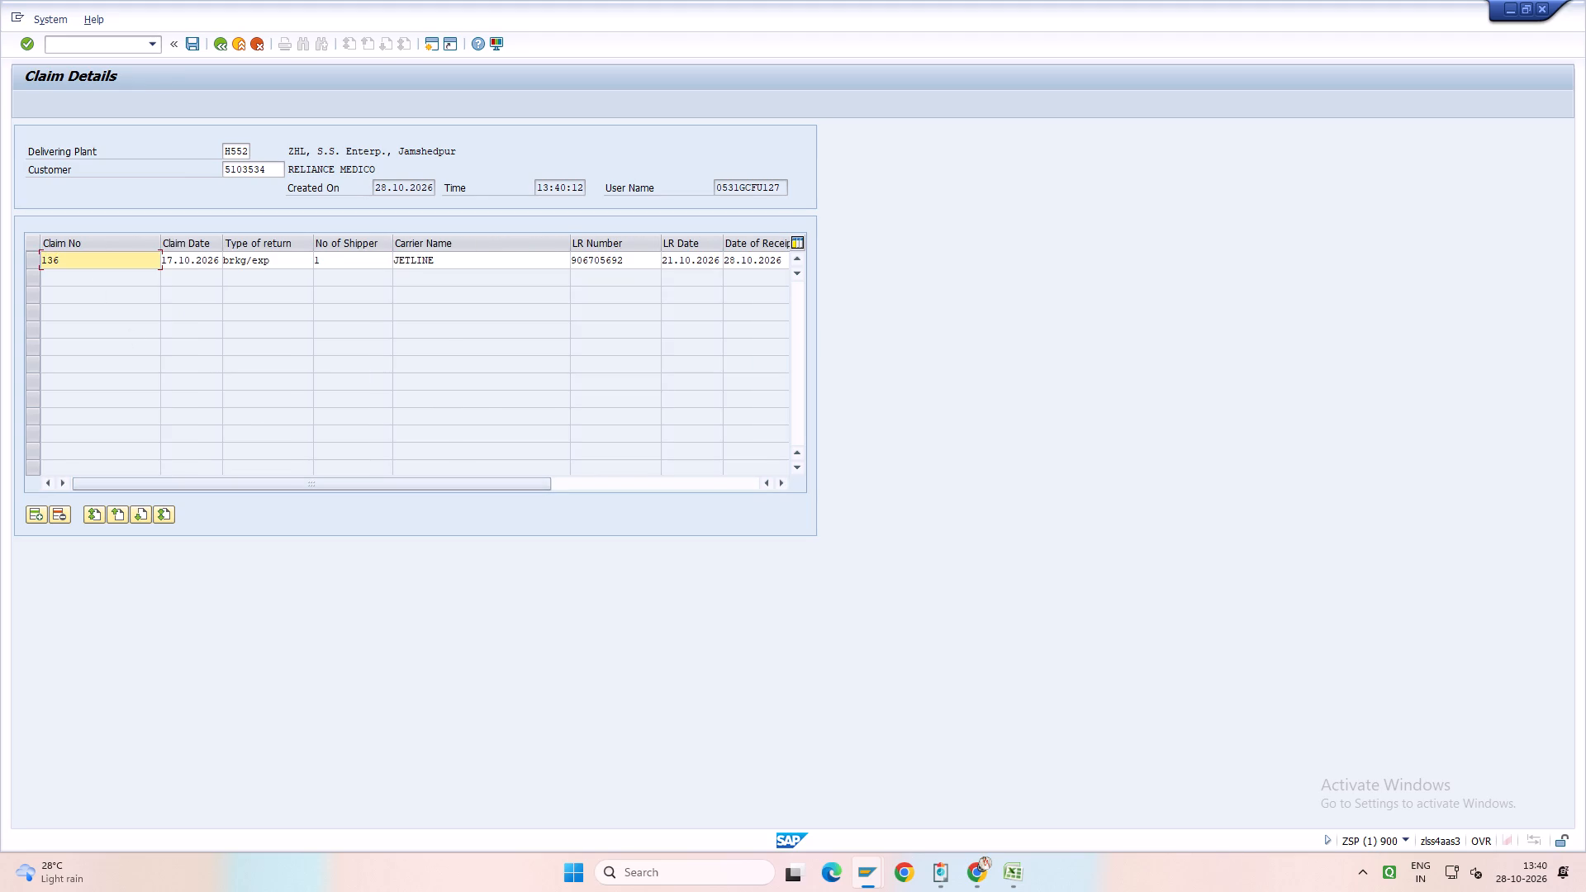
pyautogui.press('Tab')
pyautogui.press('Tab')
pyautogui.press('Tab')
pyautogui.press('Tab')
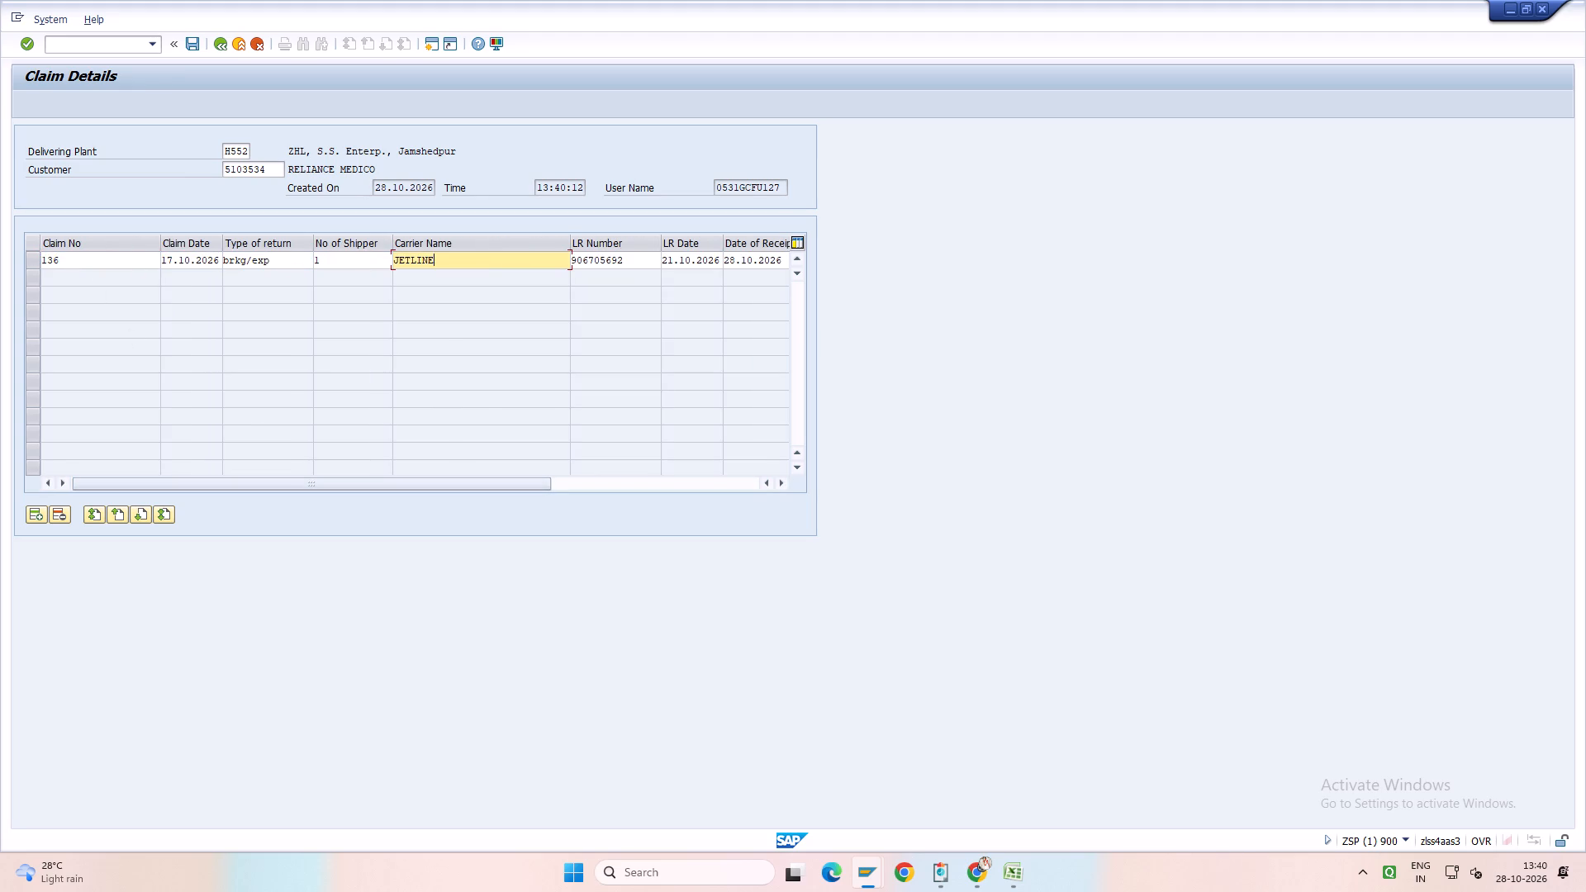
pyautogui.press('Tab')
pyautogui.press('Tab')
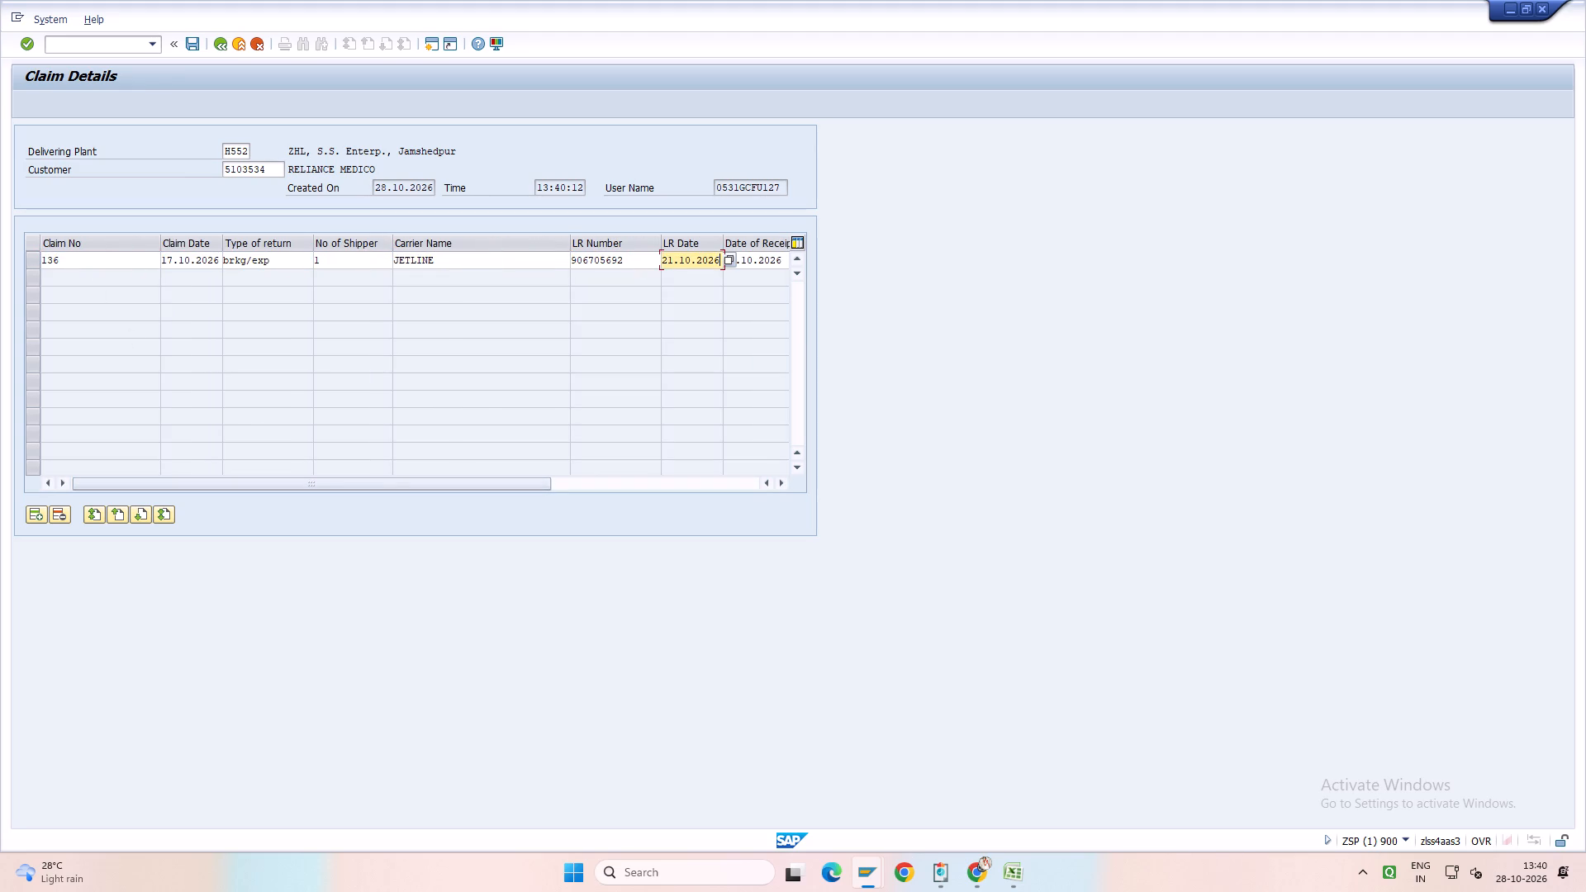
pyautogui.press('Tab')
pyautogui.press('Tab')
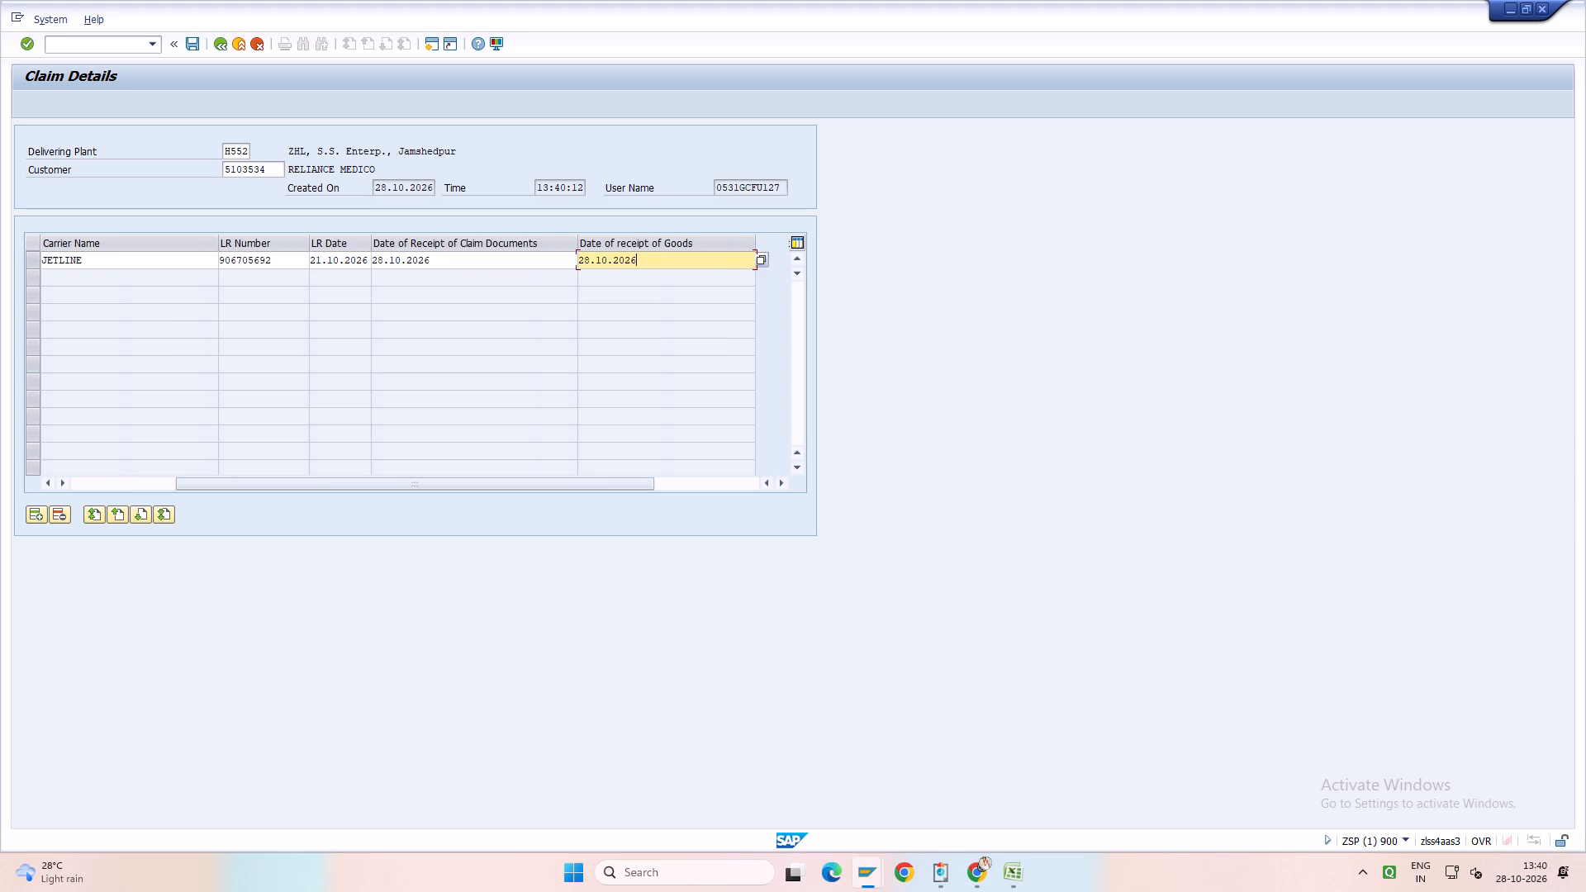
# Save the claim record for RELIANCE MEDICO.
pyautogui.hotkey('ctrl', 's')
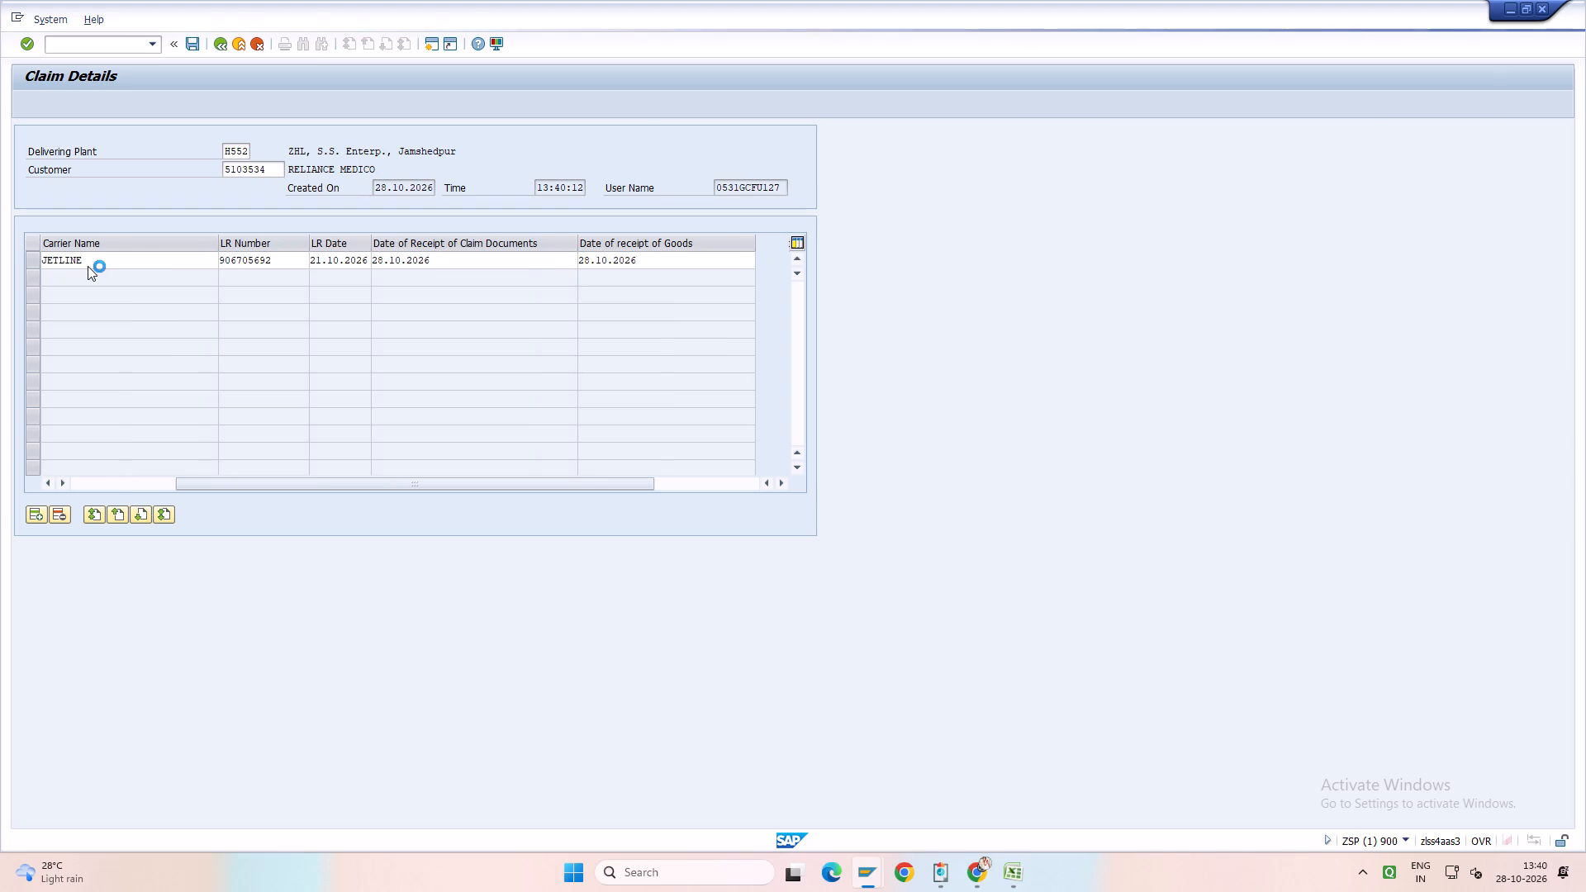
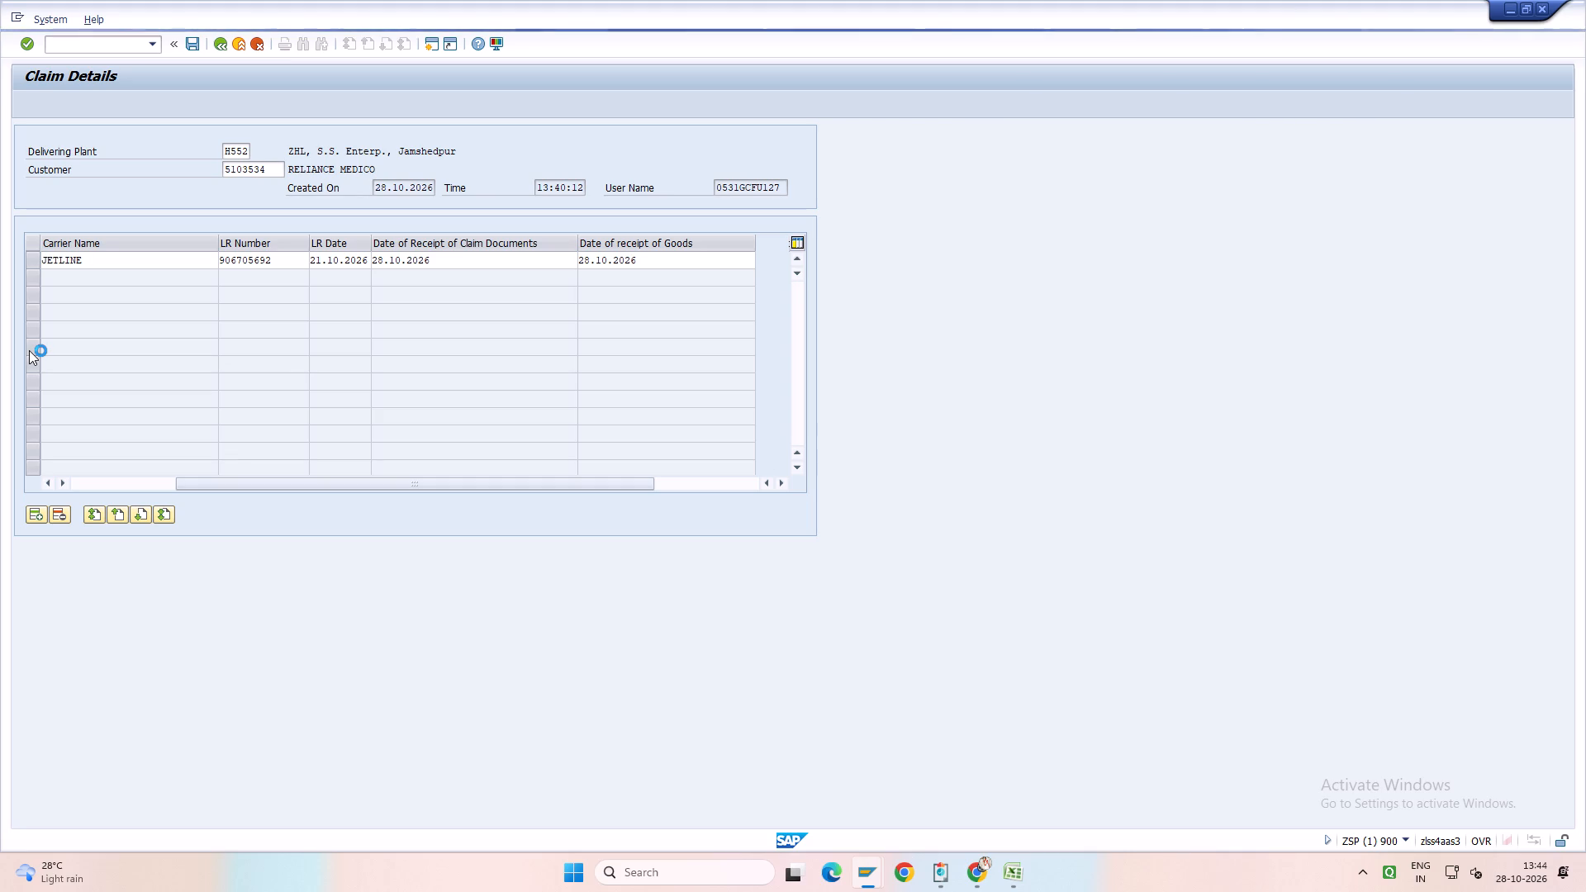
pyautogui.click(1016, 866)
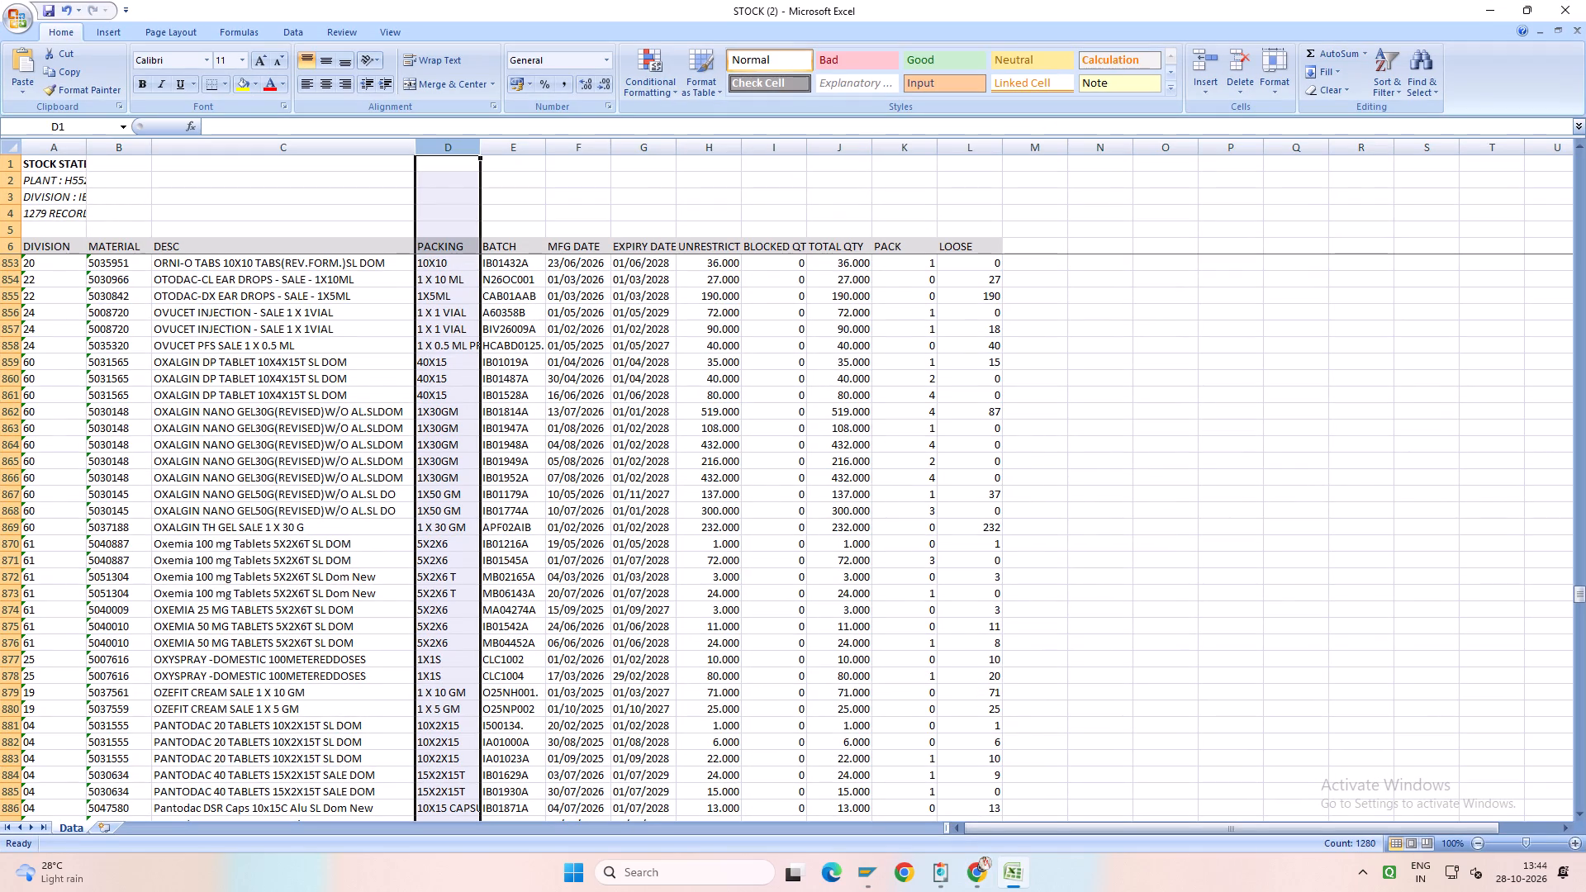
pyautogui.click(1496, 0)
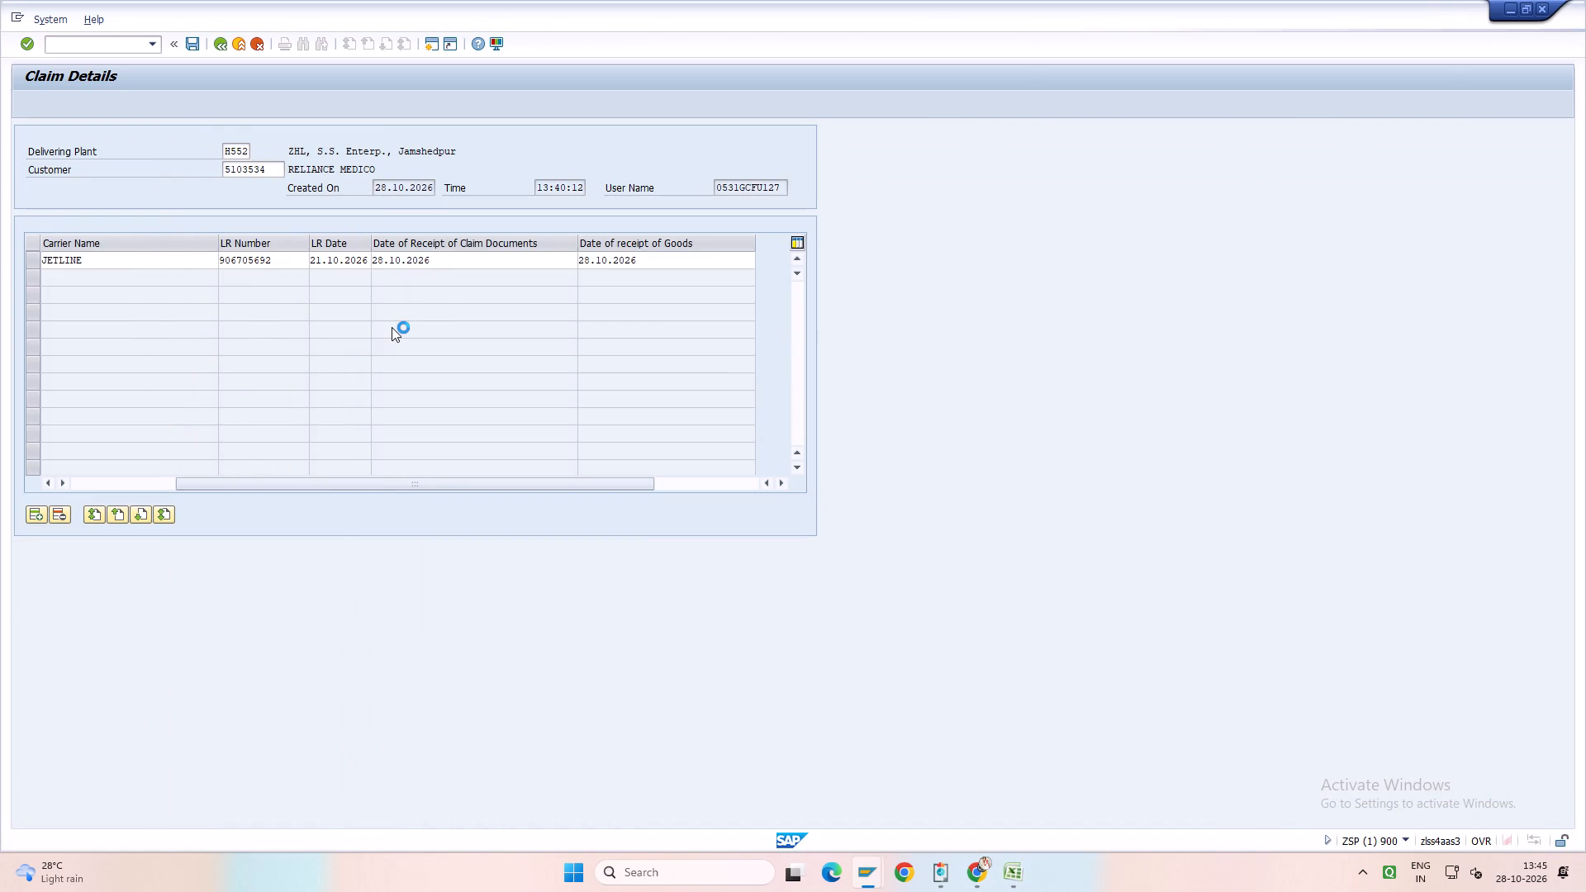
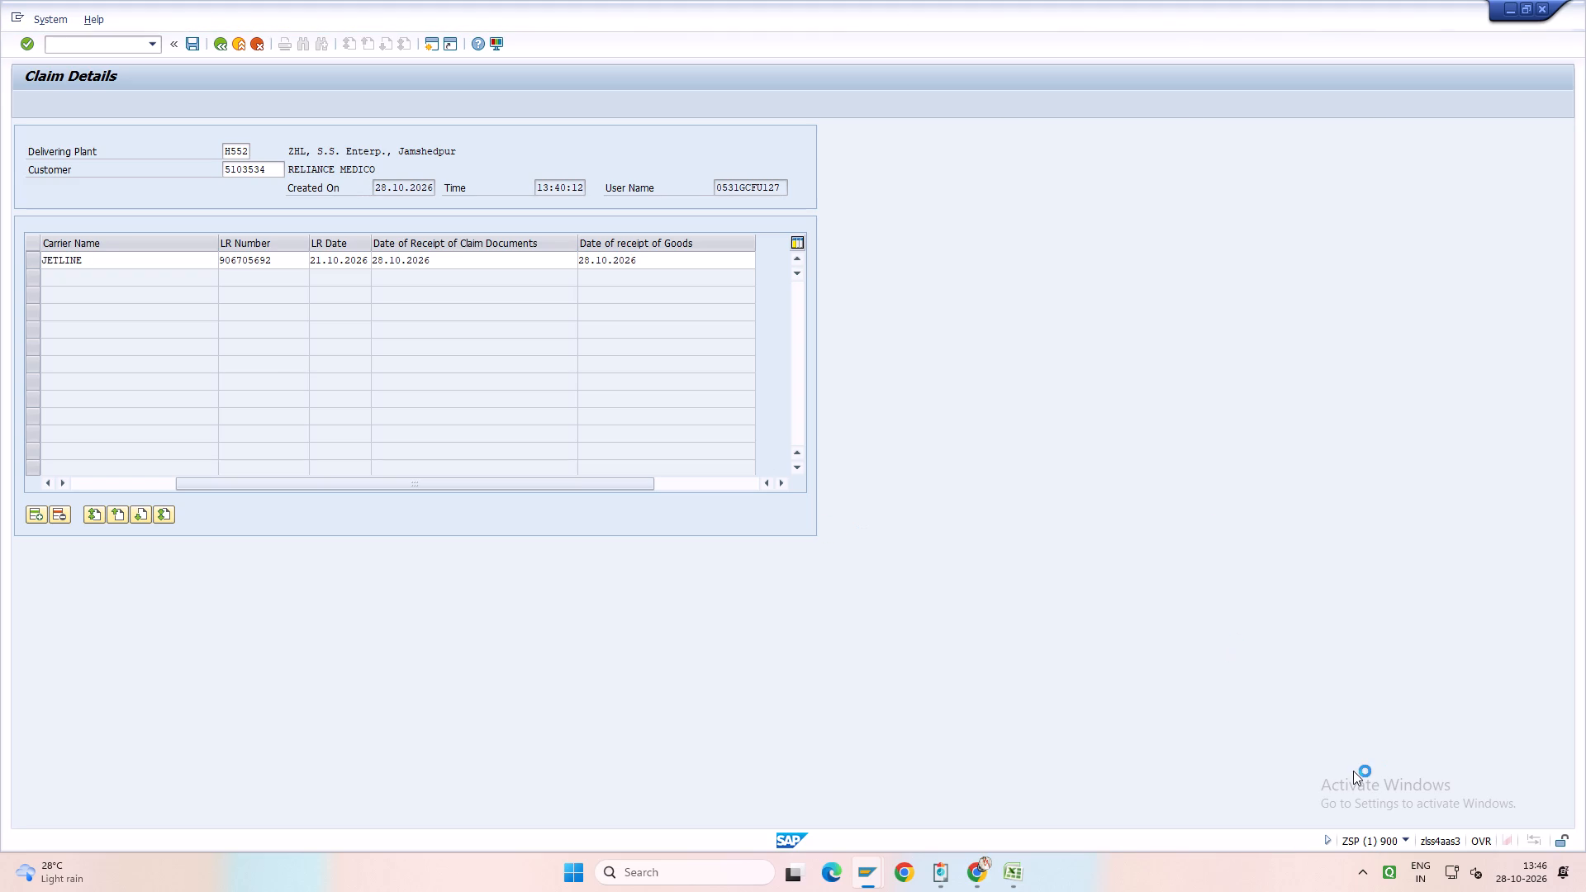
# Switch to the Order Register in Novus Optra and open a blank form for queuing a new order.
pyautogui.click(946, 871)
pyautogui.click(1004, 781)
pyautogui.click(575, 619)
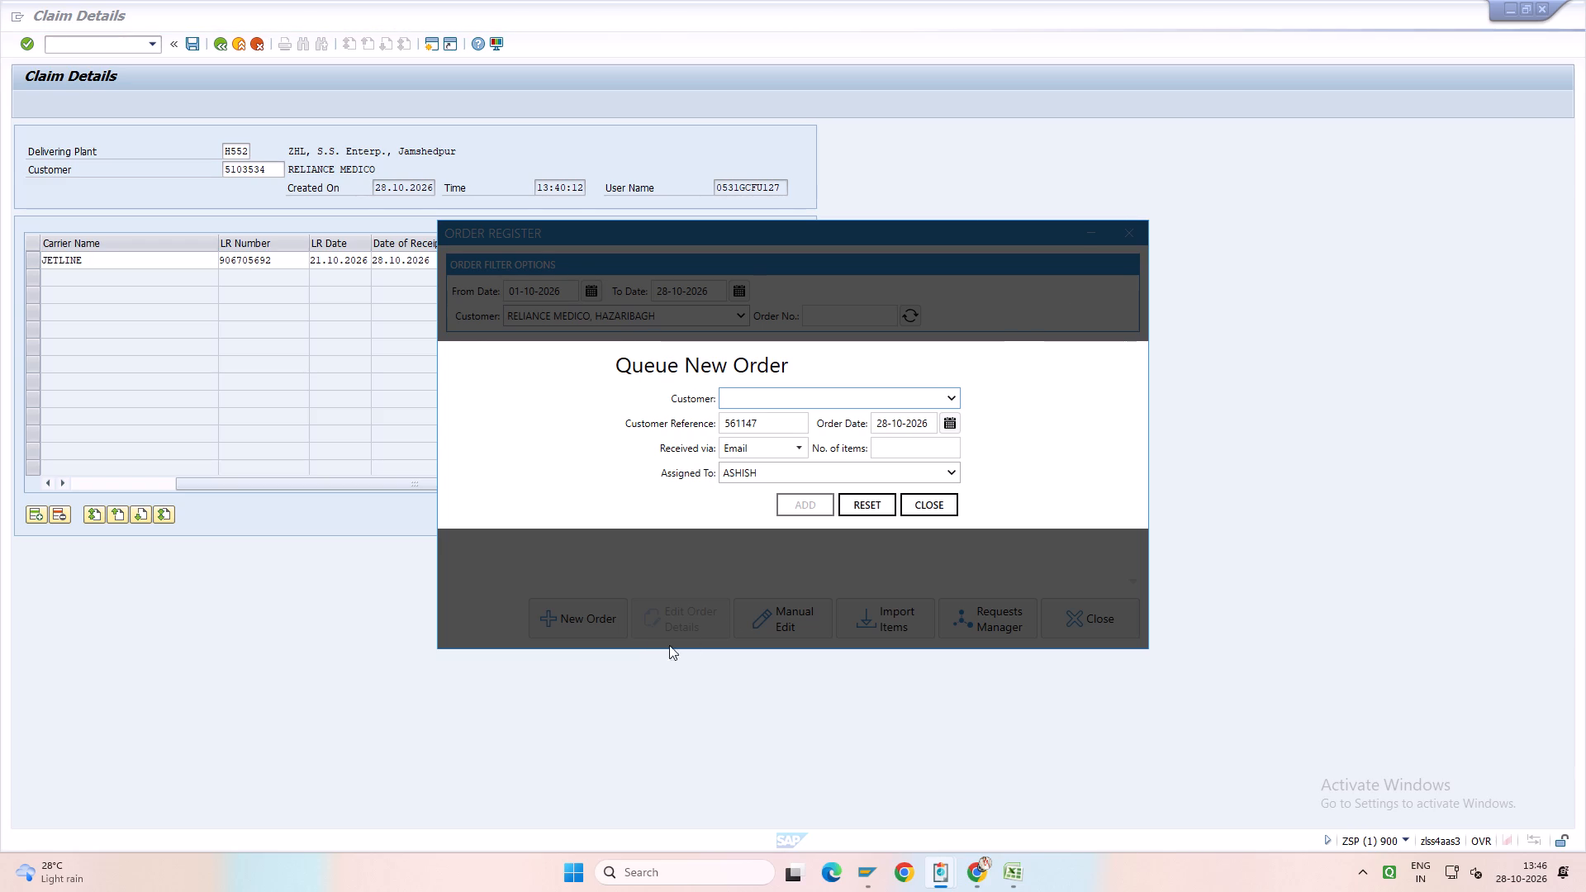
# Open the Customer field of the Queue New Order form for entry.
pyautogui.click(761, 407)
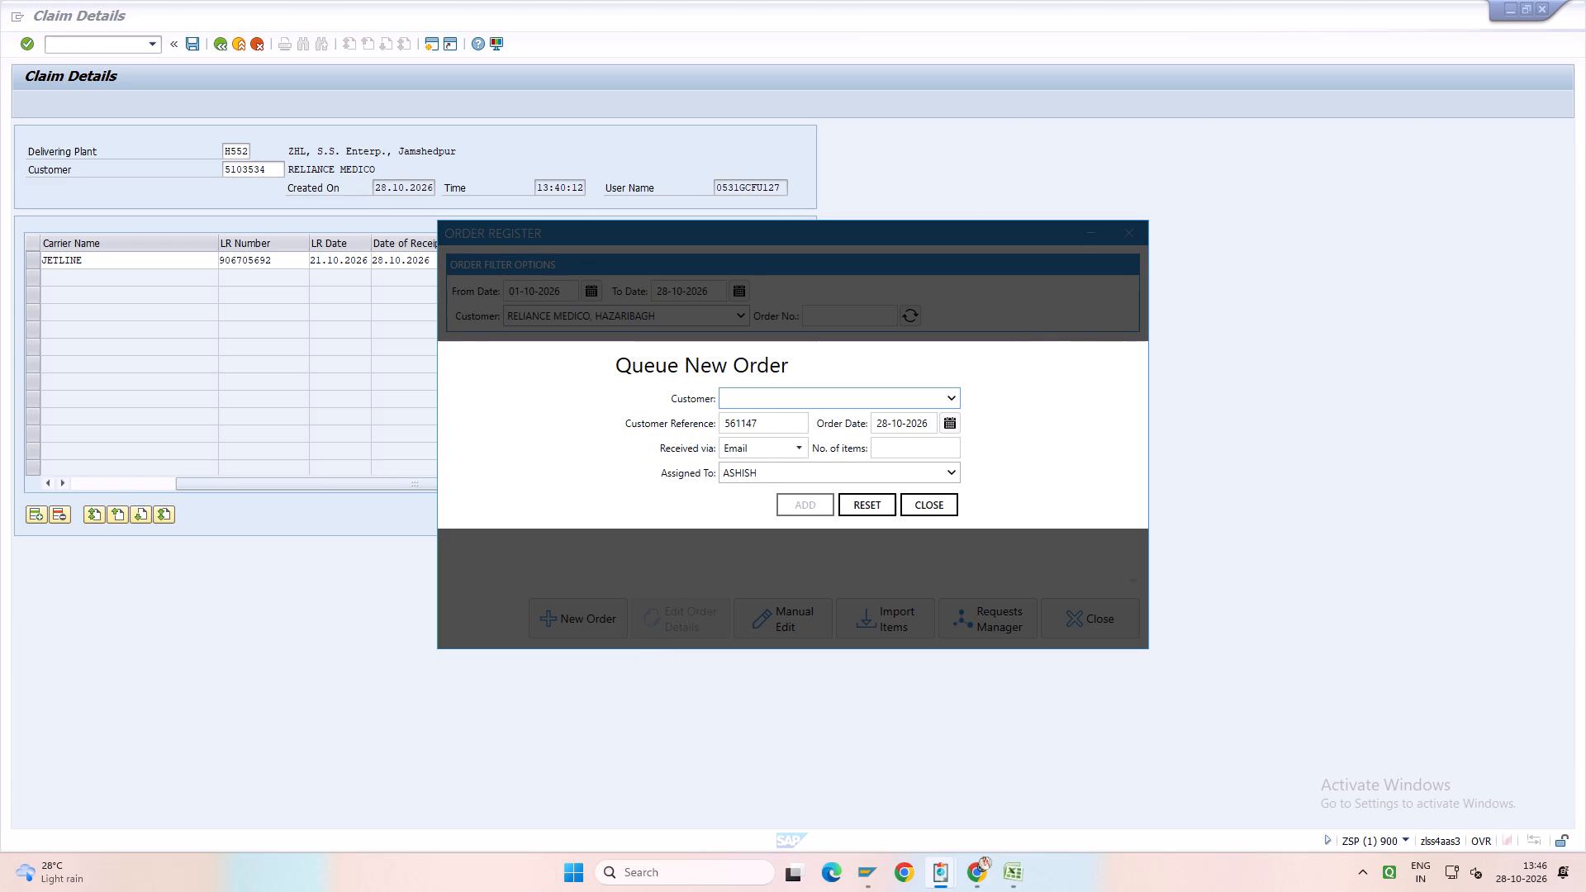
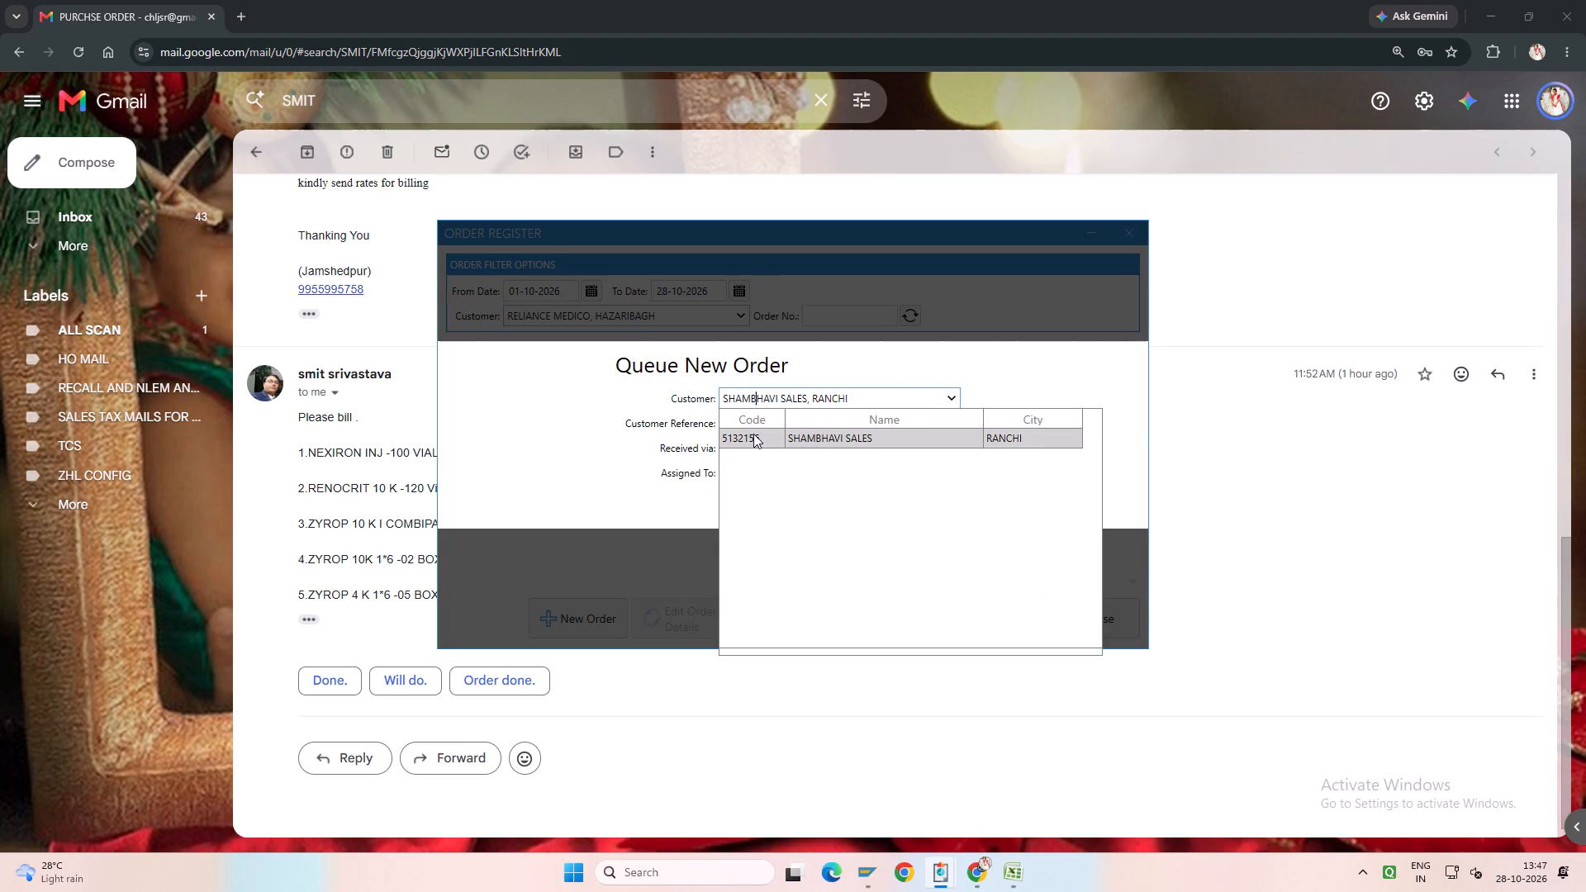
# Queue a new order for SHAMBHAVI SALES, RANCHI with customer reference 561148 and 3 items, then close the queue form.
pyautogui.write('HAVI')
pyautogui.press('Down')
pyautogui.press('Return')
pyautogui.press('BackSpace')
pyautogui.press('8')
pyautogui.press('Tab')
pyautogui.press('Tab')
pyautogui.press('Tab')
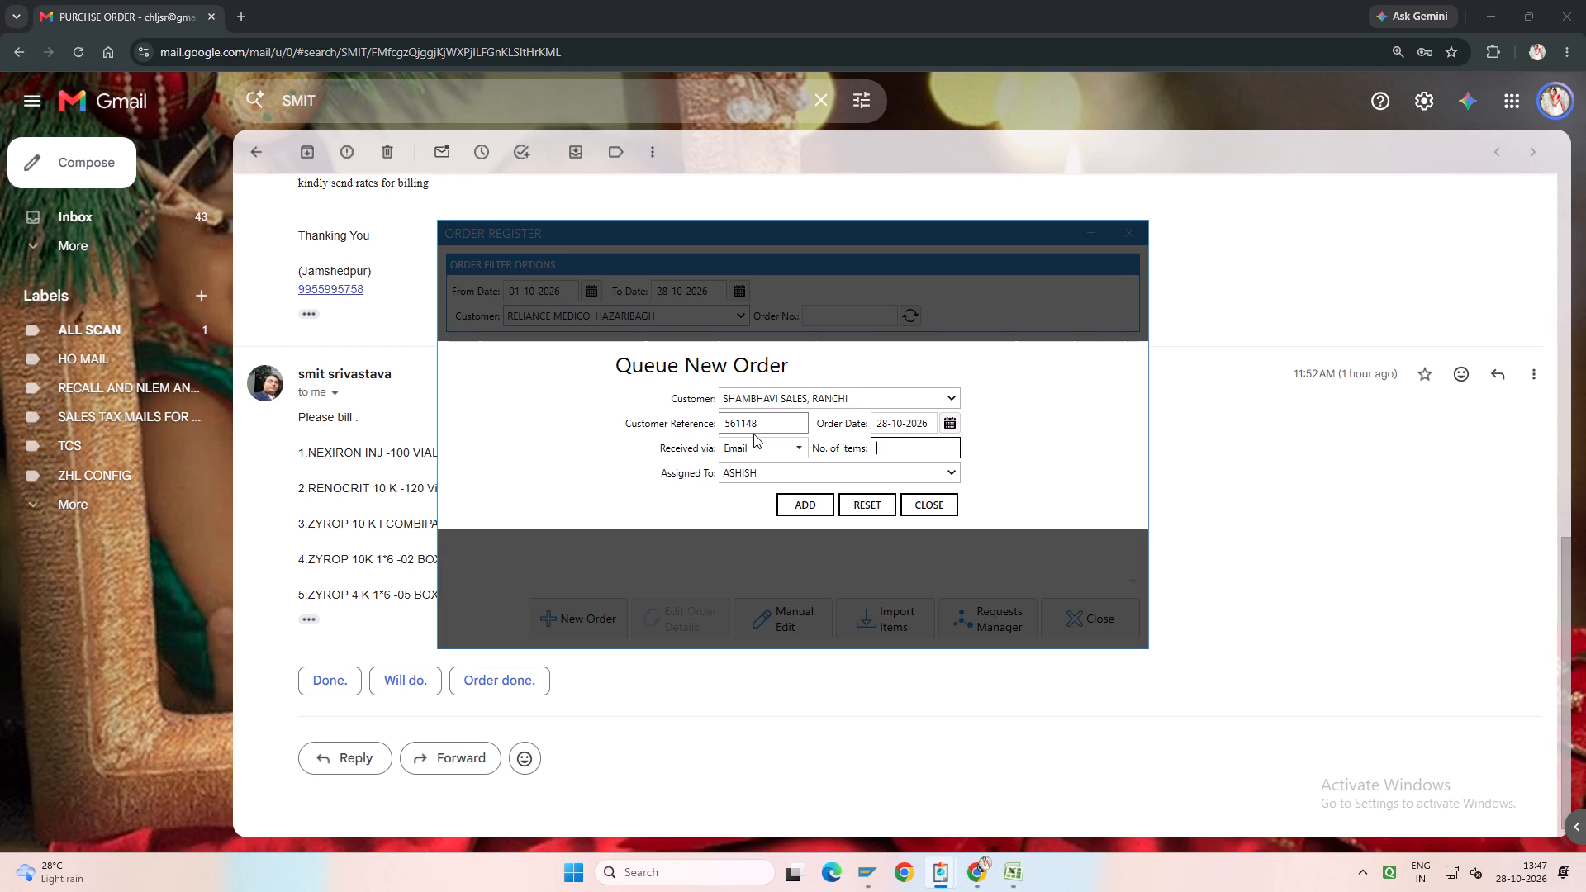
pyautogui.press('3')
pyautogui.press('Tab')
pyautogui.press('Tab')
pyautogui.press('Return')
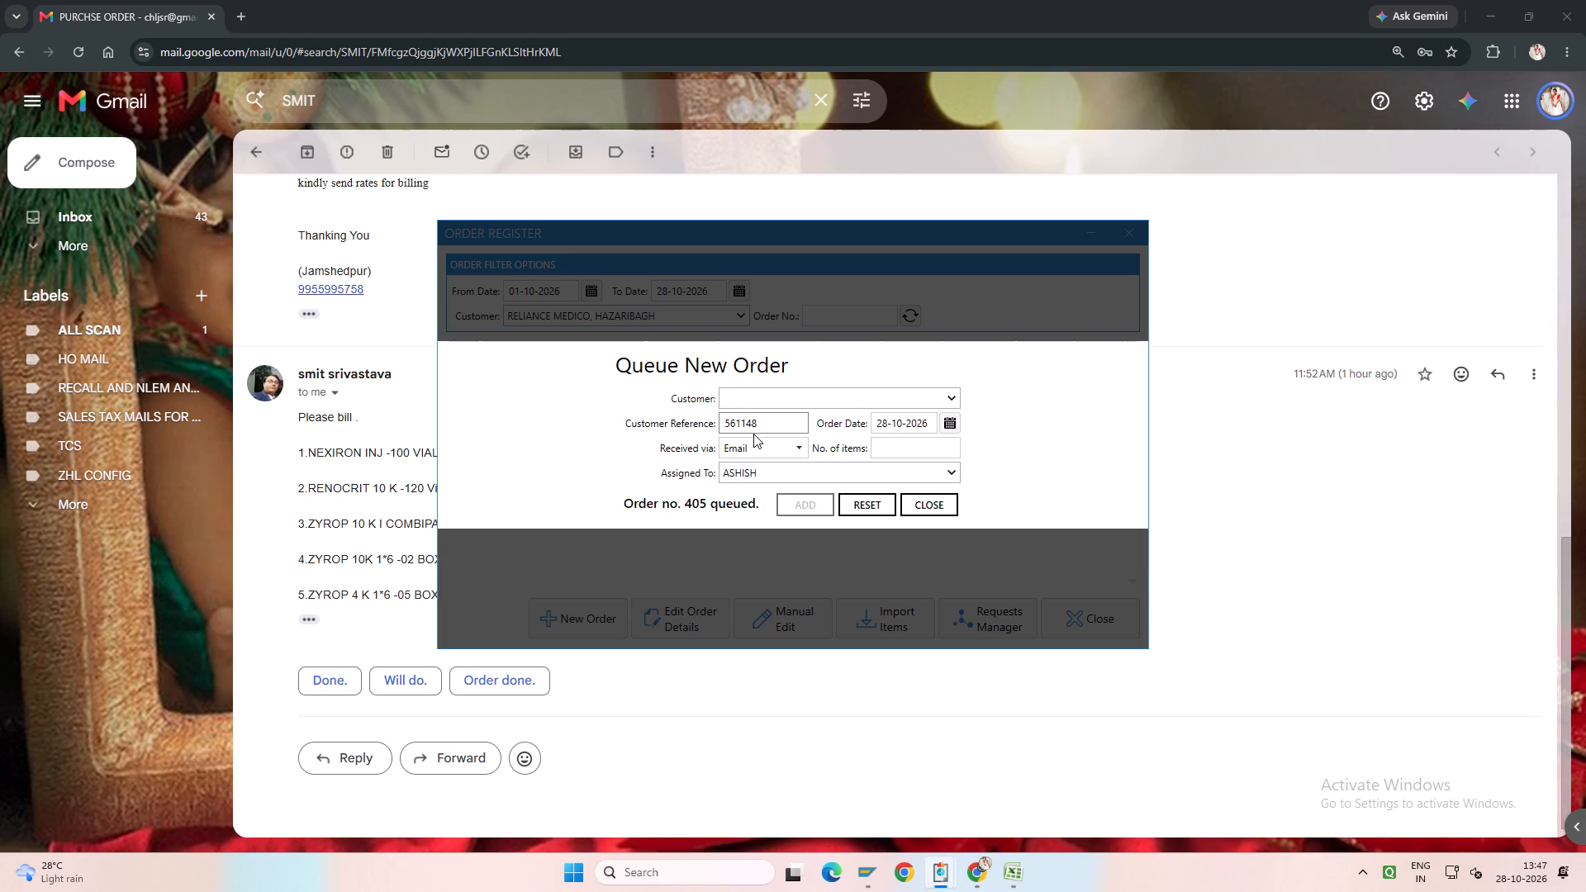
pyautogui.click(919, 501)
# Open the queued SHAMBHAVI SALES order for manual entry and add NEXIRON INJECTION 1 X 5ML with a quantity of 100.
pyautogui.doubleClick(681, 385)
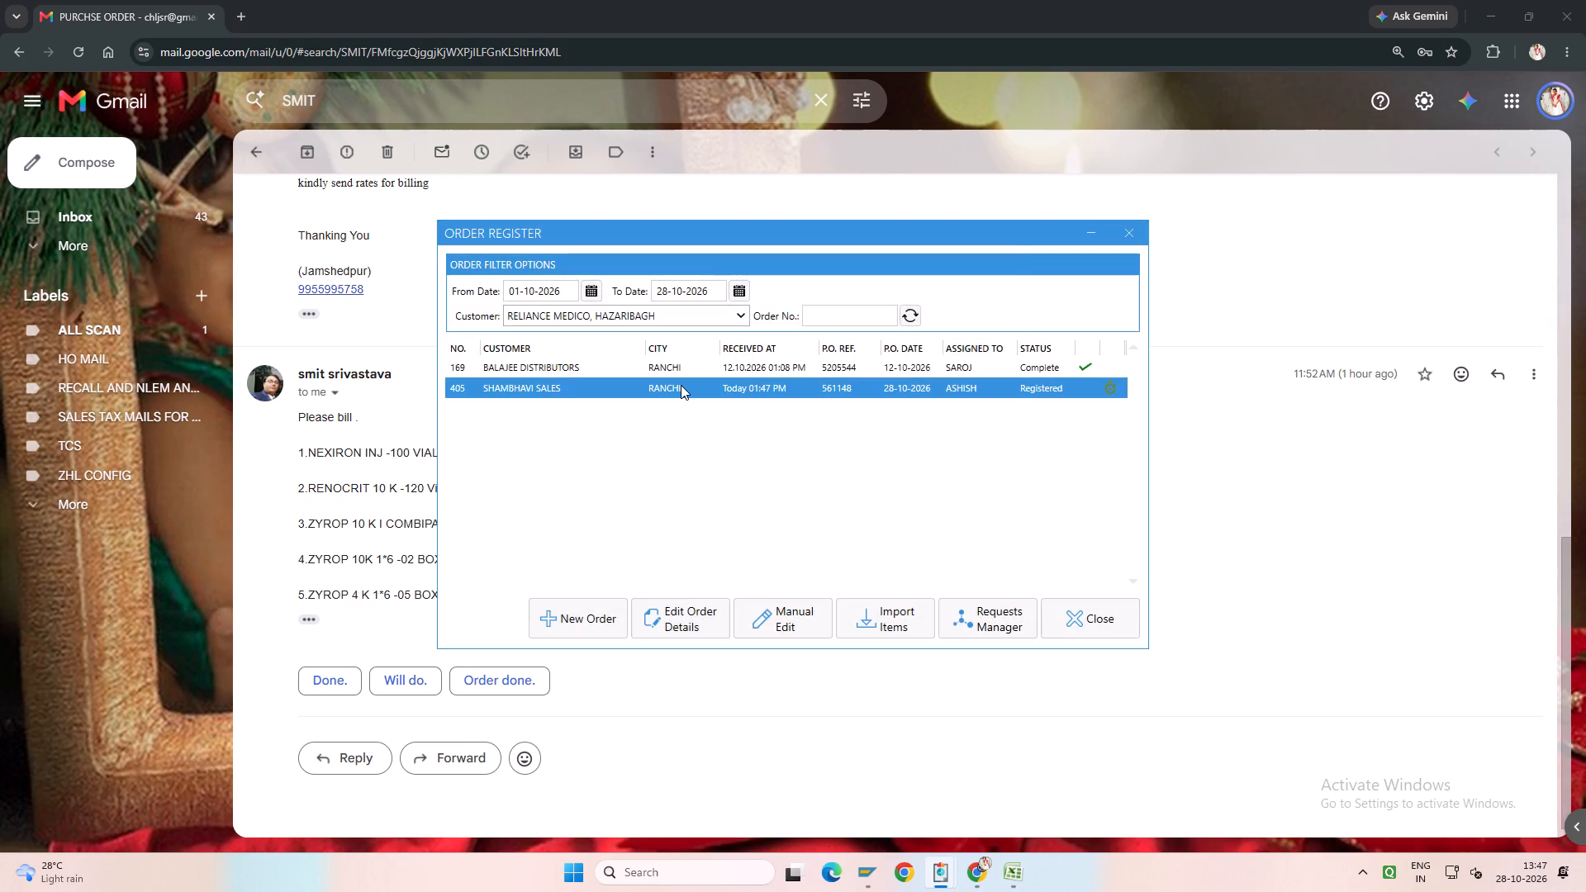
pyautogui.click(671, 334)
pyautogui.click(674, 340)
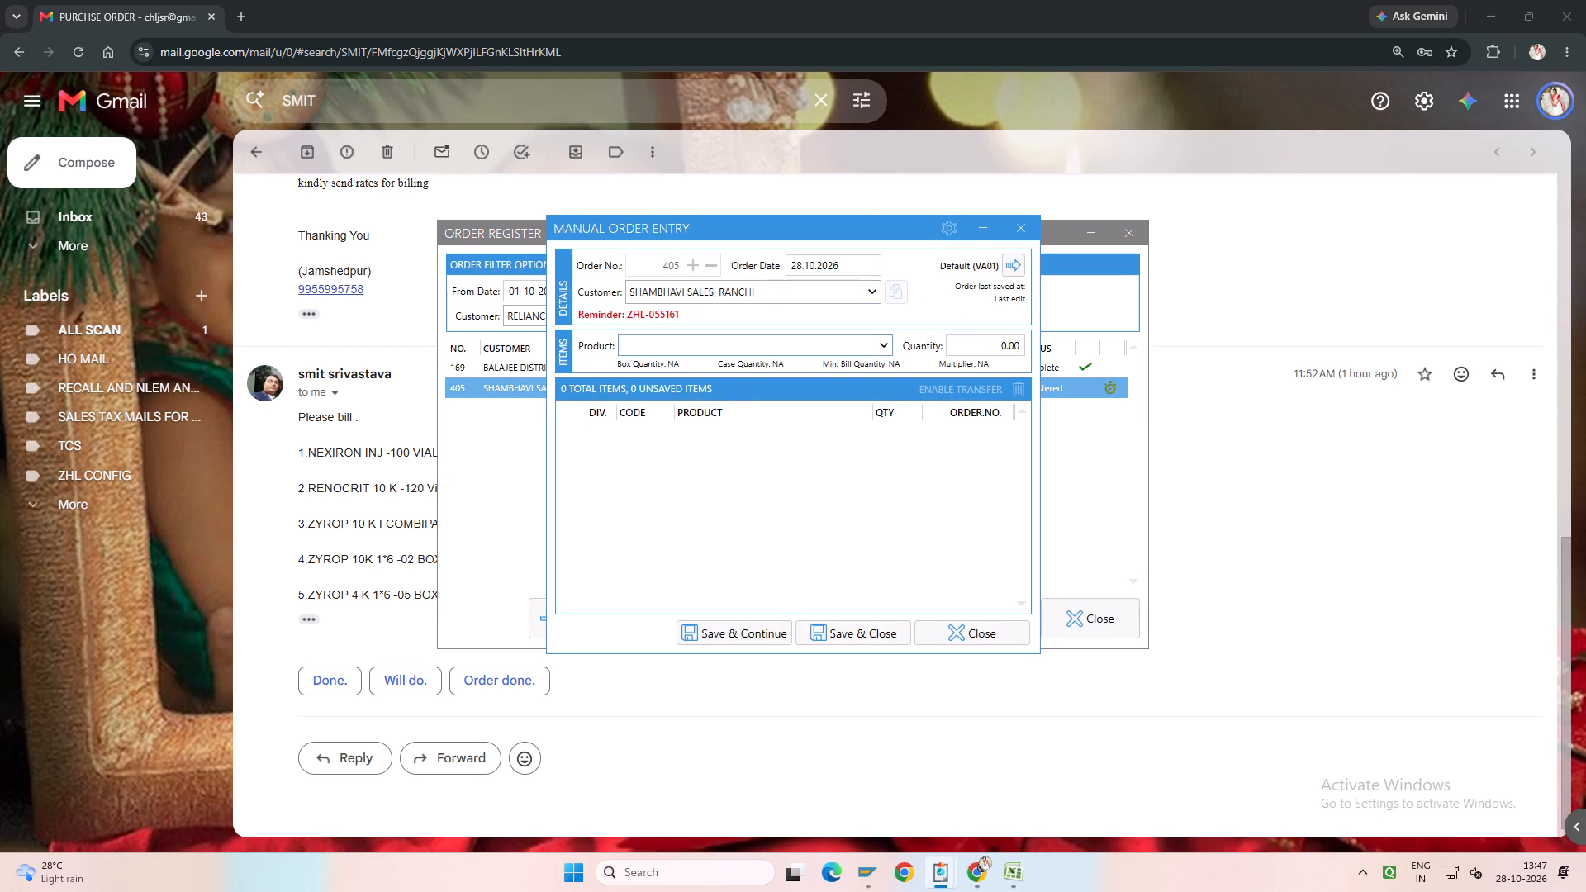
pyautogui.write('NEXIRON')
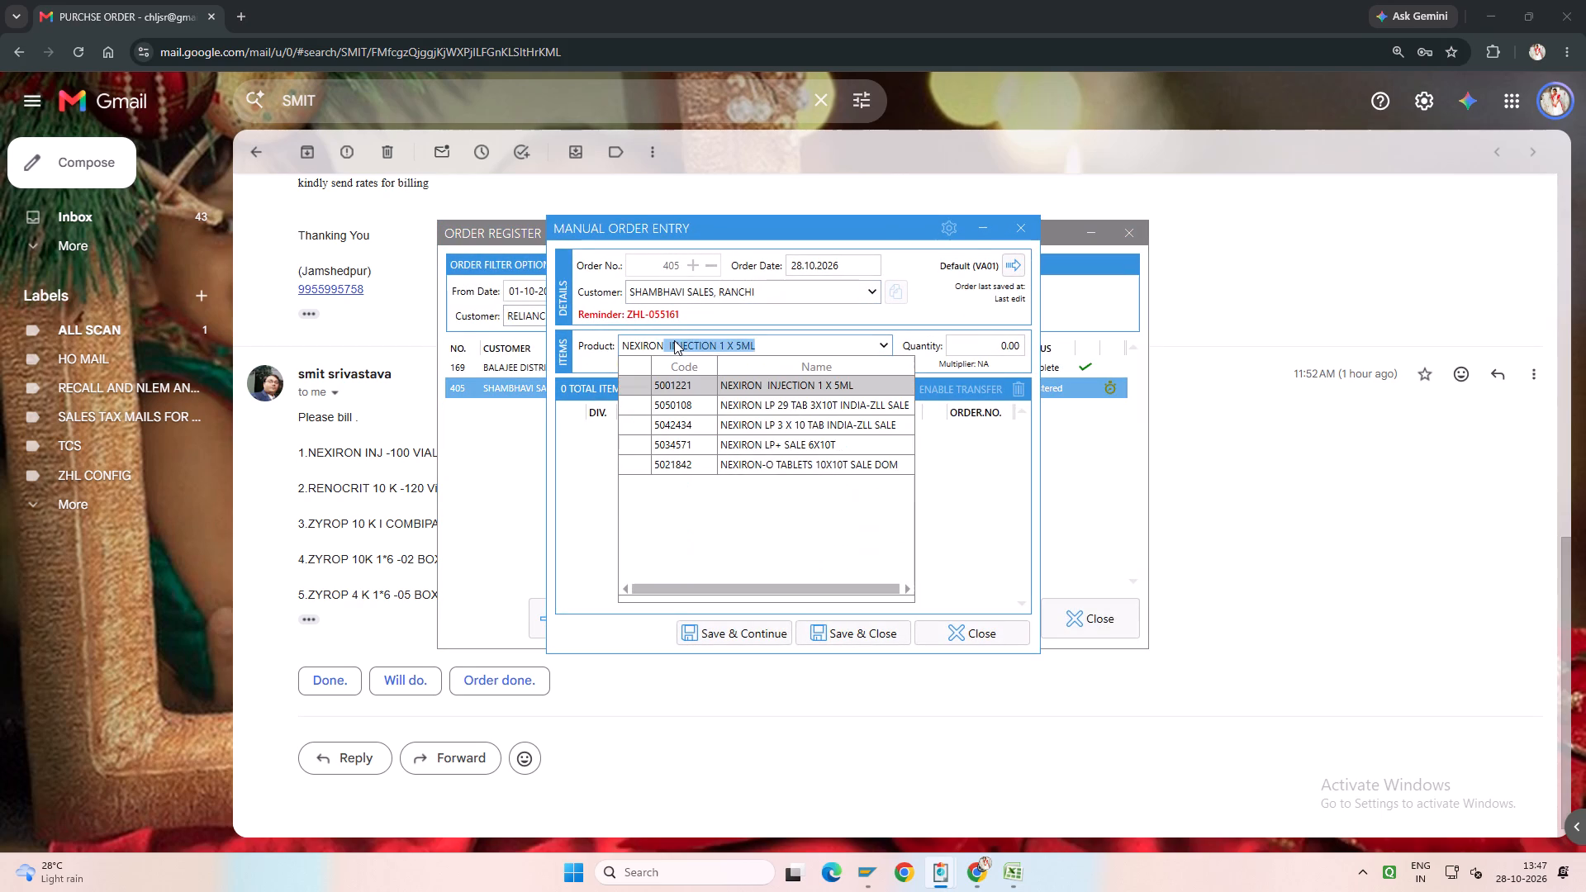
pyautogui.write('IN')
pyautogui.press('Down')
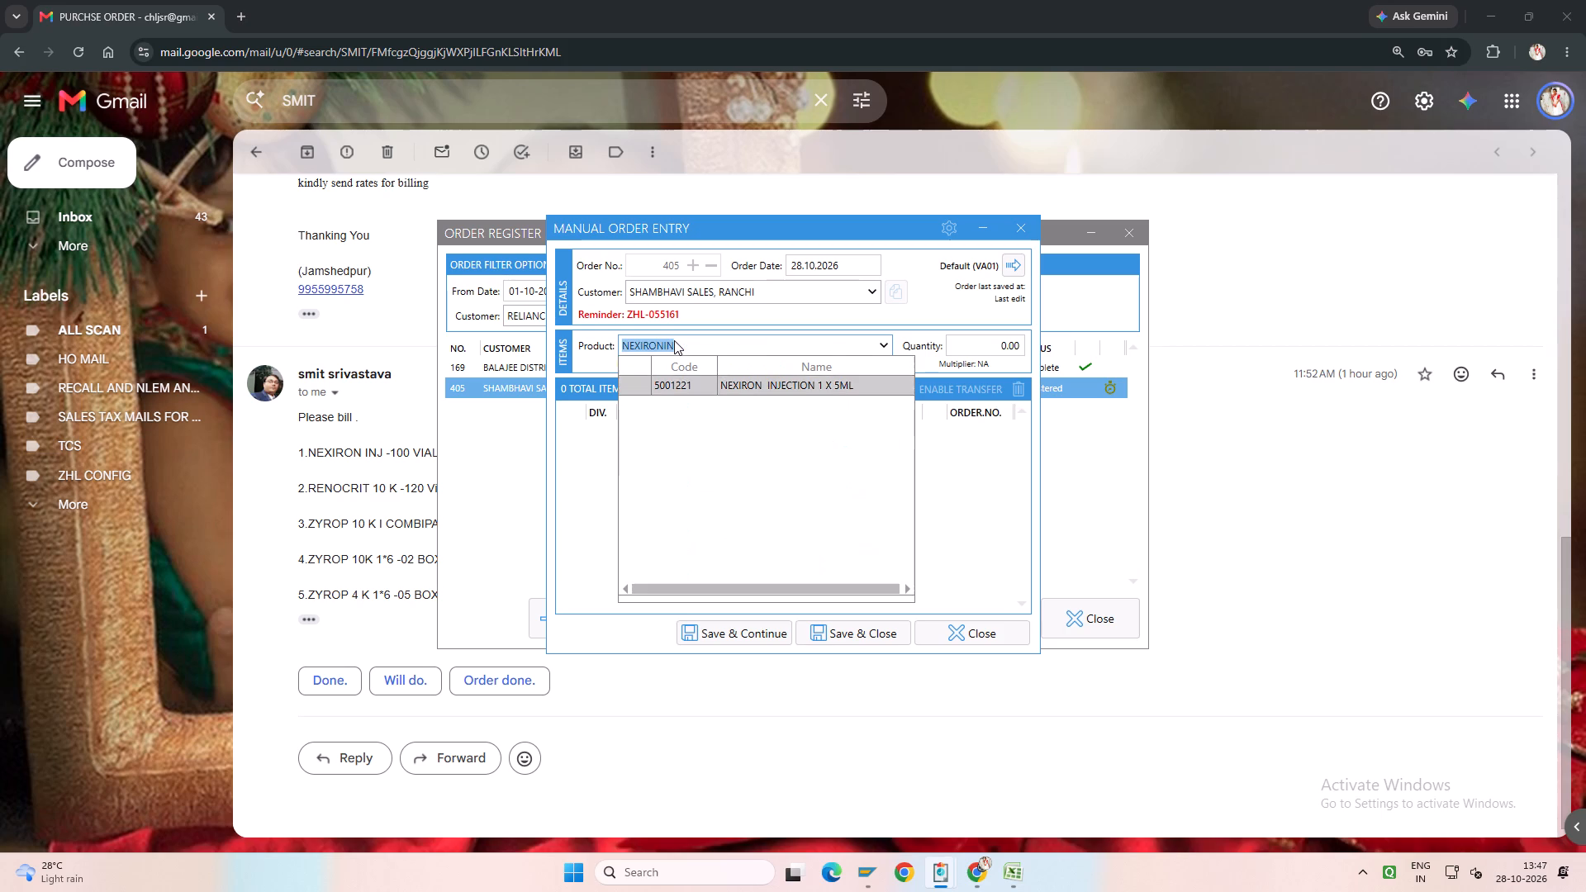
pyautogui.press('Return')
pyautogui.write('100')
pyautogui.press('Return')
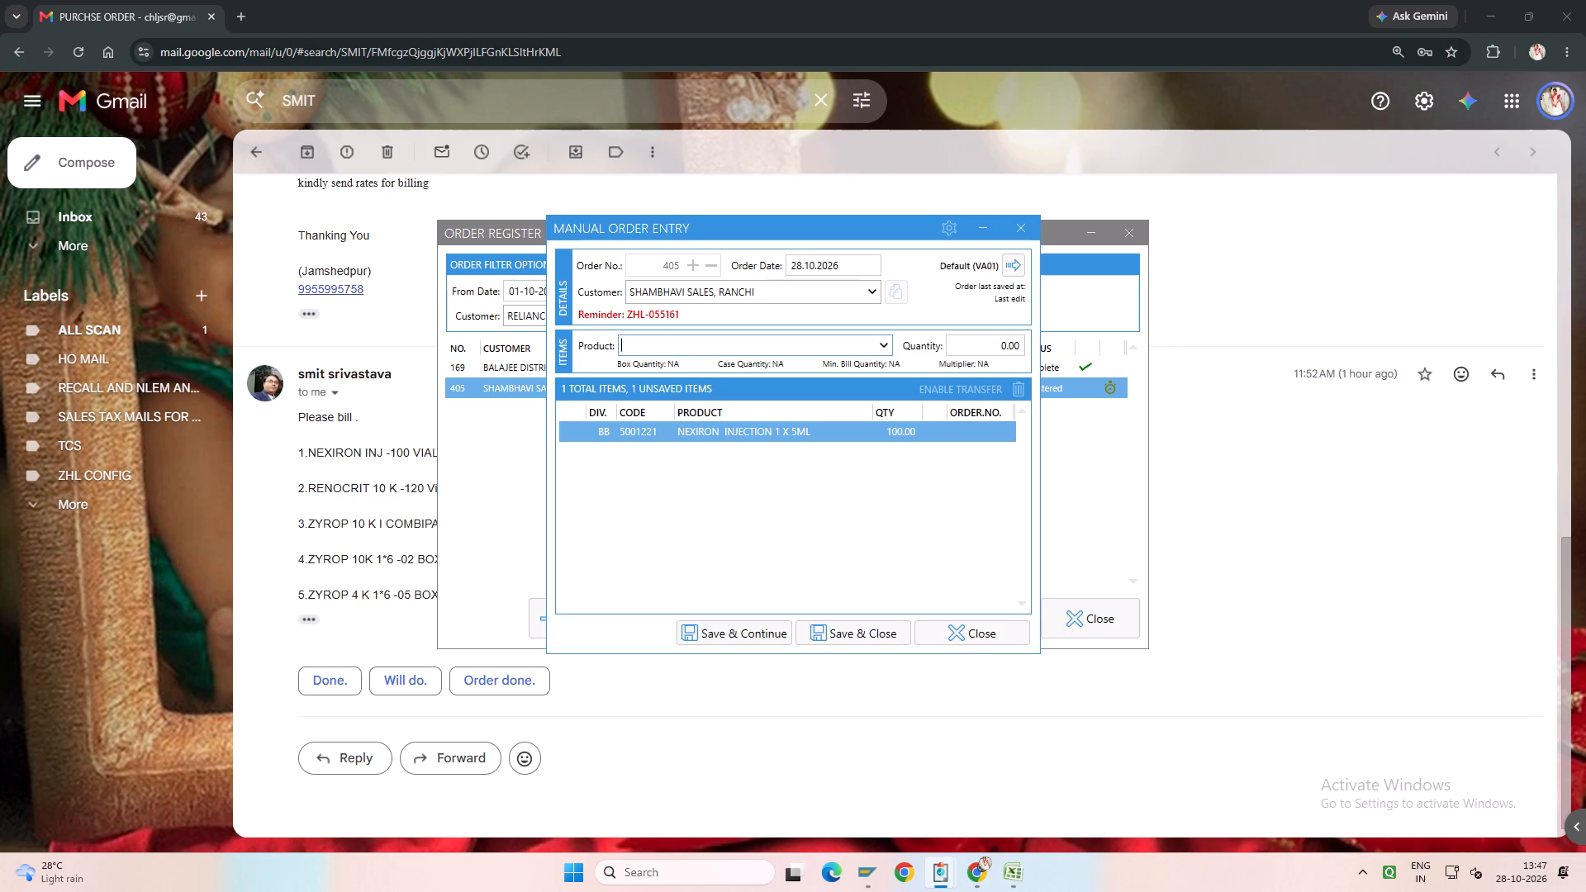
# Look up RENOCRIT as the second product for the SHAMBHAVI SALES order.
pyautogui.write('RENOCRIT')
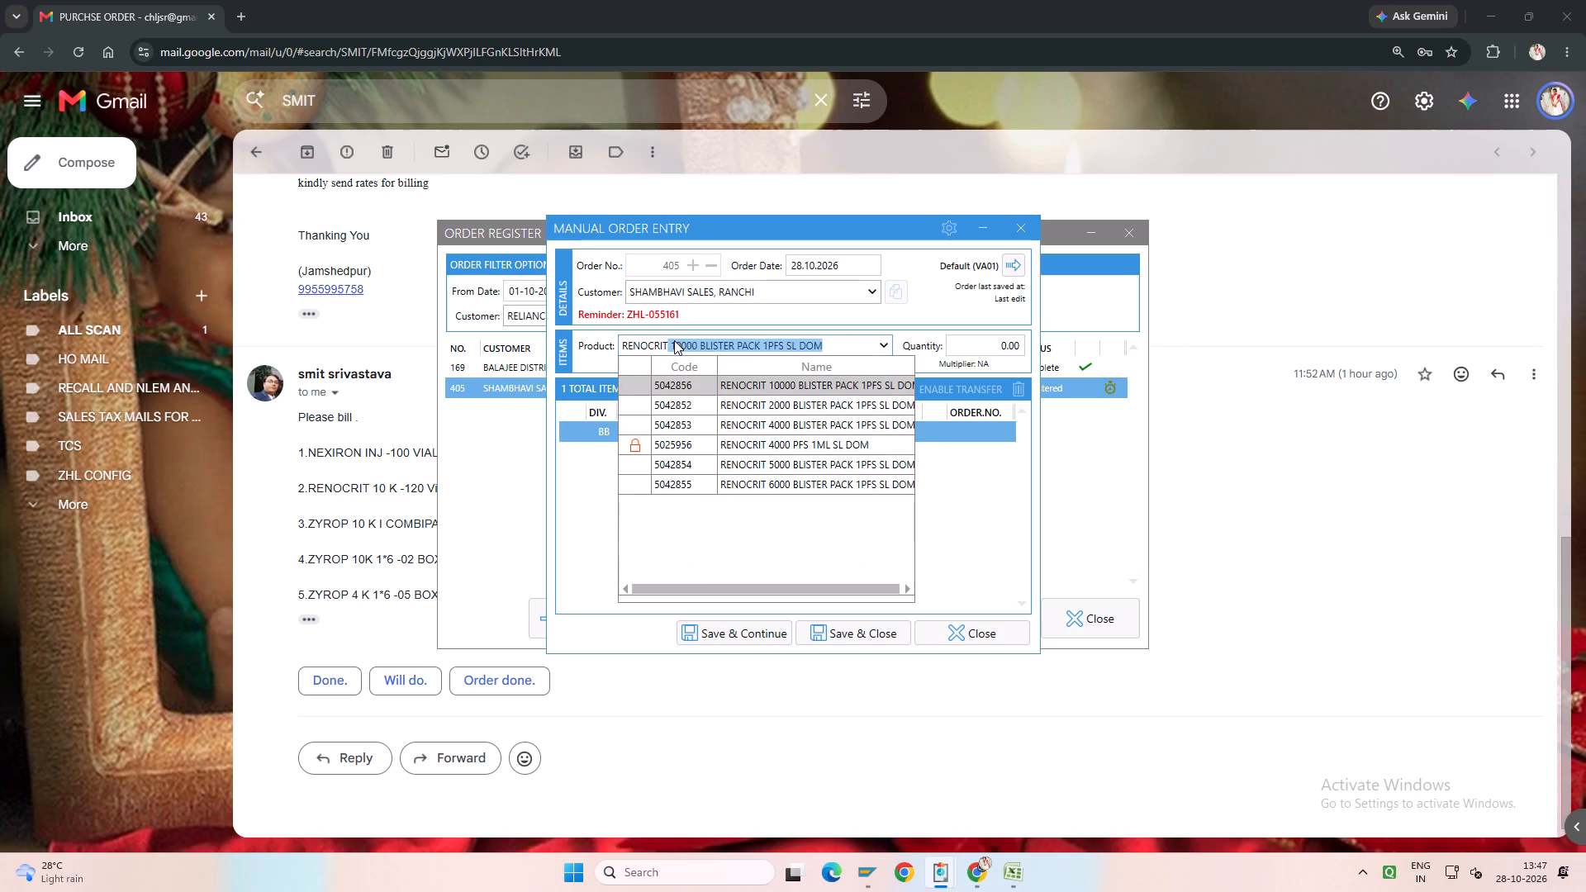
# Add RENOCRIT 10000 BLISTER PACK 1PFS SL DOM to the manual order with a quantity of 120.
pyautogui.write('10')
pyautogui.press('Down')
pyautogui.press('Return')
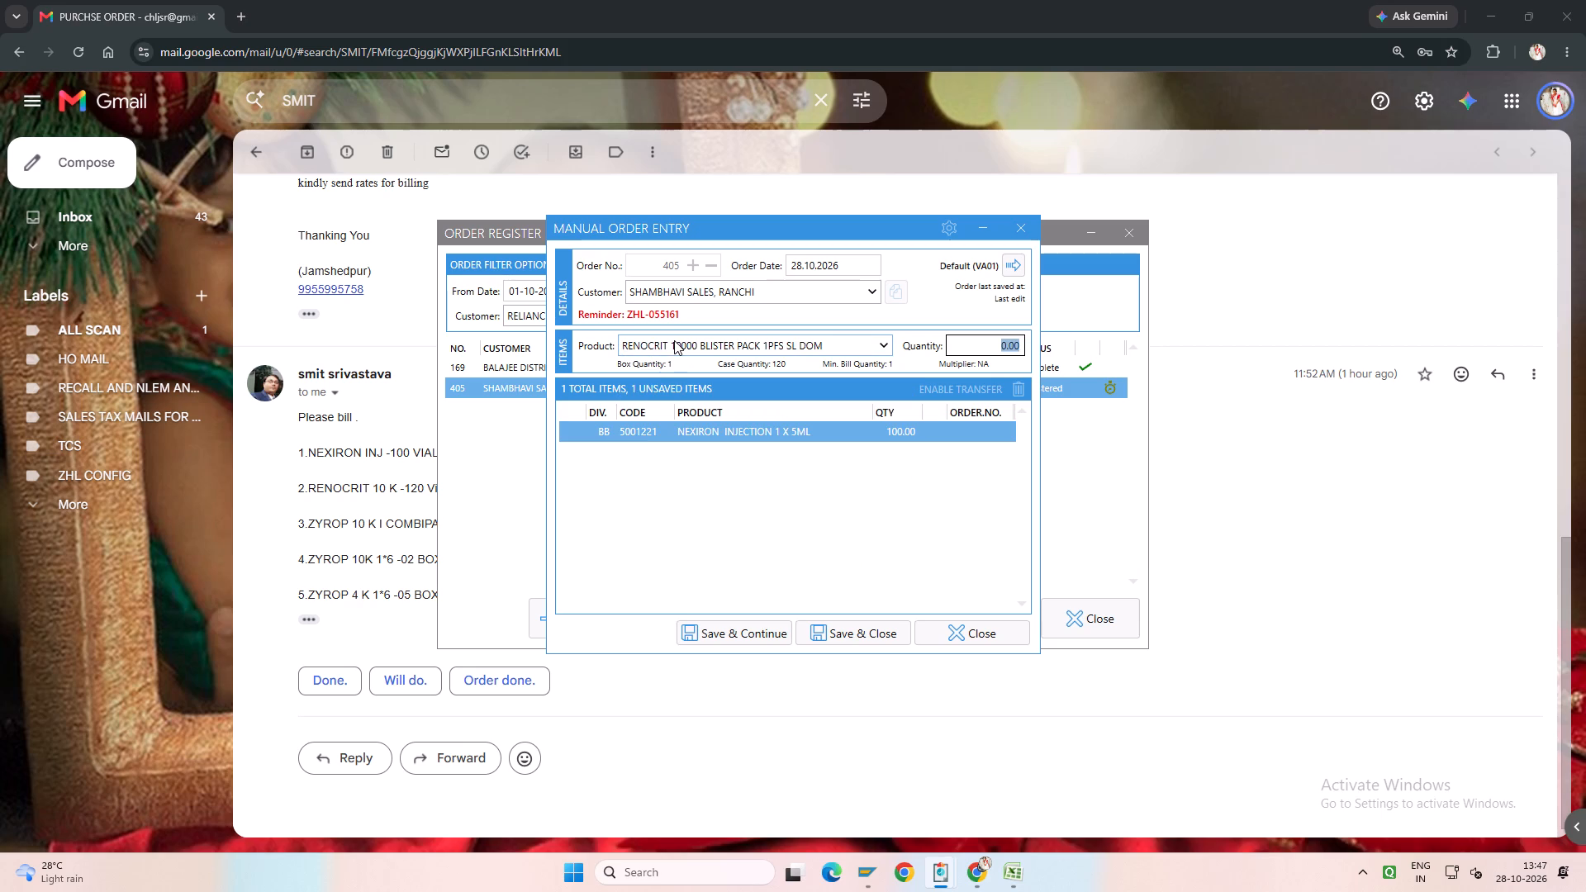
pyautogui.write('120')
pyautogui.press('Return')
# Search the order's product list for ZYROP10.
pyautogui.write('ZYROP')
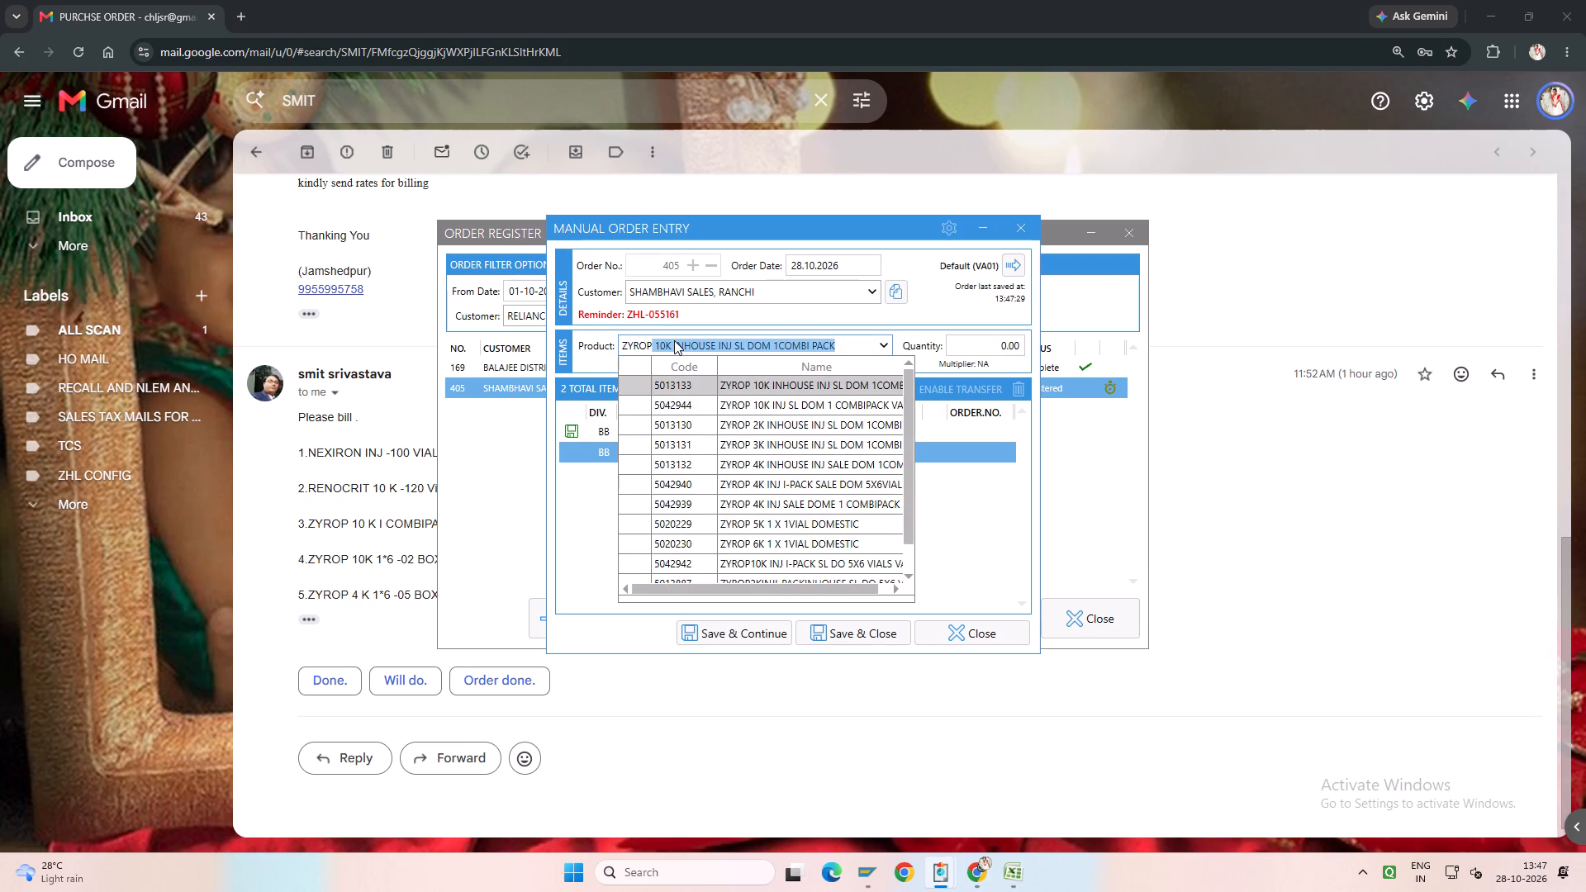
pyautogui.write('10')
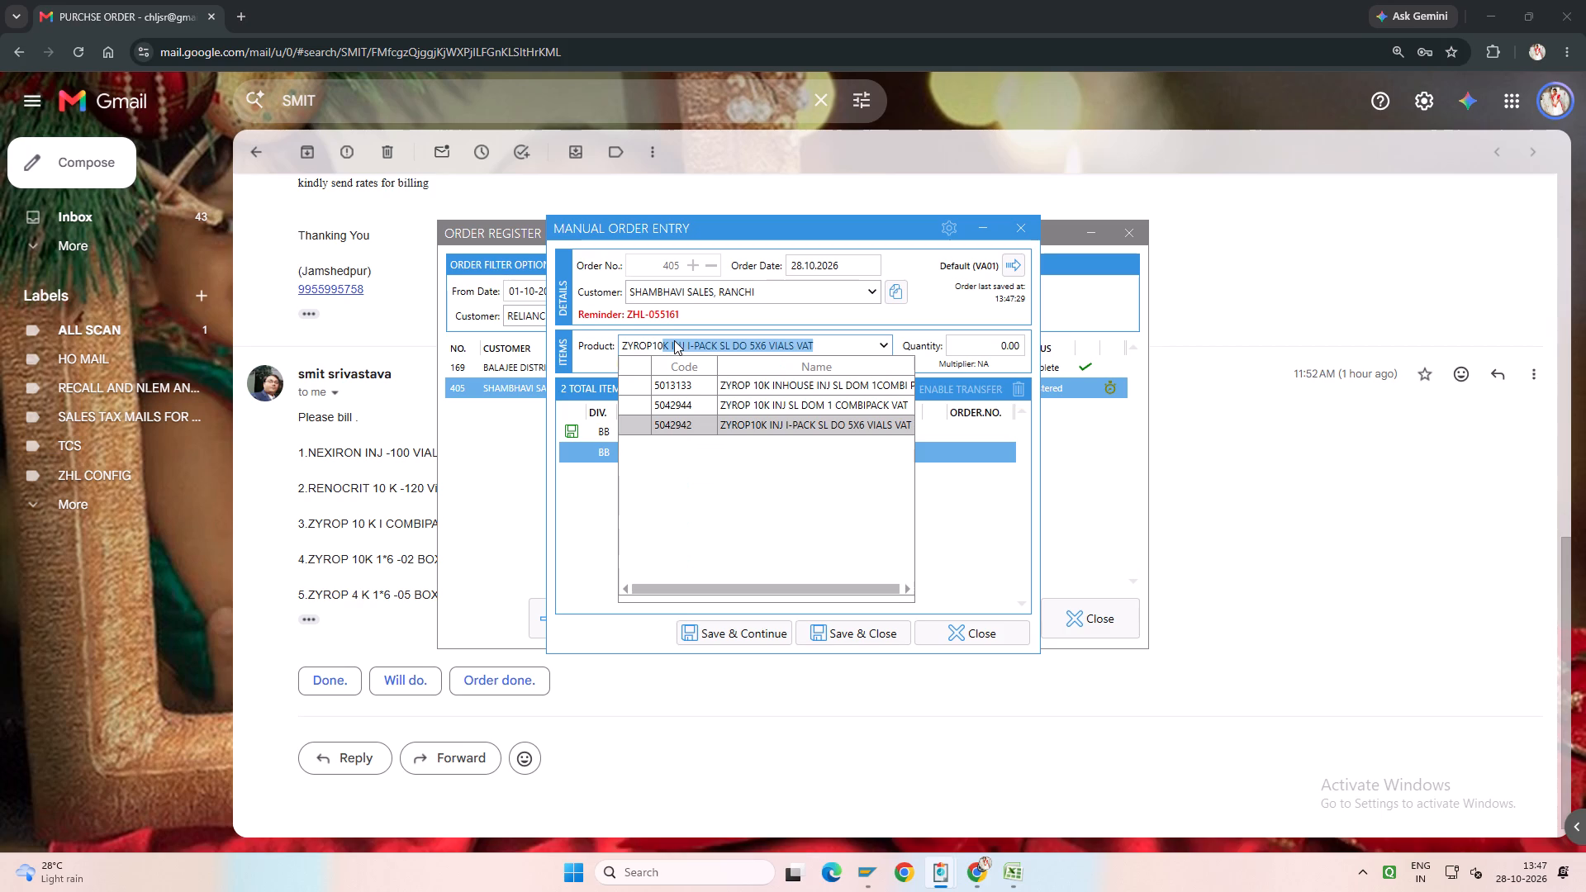
# Switch to SAP and open the Stock Report in a new GUI window.
pyautogui.click(872, 871)
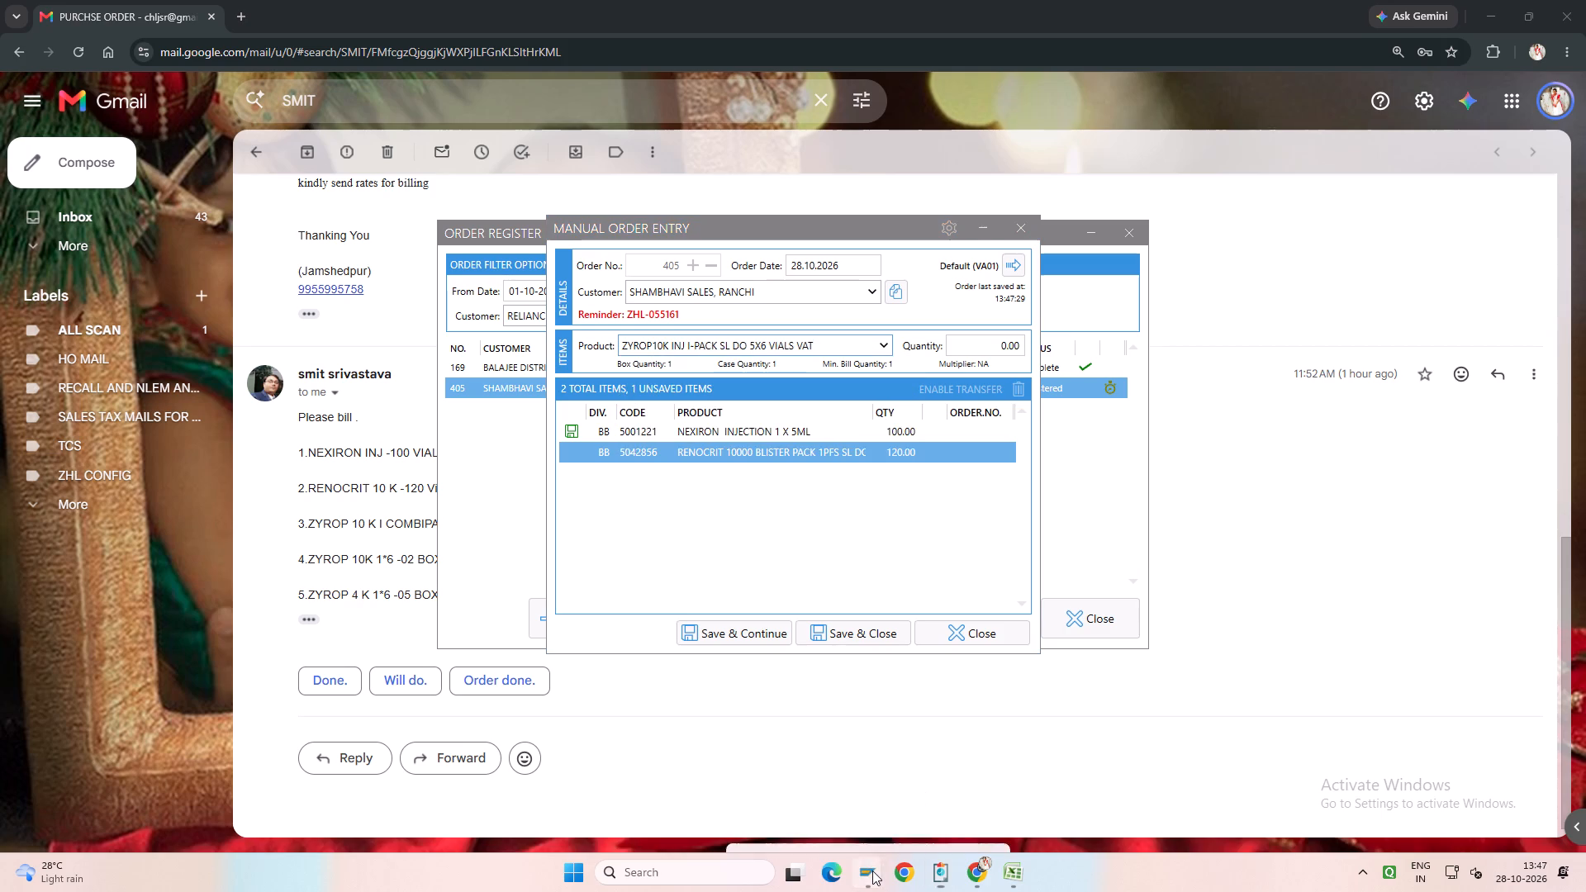
pyautogui.click(872, 782)
pyautogui.click(19, 18)
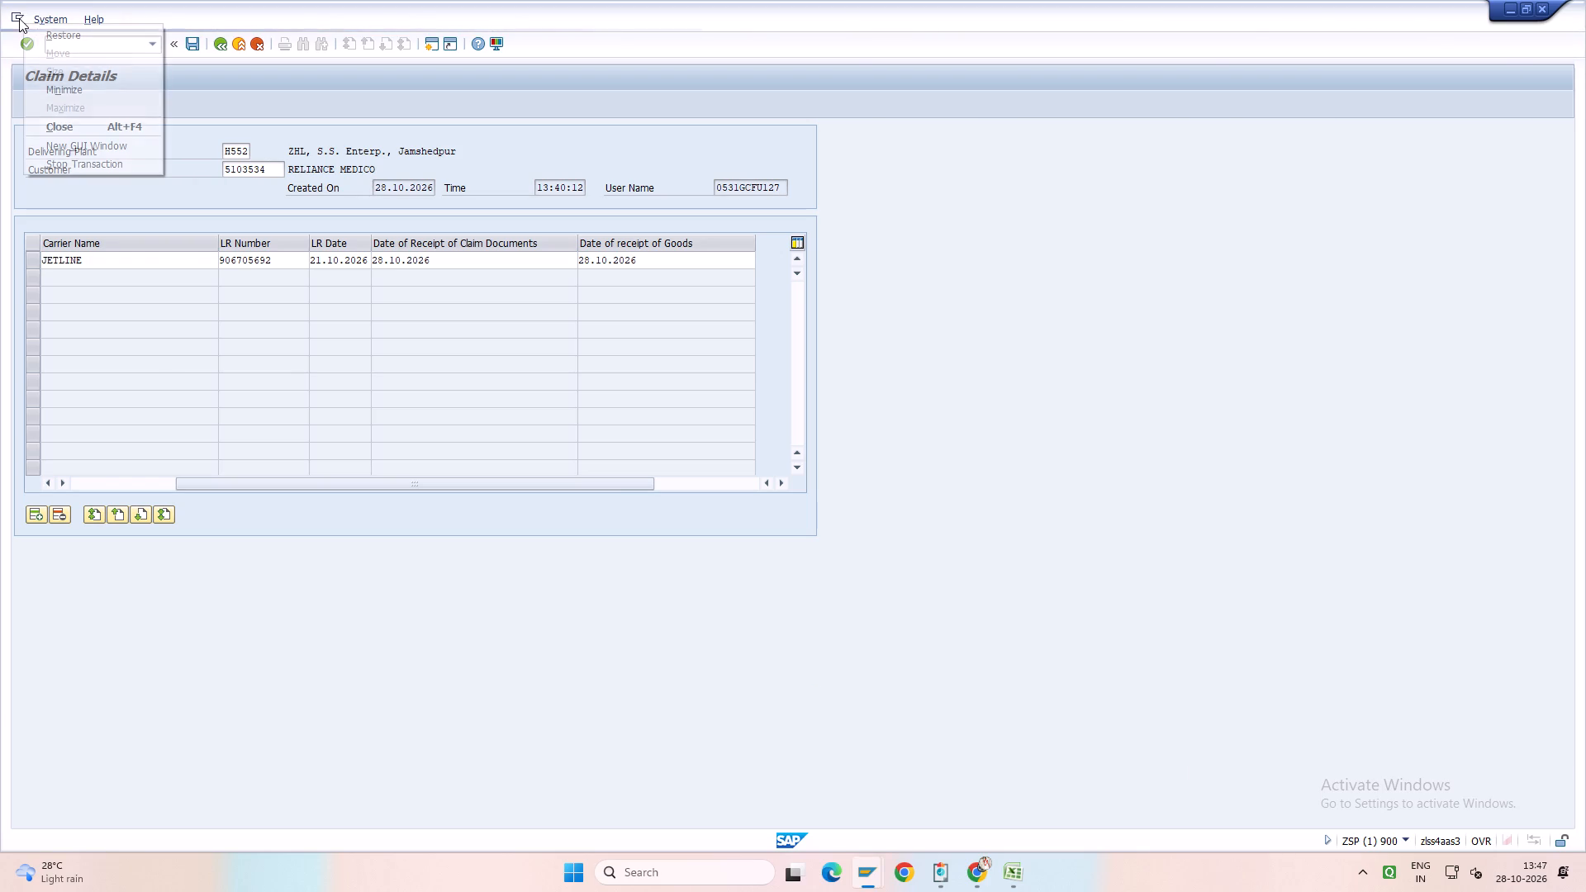
pyautogui.click(69, 145)
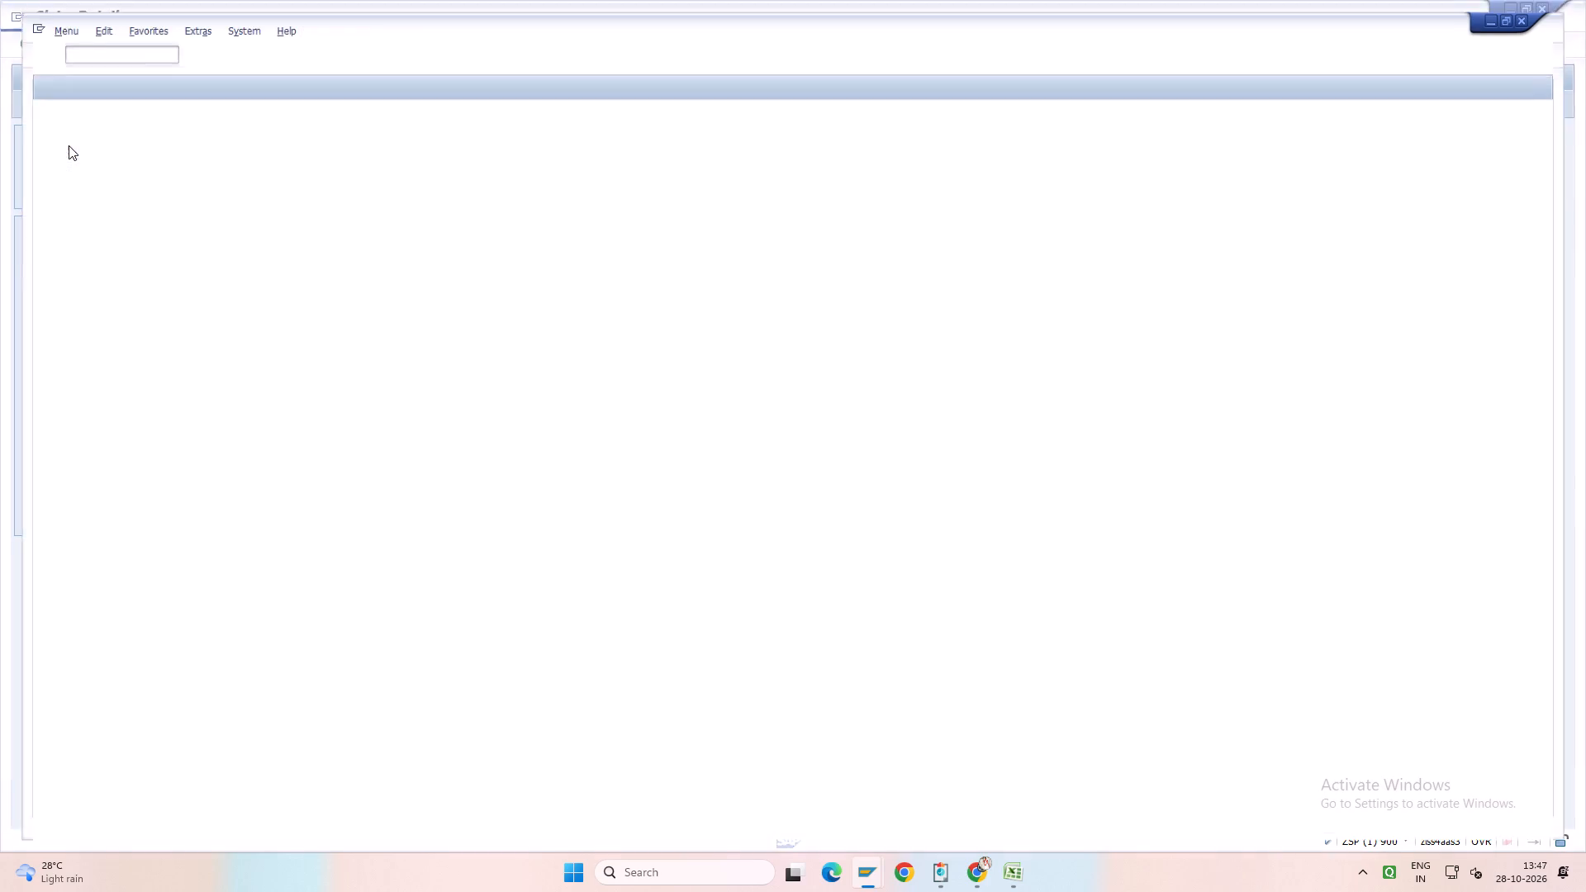
pyautogui.doubleClick(97, 406)
pyautogui.rightClick(97, 406)
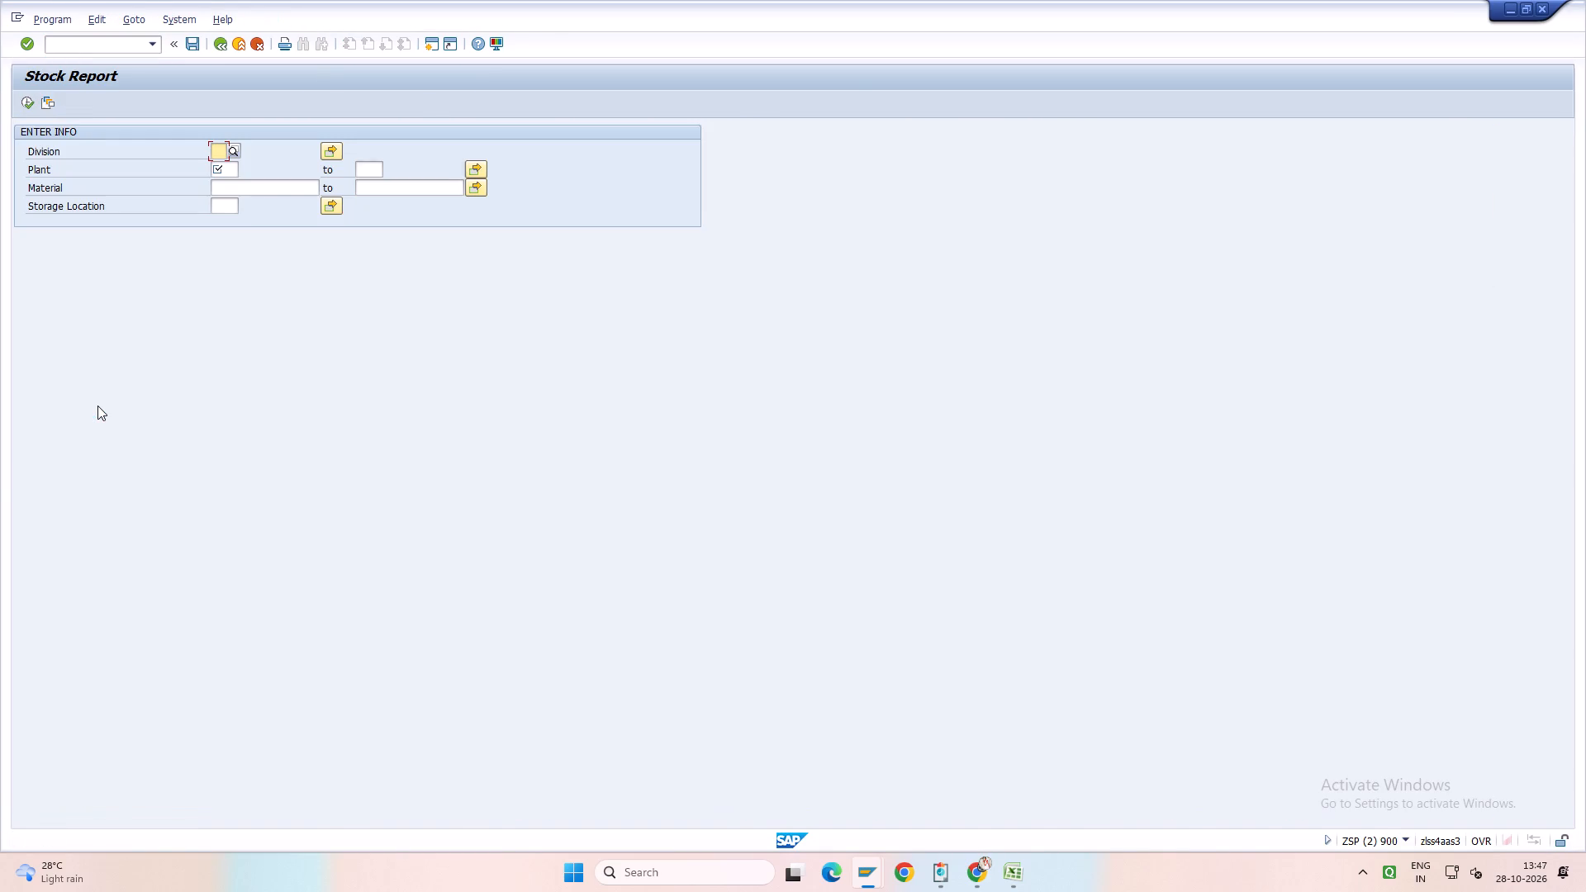
# Run the Stock Report for division BB at plant 0552.
pyautogui.write('BB')
pyautogui.press('Tab')
pyautogui.press('Tab')
pyautogui.press('space')
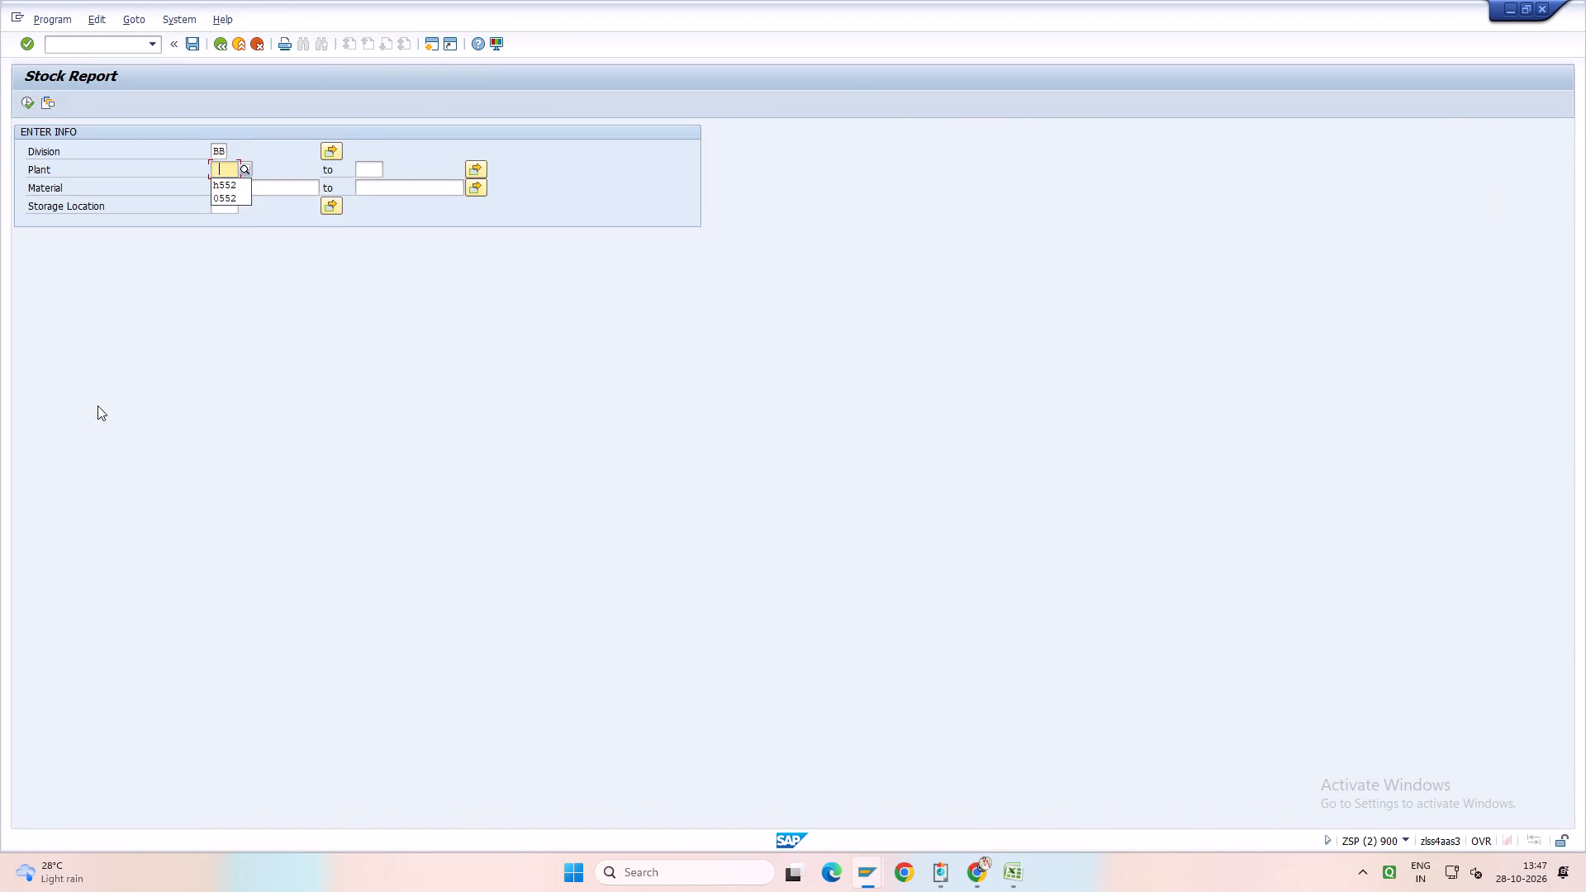
pyautogui.press('Down')
pyautogui.press('Down')
pyautogui.press('Return')
pyautogui.press('Down')
pyautogui.press('Down')
pyautogui.press('space')
pyautogui.press('Down')
pyautogui.press('Return')
pyautogui.press('F8')
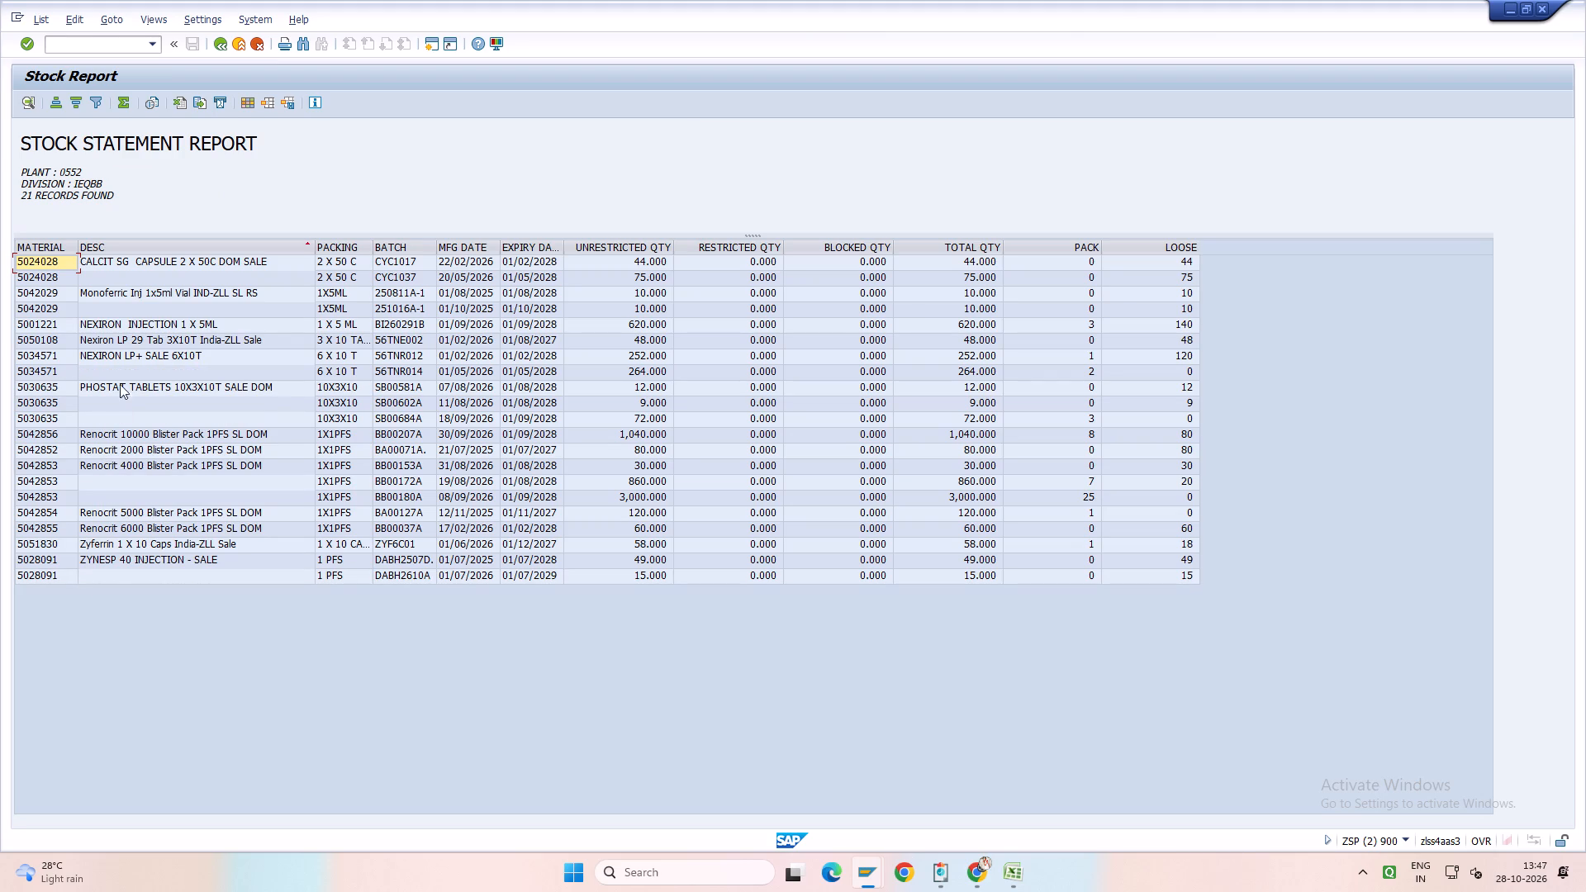
# Return to the report's selection criteria and rerun it for division 61.
pyautogui.click(224, 39)
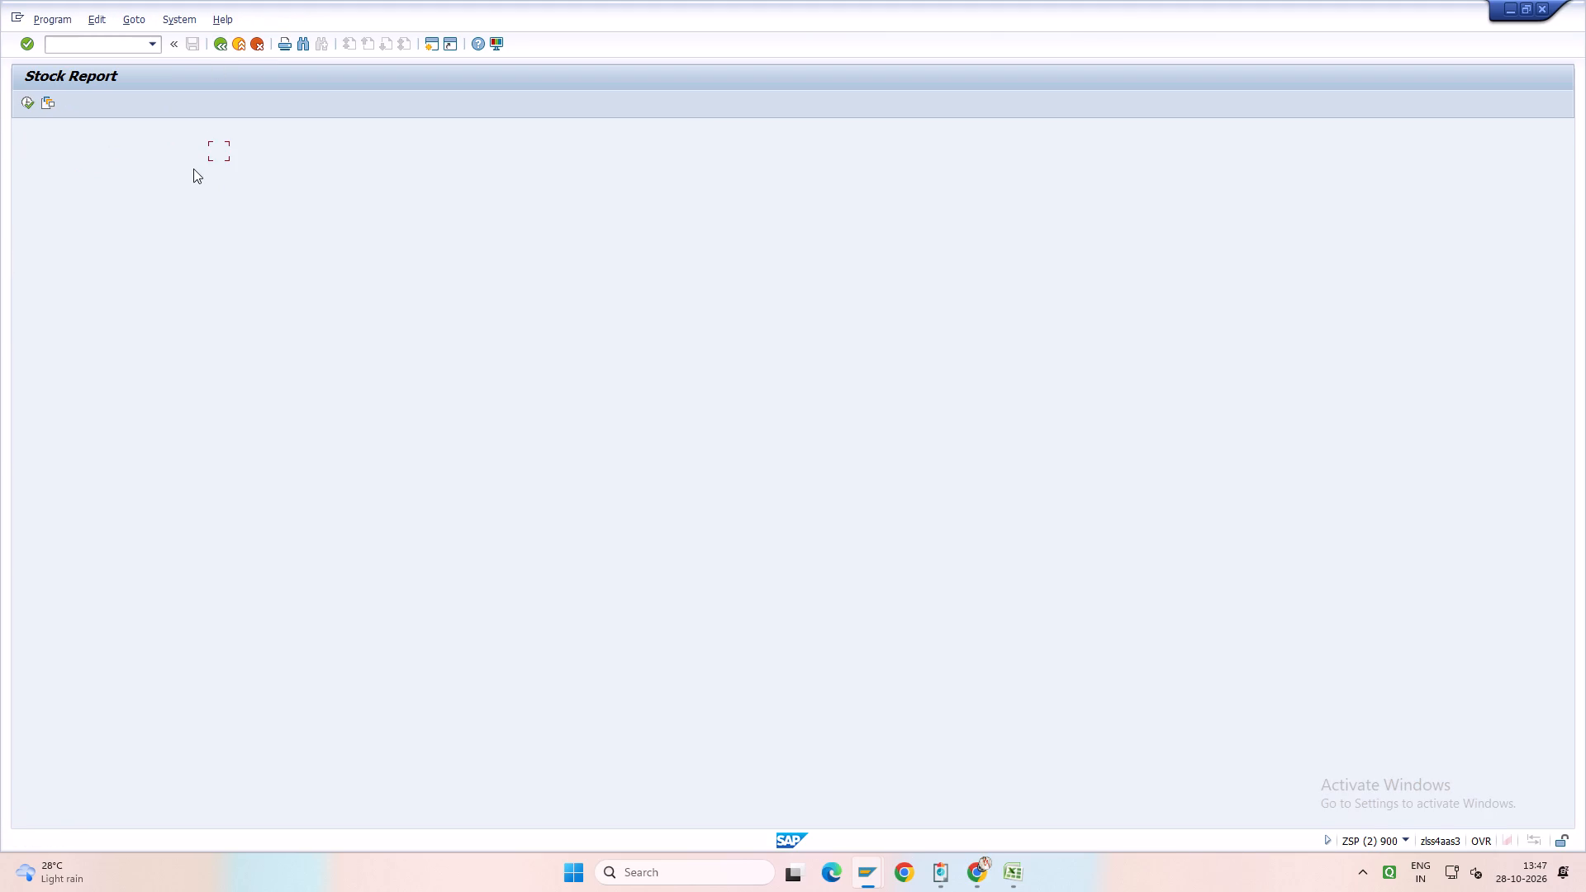
pyautogui.hotkey('ctrl', 'a')
pyautogui.write('61')
pyautogui.press('F8')
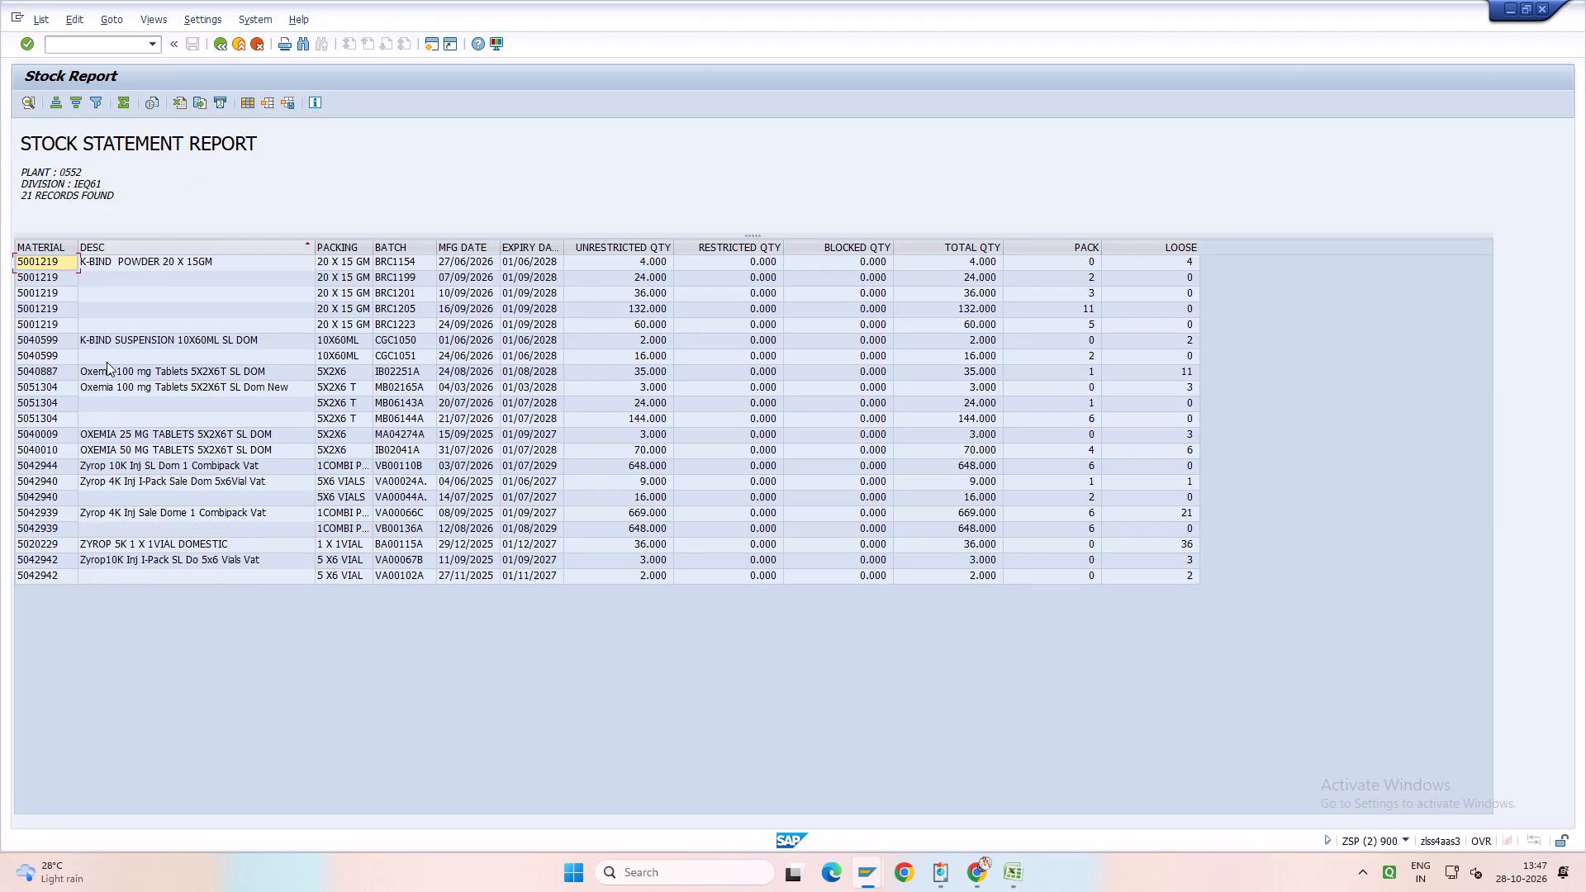
# Copy the Zyrop 10K Inj SL Dom 1 Combipack material code 5042944 from the stock report into the Novus Optra order, with quantity 108.
pyautogui.click(176, 466)
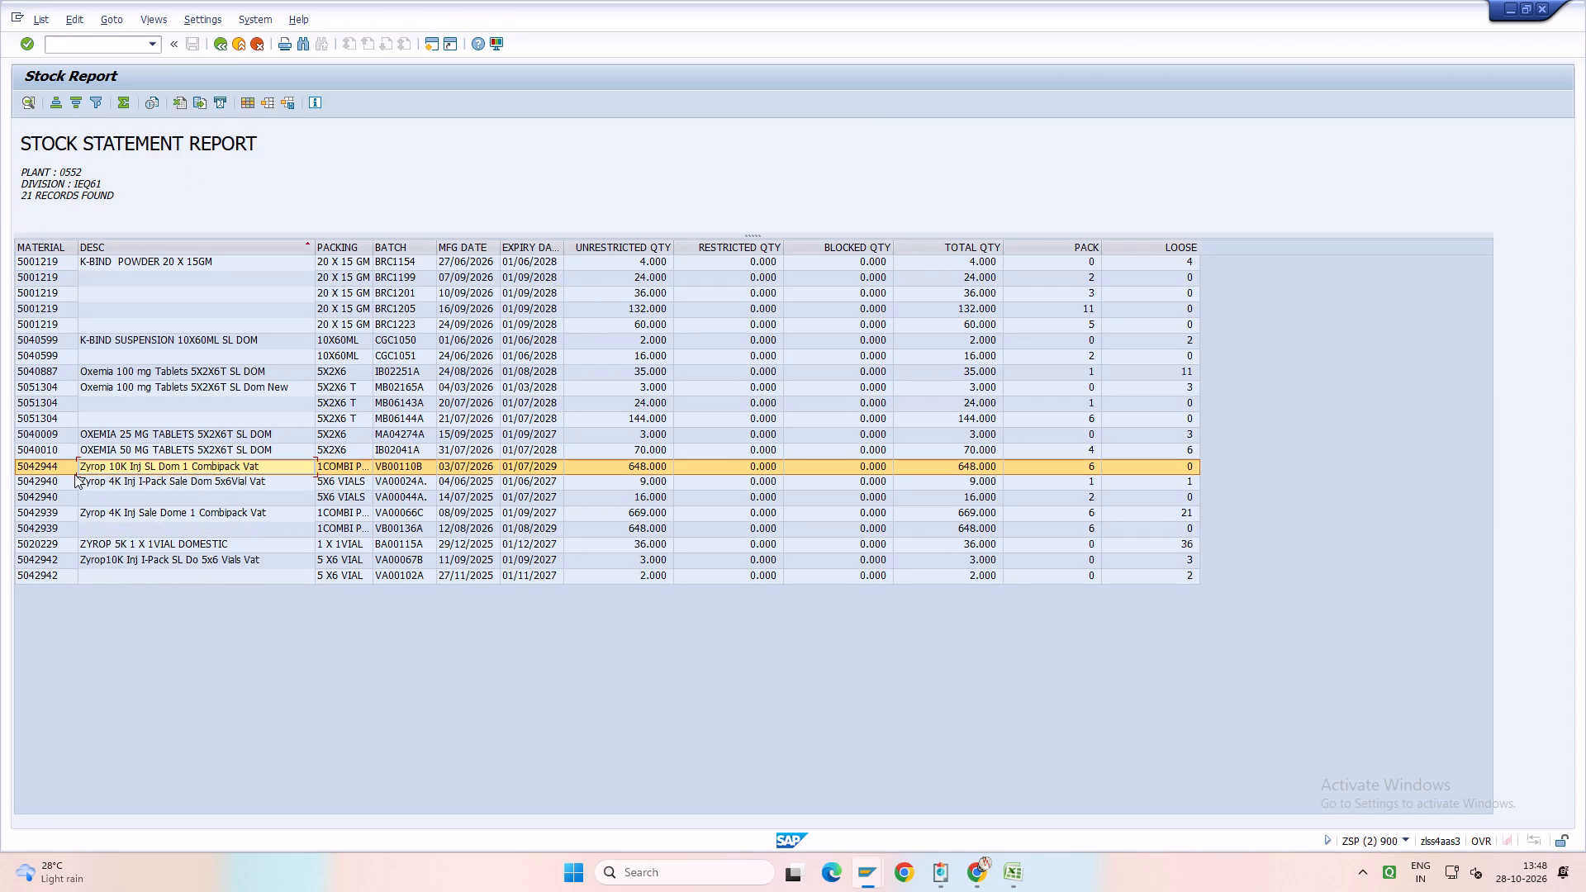
pyautogui.click(36, 467)
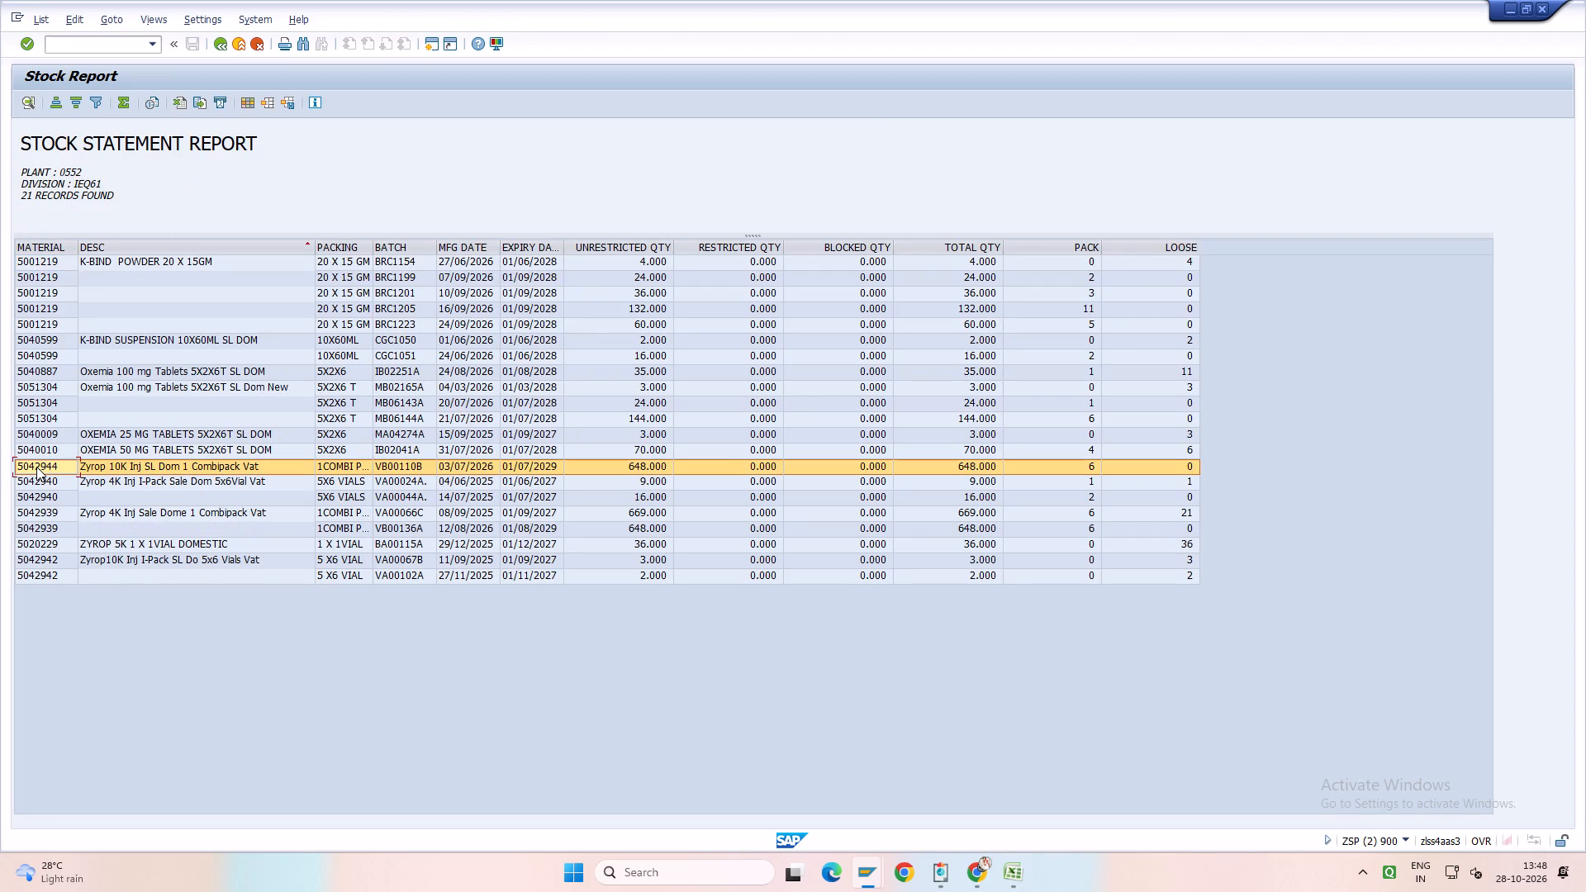
pyautogui.hotkey('ctrl', 'y')
pyautogui.hotkey('ctrl', 'c')
pyautogui.hotkey('alt', 'Tab')
pyautogui.hotkey('alt', 'Tab')
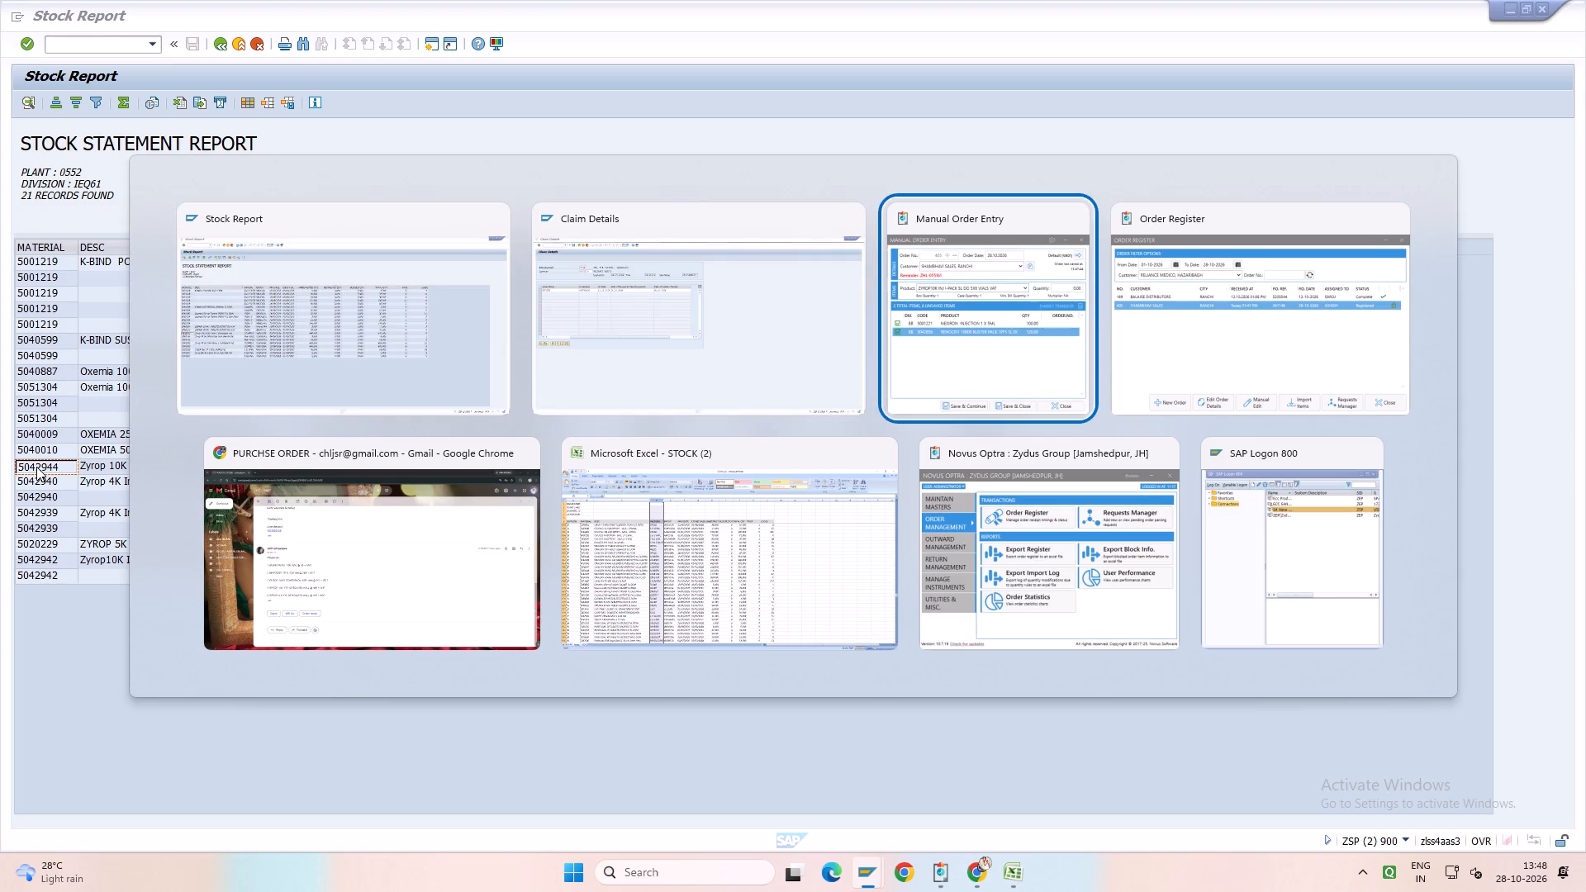
pyautogui.hotkey('ctrl', 'v')
pyautogui.press('Down')
pyautogui.press('Return')
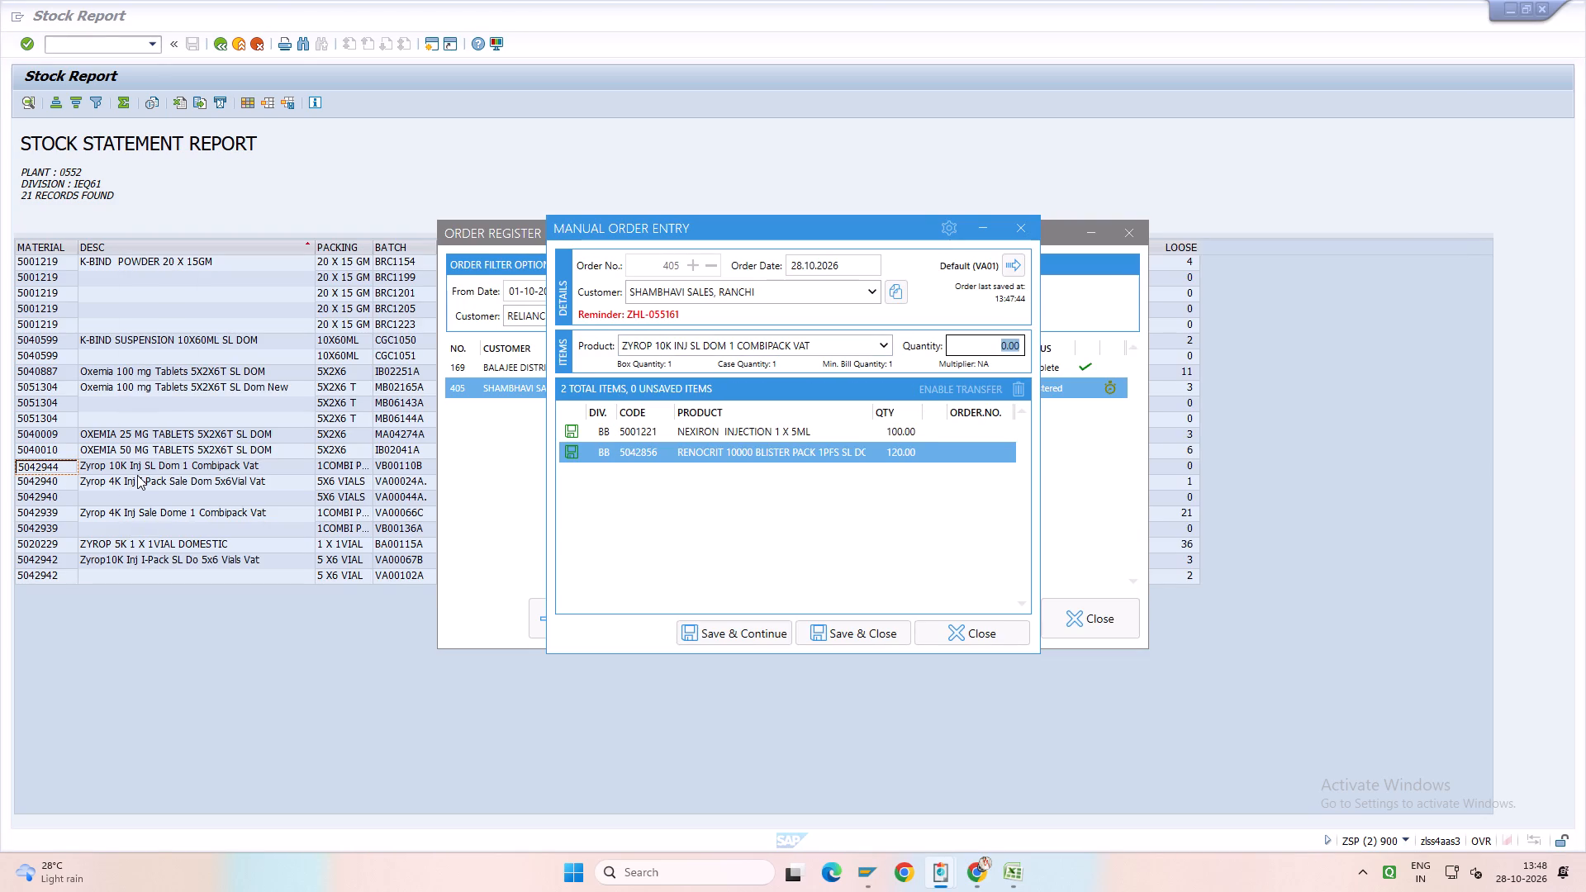
pyautogui.write('108')
pyautogui.press('Return')
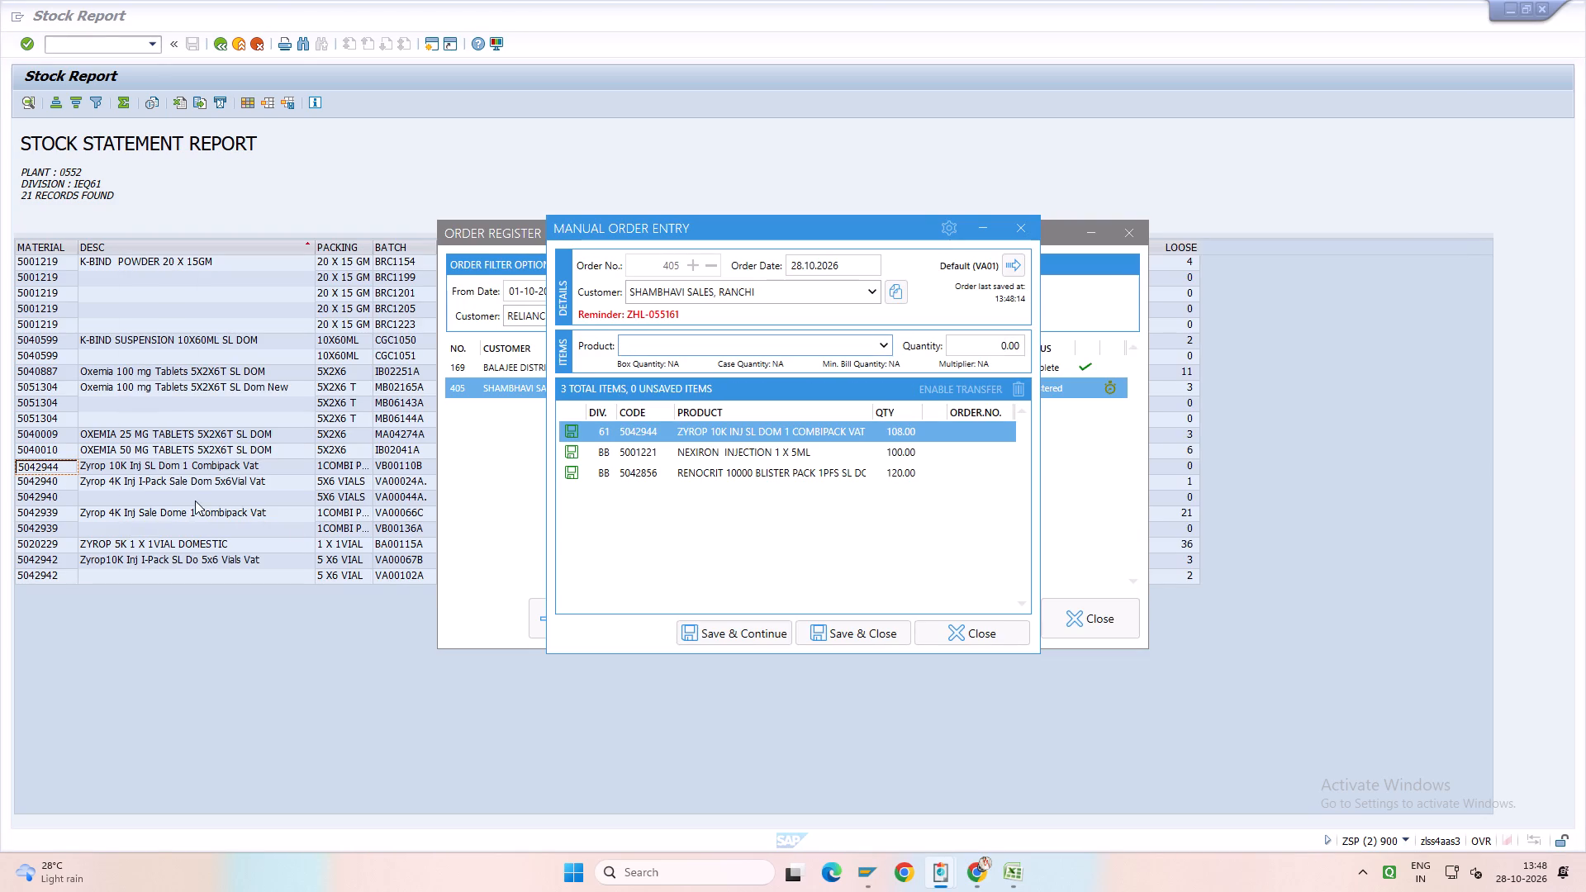
# Enable transfer mode for the manual order and try to copy the customer's data.
pyautogui.click(956, 388)
pyautogui.click(903, 292)
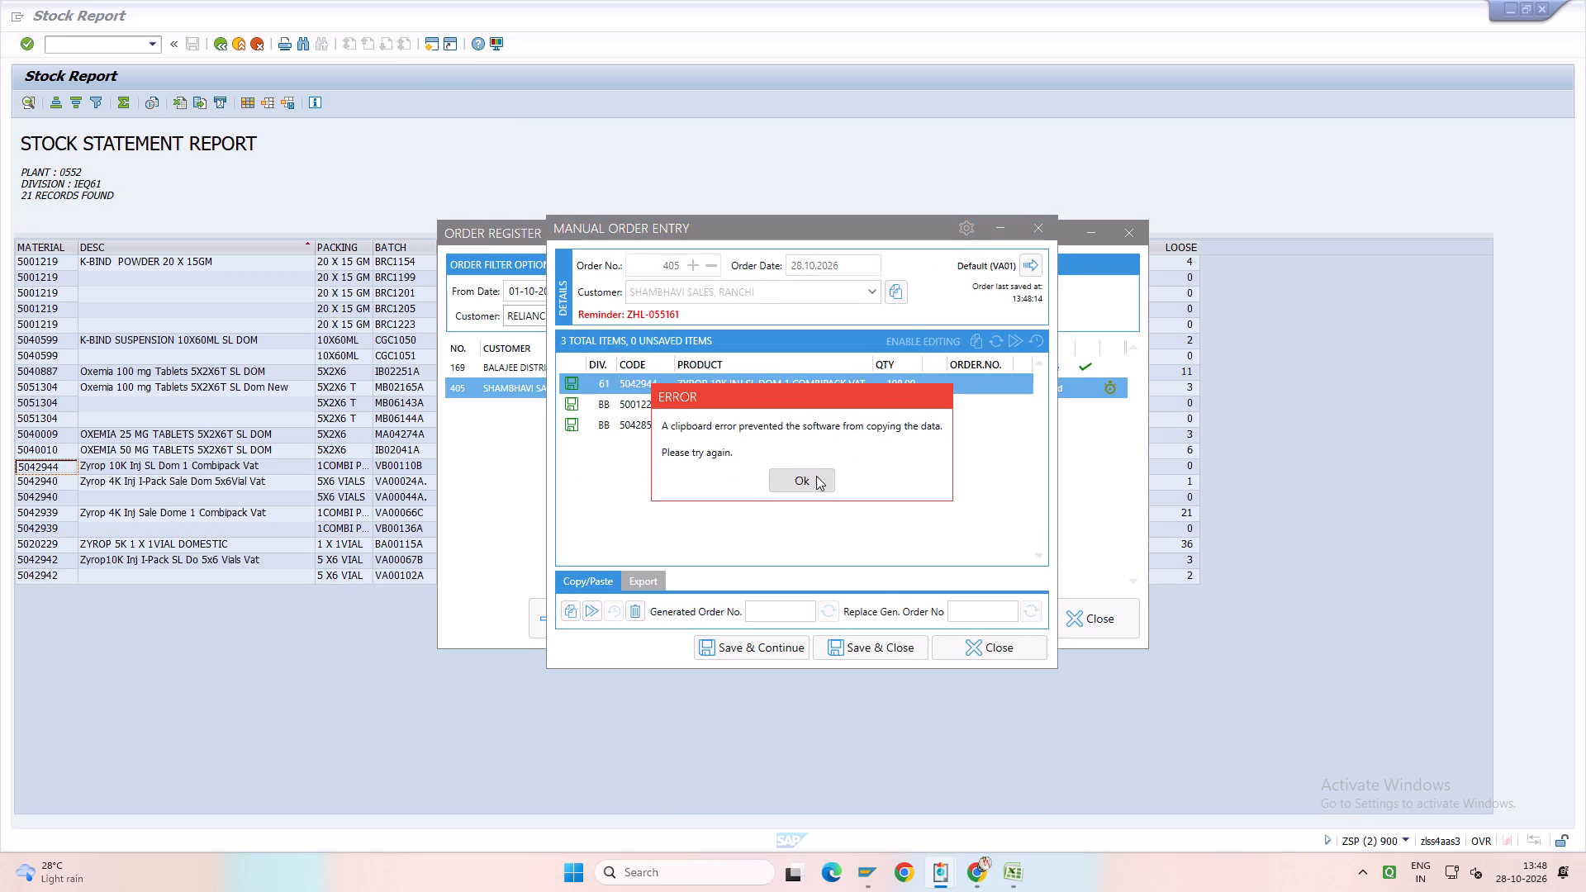
pyautogui.click(816, 476)
# Show the hidden system tray icons.
pyautogui.click(1365, 886)
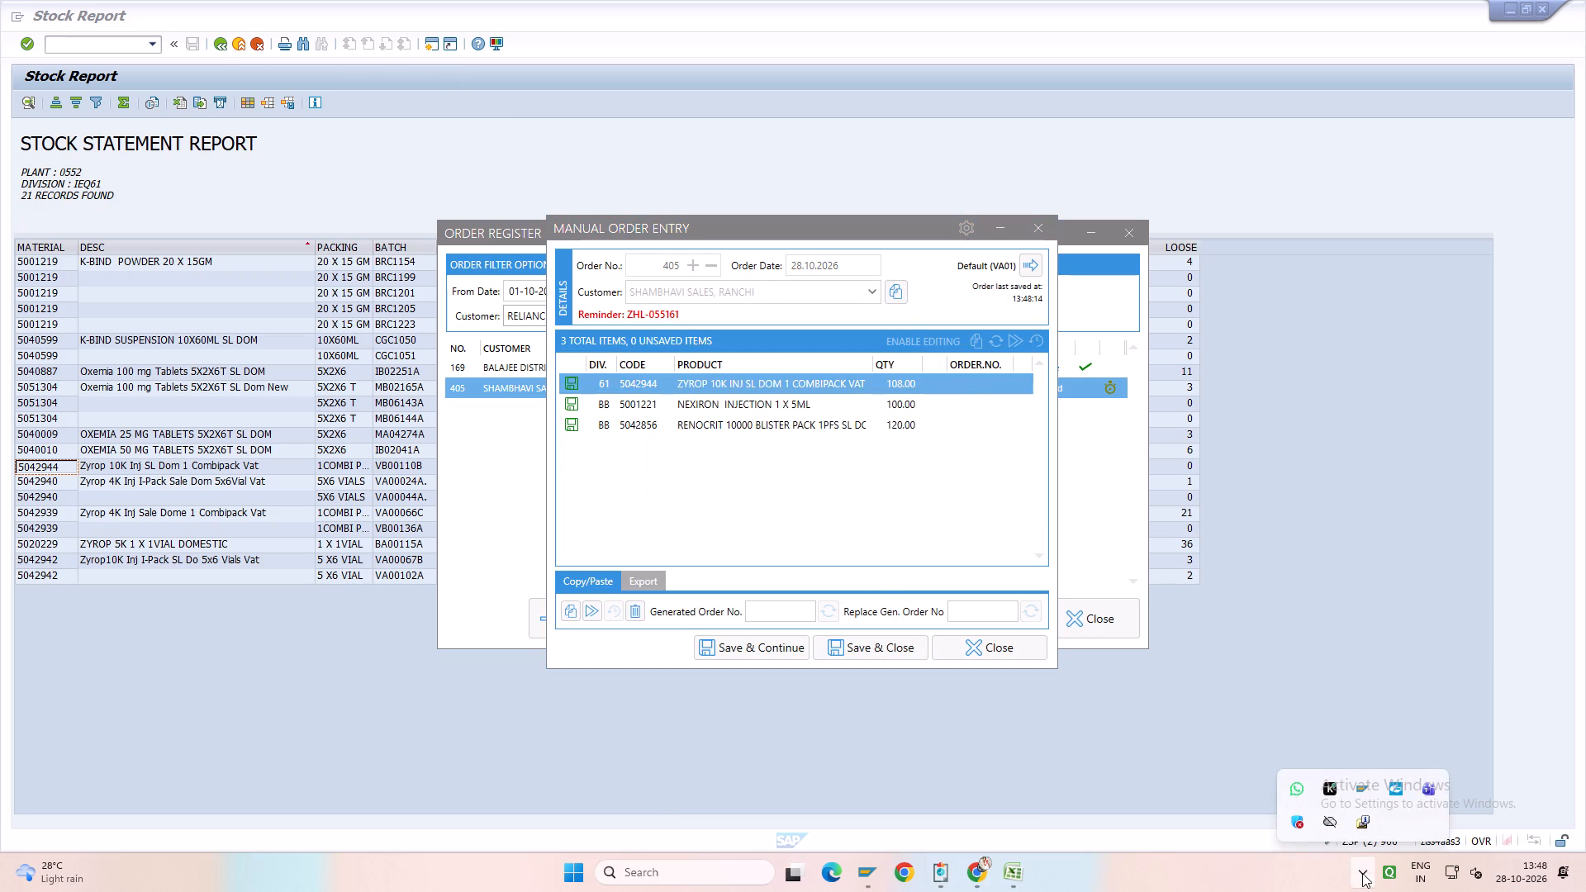